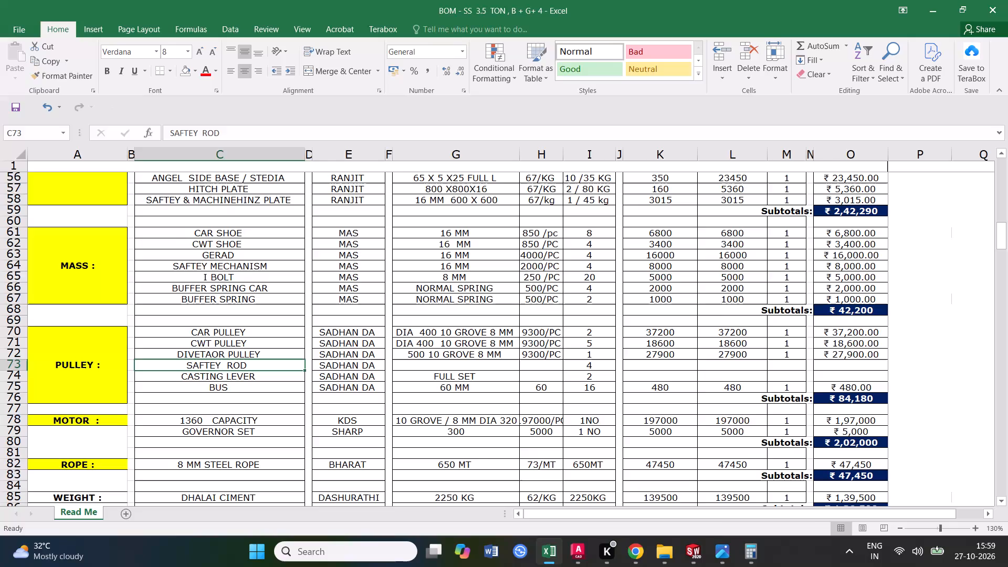
# Examine the item rows from the MASS section through the PULLEY section and the sections below it.
pyautogui.click(10, 298)
pyautogui.click(11, 103)
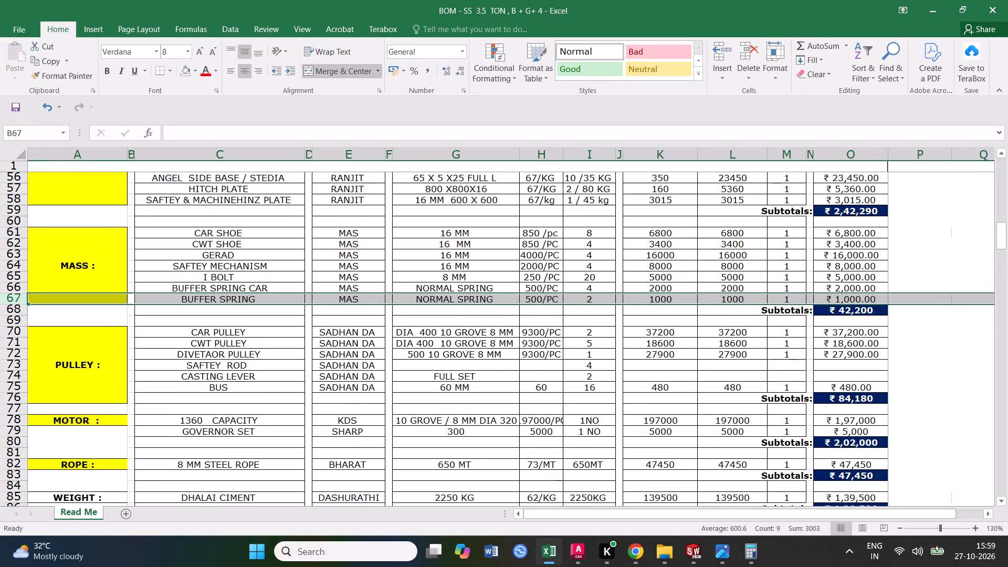
pyautogui.scroll(-1, 502, 311)
pyautogui.scroll(-1, 443, 298)
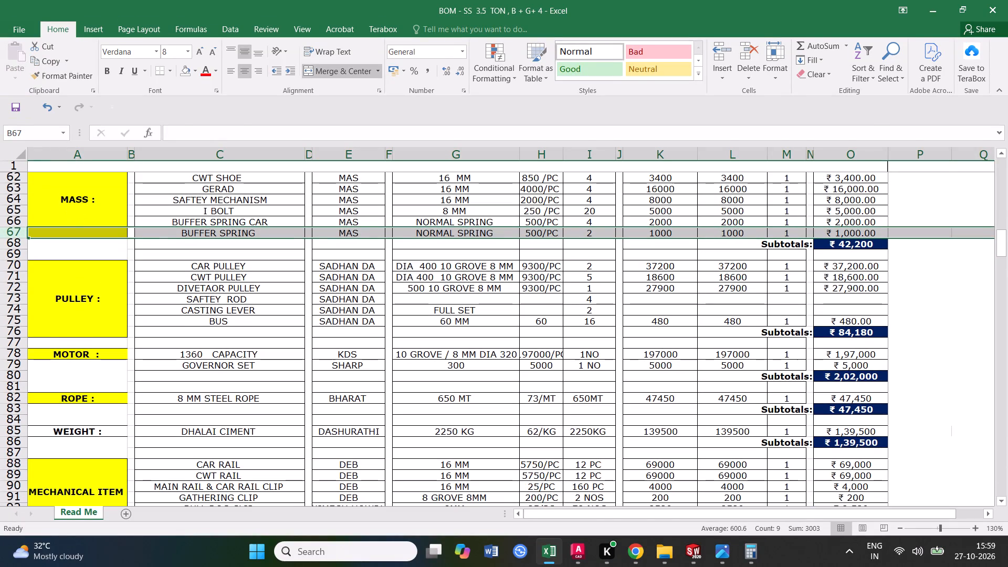
pyautogui.scroll(1, 504, 312)
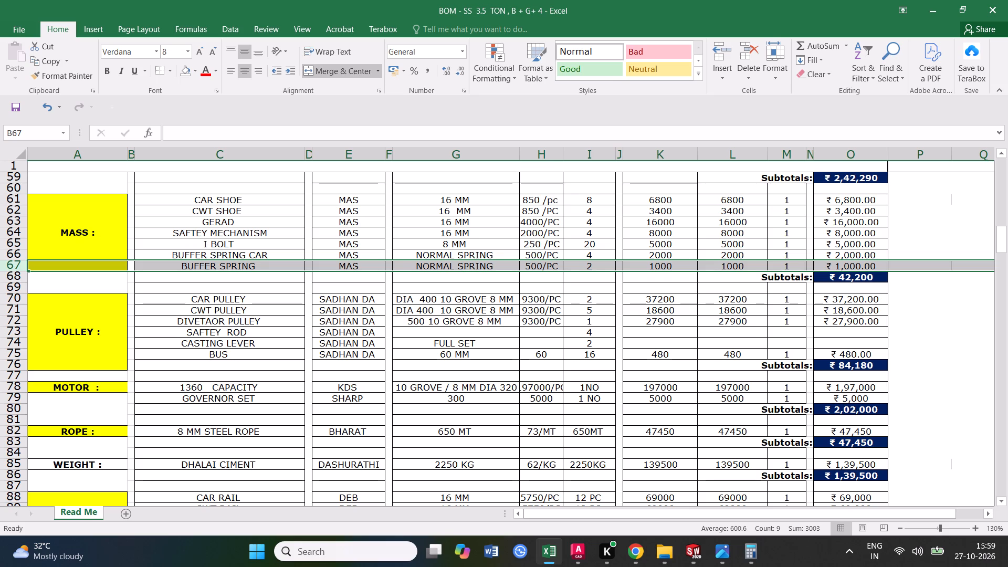
pyautogui.scroll(-2, 347, 312)
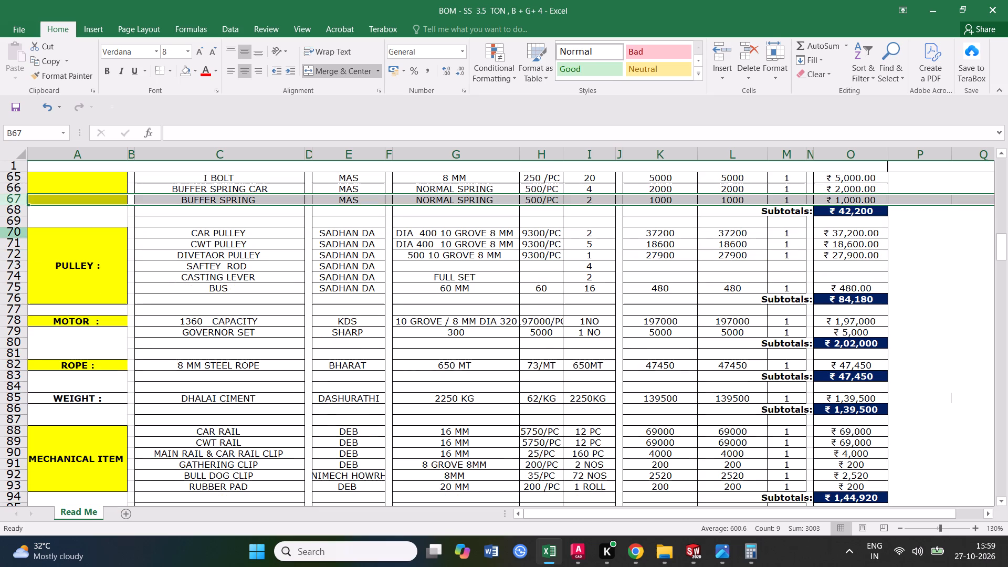
pyautogui.click(16, 231)
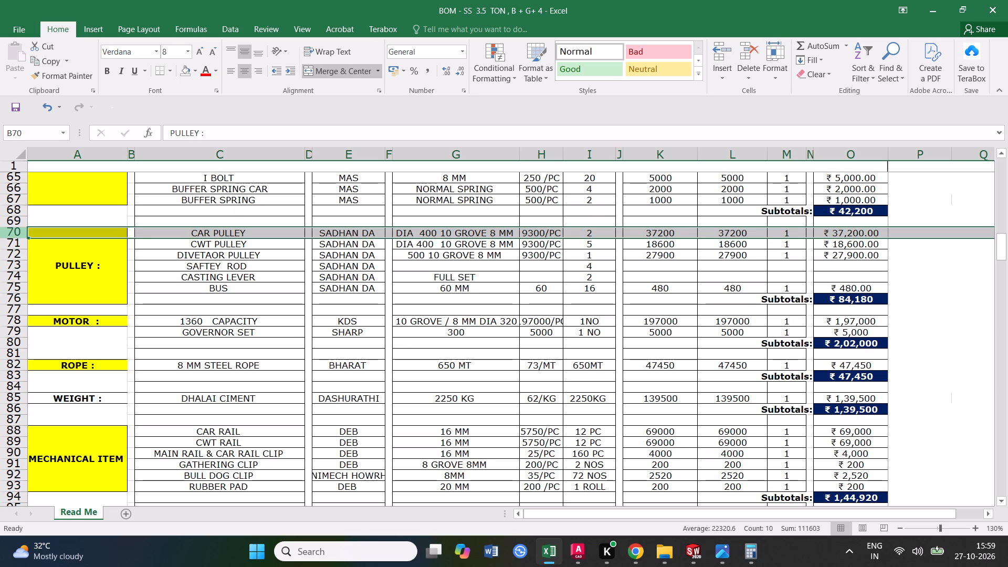
pyautogui.scroll(1, 246, 322)
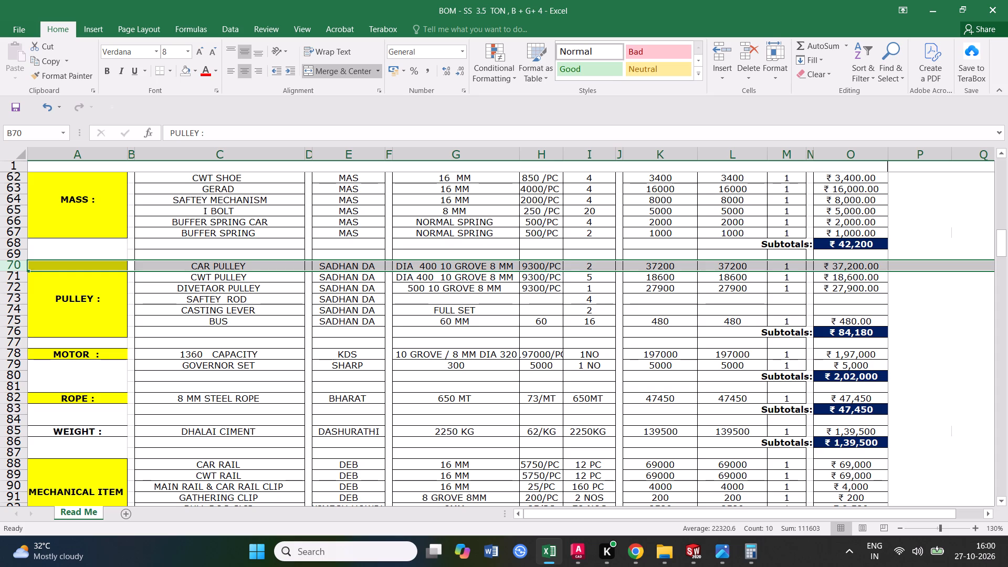
# Switch to Calculator and multiply the CAR PULLEY rate by its quantity, 9300 × 2.
pyautogui.click(14, 266)
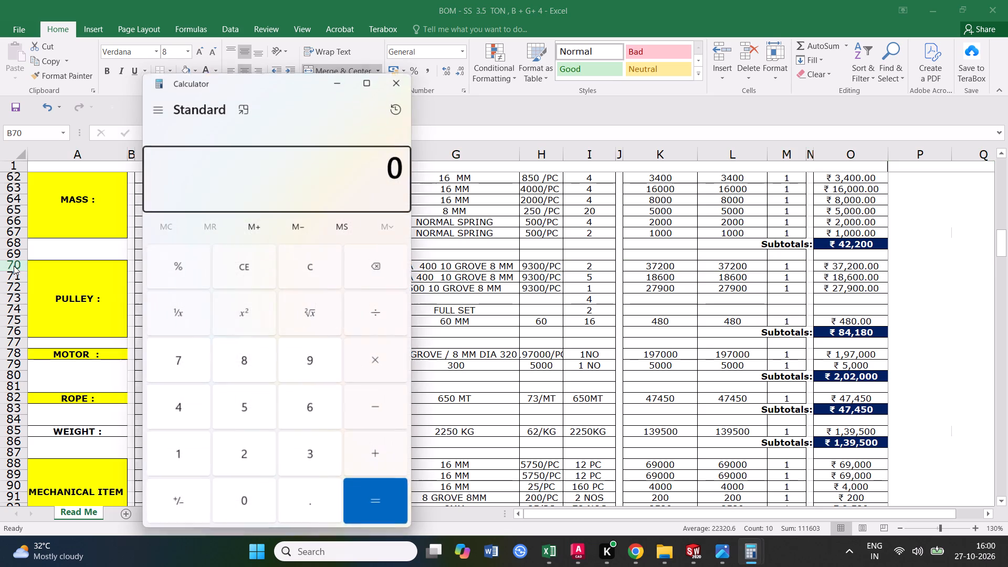
pyautogui.write('9300*2')
pyautogui.press('Return')
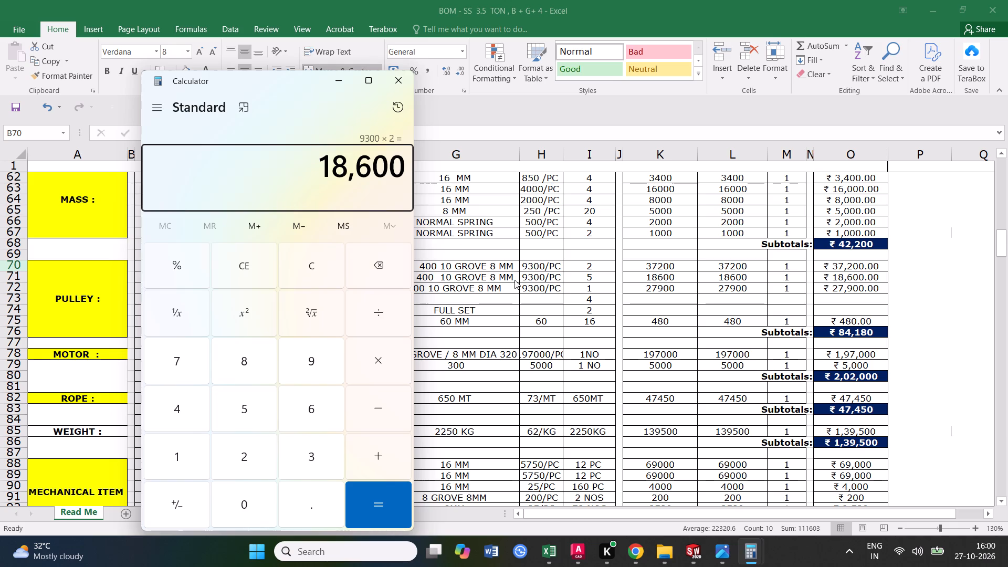
# Close all the open Calculator windows.
pyautogui.click(655, 266)
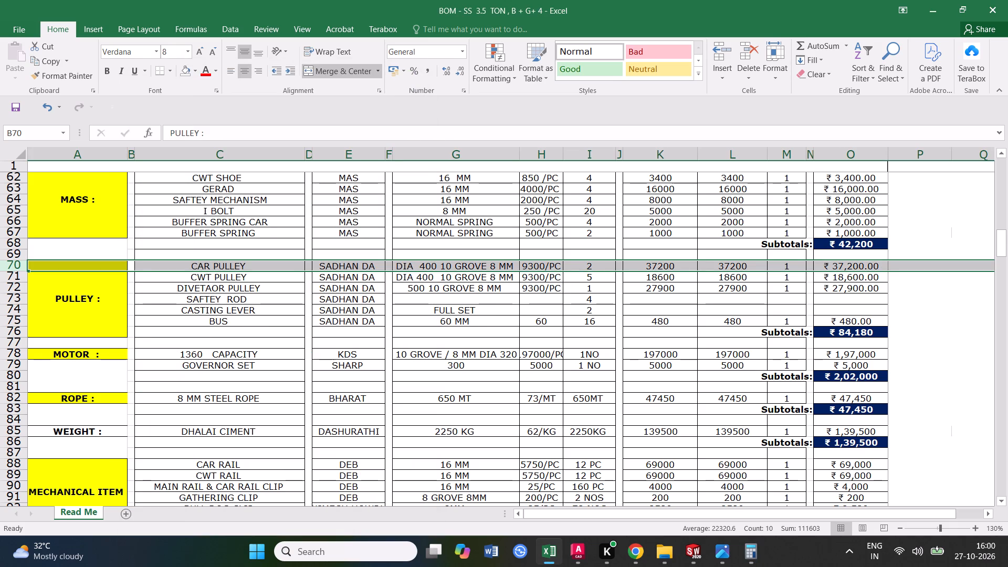
pyautogui.click(752, 554)
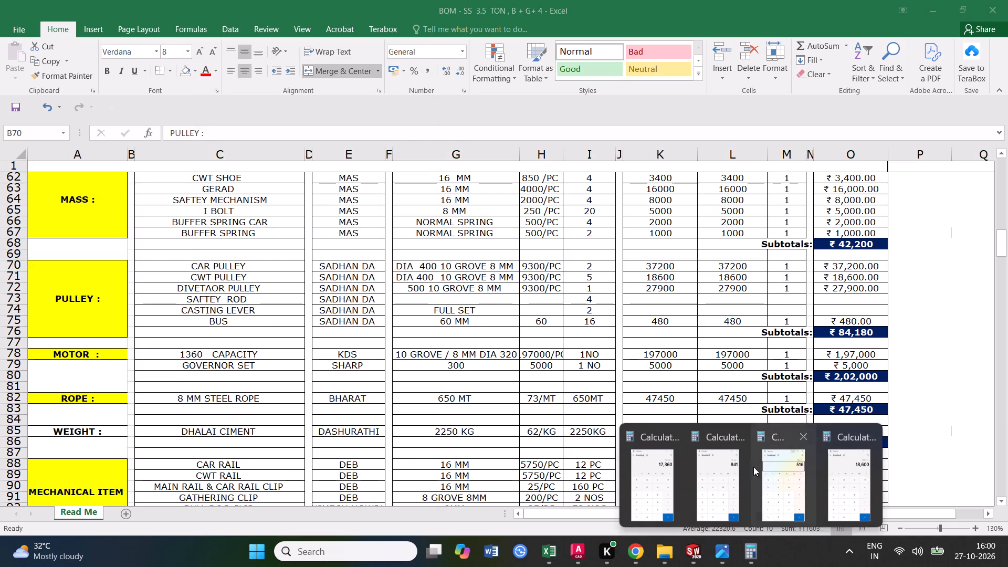
pyautogui.click(875, 439)
pyautogui.click(767, 434)
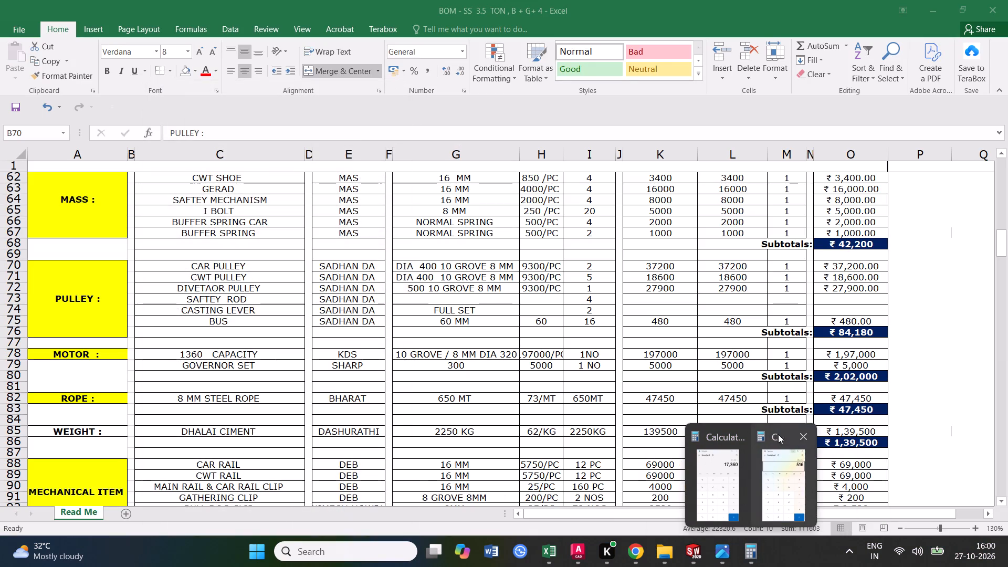
pyautogui.click(807, 435)
pyautogui.click(766, 436)
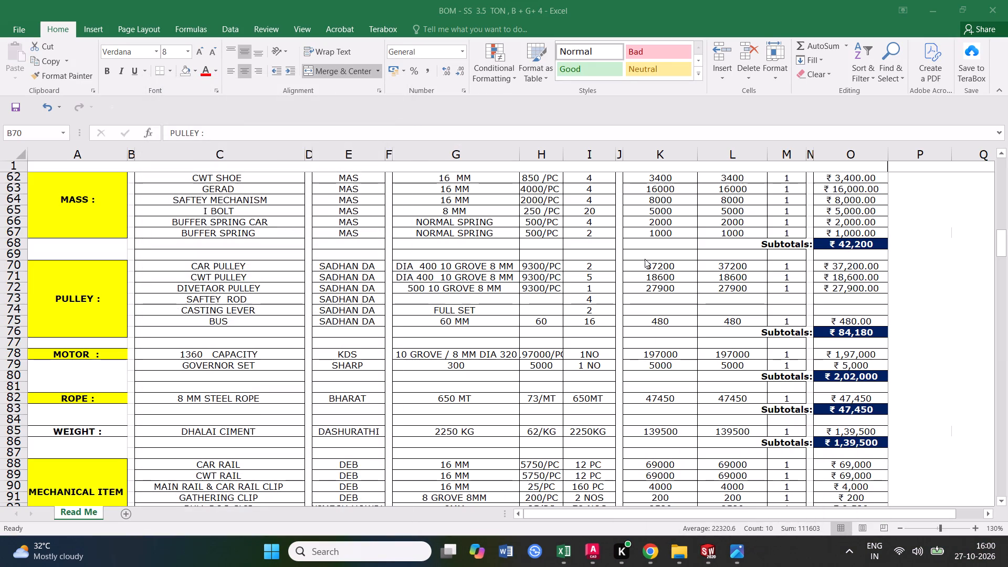
# Calculate 9300 × 2 in Calculator, then set the CAR PULLEY amounts in K70 and L70 to 18600.
pyautogui.click(661, 265)
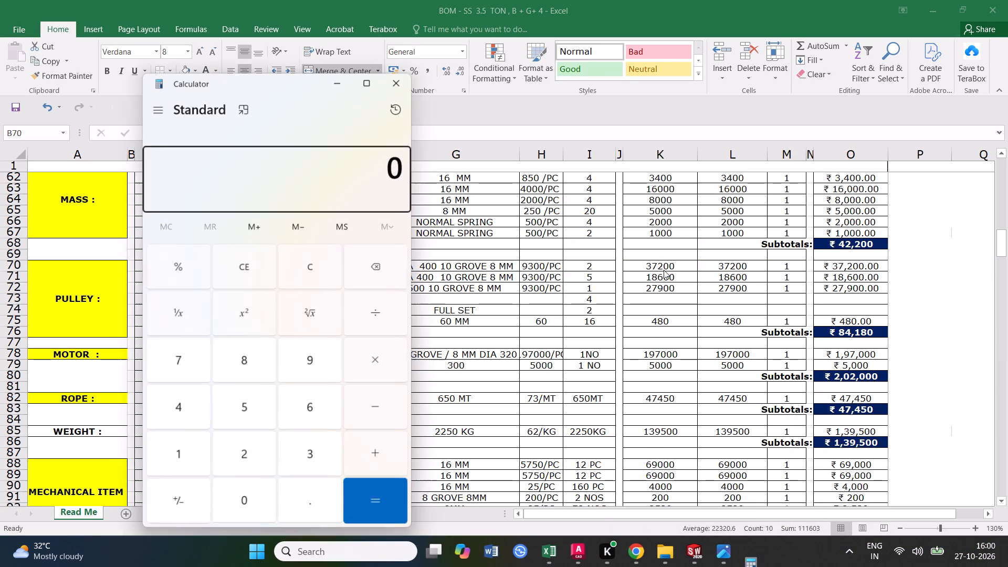
pyautogui.write('9300')
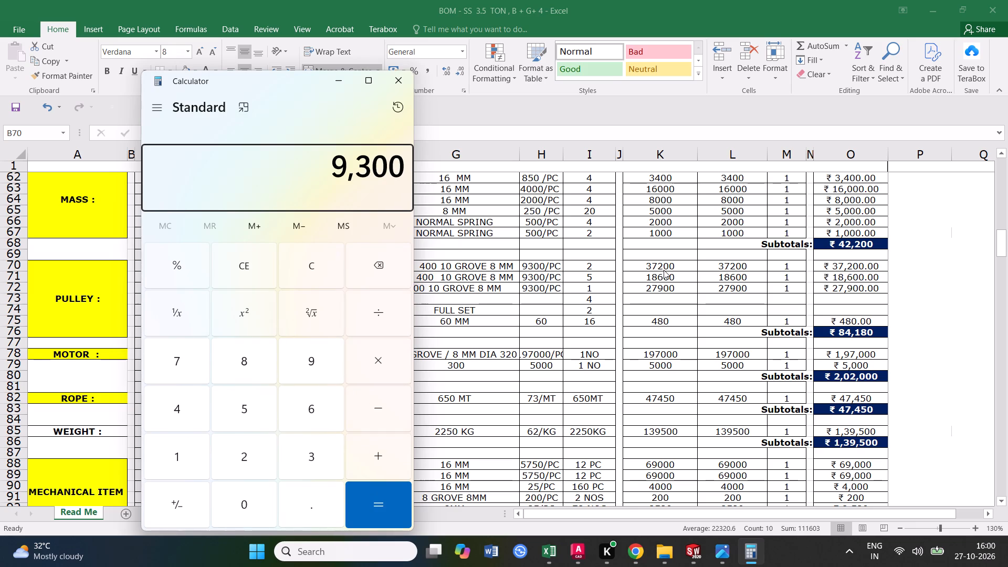
pyautogui.press('*')
pyautogui.press('2')
pyautogui.press('Return')
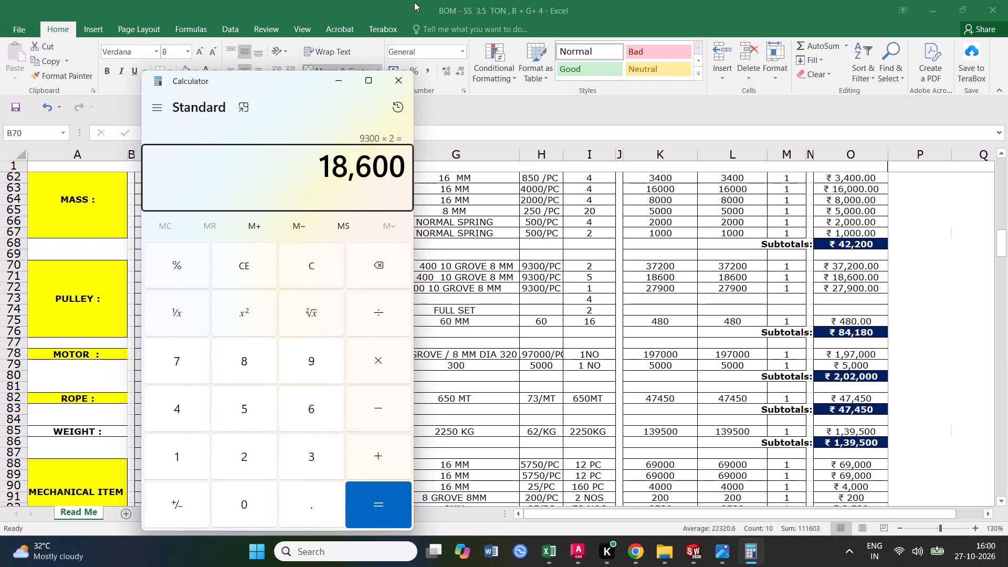
pyautogui.click(388, 81)
pyautogui.click(676, 265)
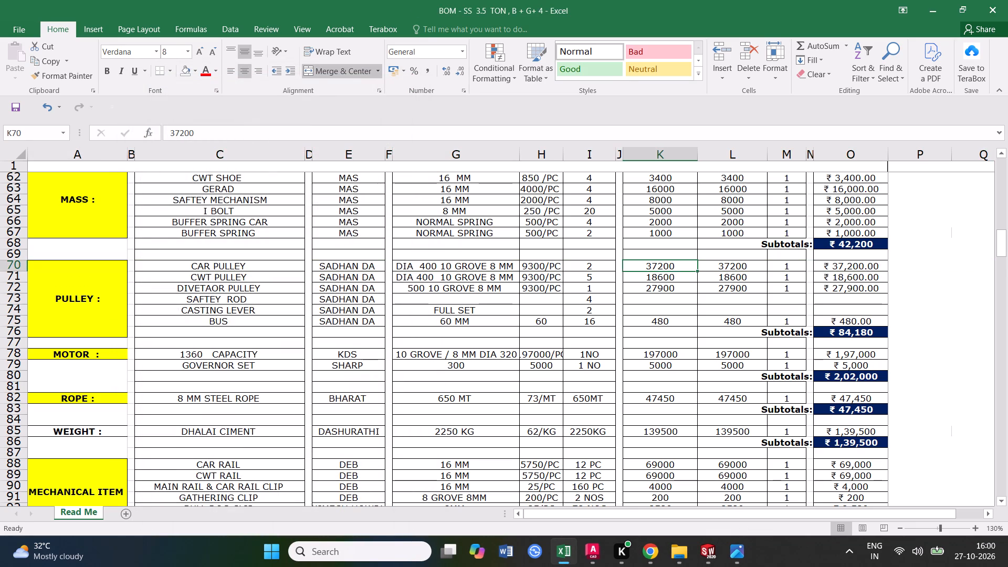
pyautogui.write('18600')
pyautogui.click(663, 315)
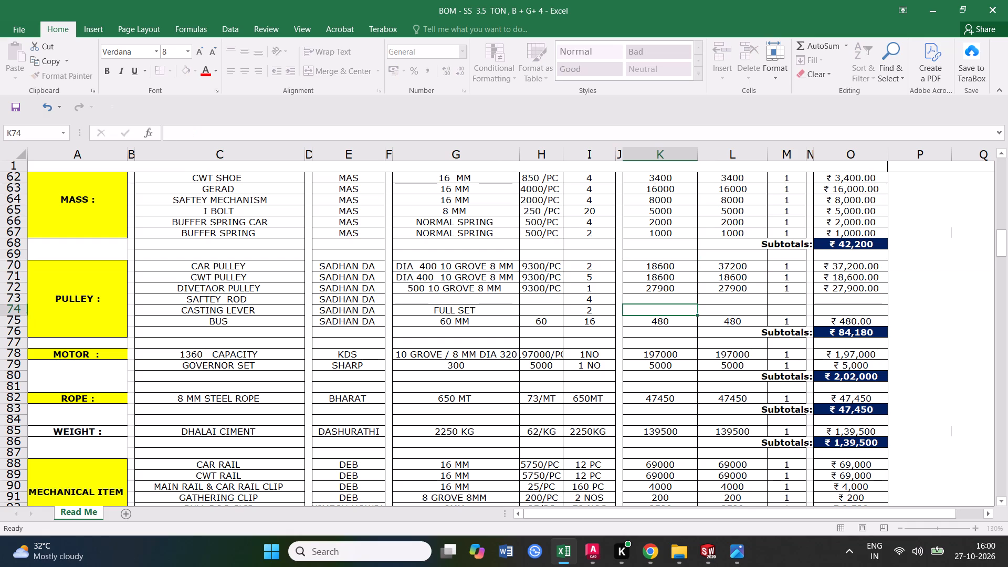
pyautogui.click(655, 268)
pyautogui.moveTo(697, 270); pyautogui.dragTo(741, 266)
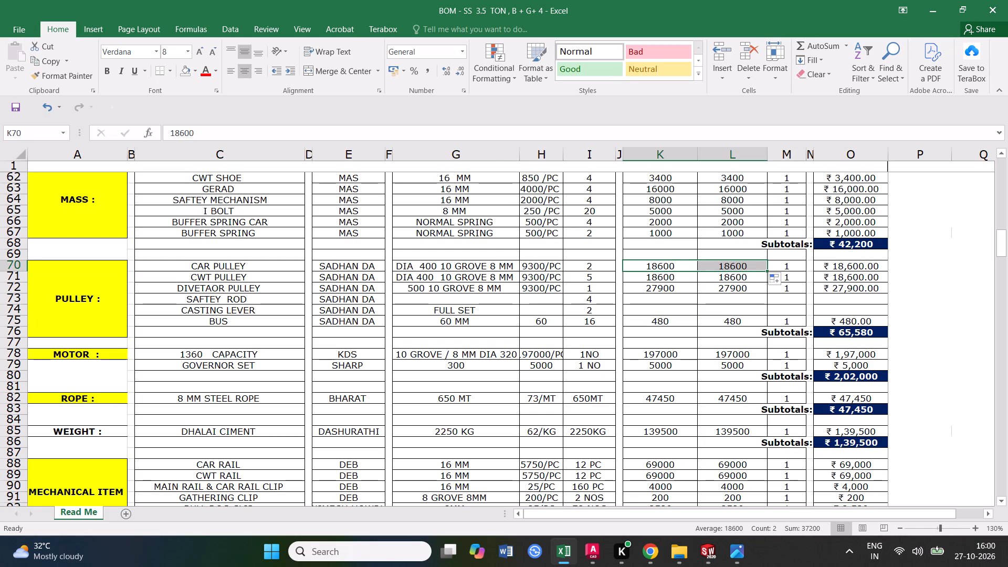
# Calculate 9300 × 5 in Calculator, then set the CWT PULLEY amounts in K71 and L71 to 46500.
pyautogui.click(660, 277)
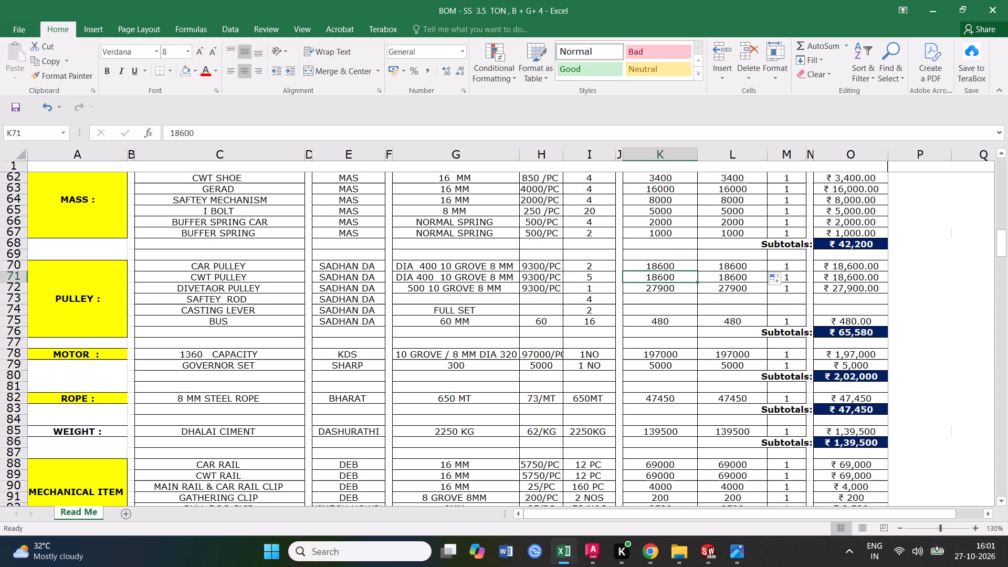
pyautogui.write('9300')
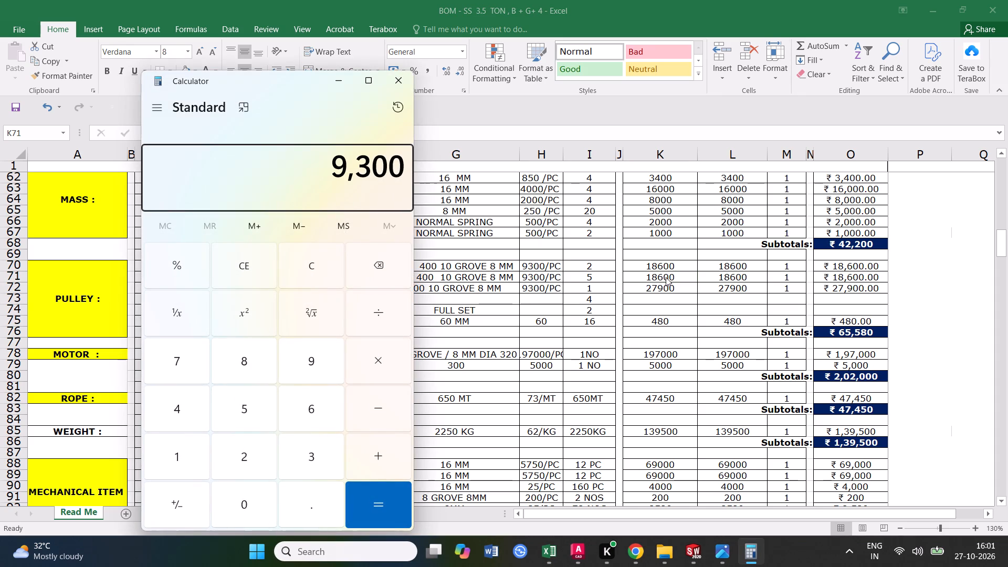
pyautogui.write('*5')
pyautogui.press('Return')
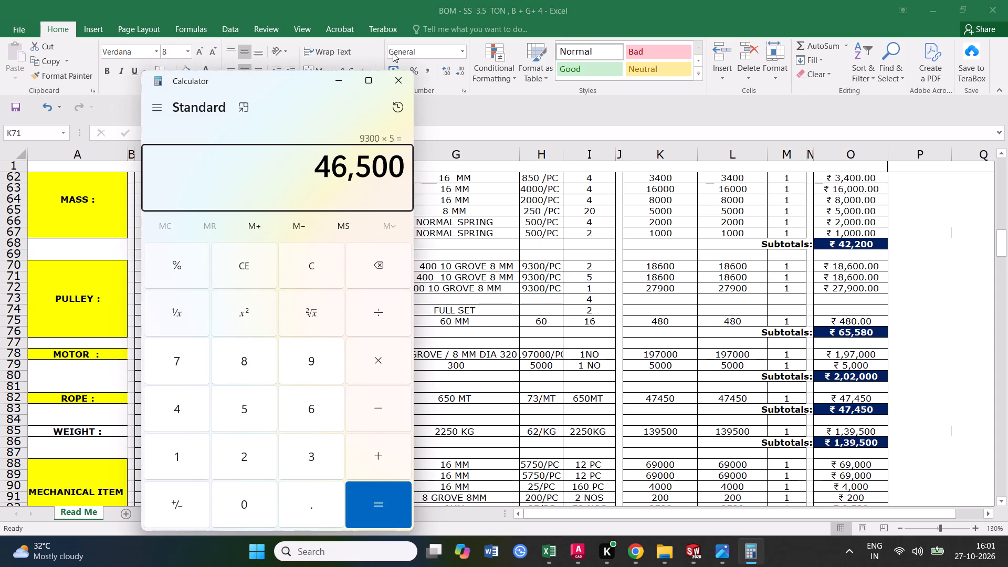
pyautogui.click(397, 74)
pyautogui.write('46500')
pyautogui.click(667, 318)
pyautogui.click(668, 278)
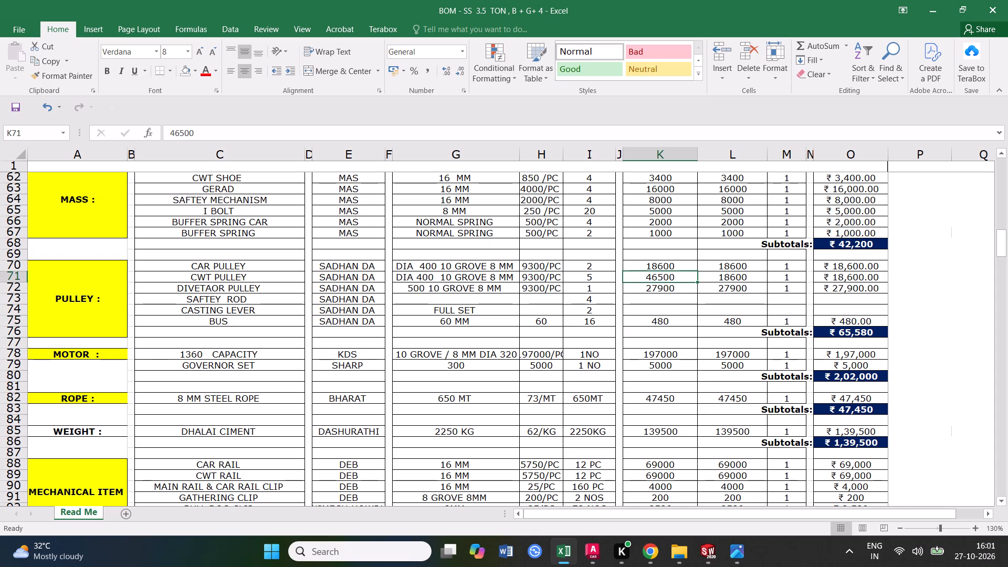
pyautogui.moveTo(697, 281); pyautogui.dragTo(743, 279)
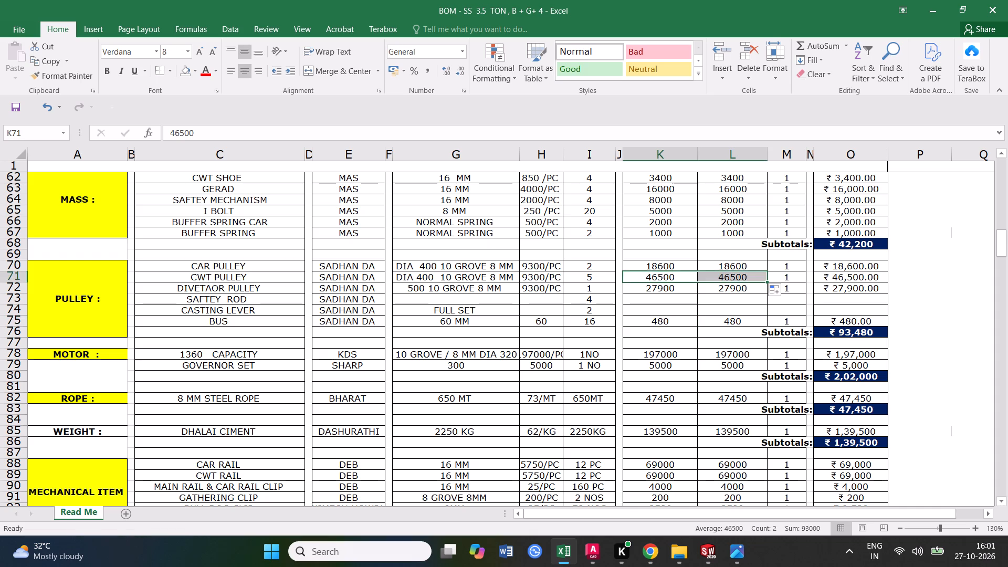
pyautogui.click(839, 278)
# Select the DIVETAOR PULLEY amount in K72.
pyautogui.click(675, 288)
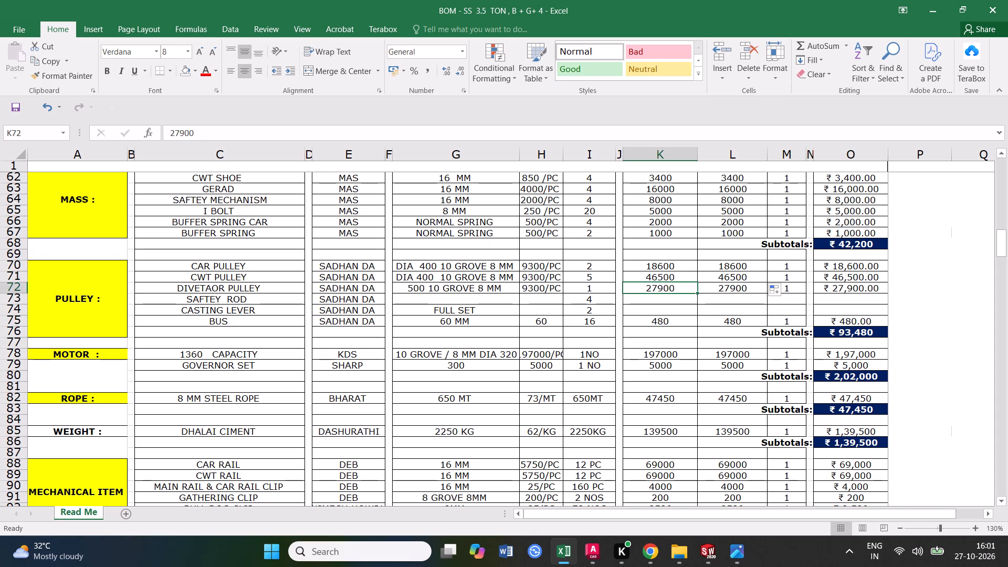
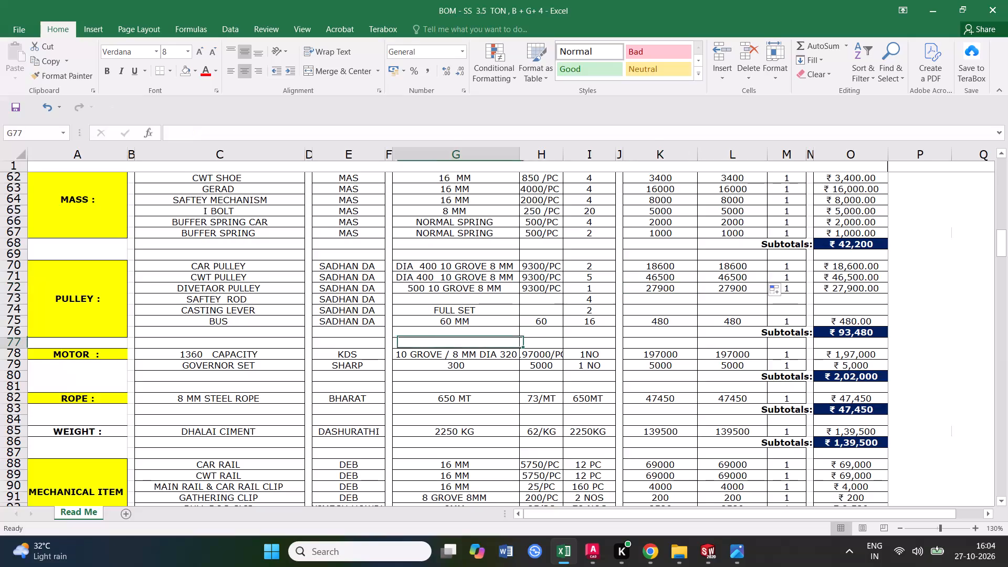
# Set the DIVETAOR PULLEY rate in H72 to 9800/PC.
pyautogui.click(535, 277)
pyautogui.click(432, 264)
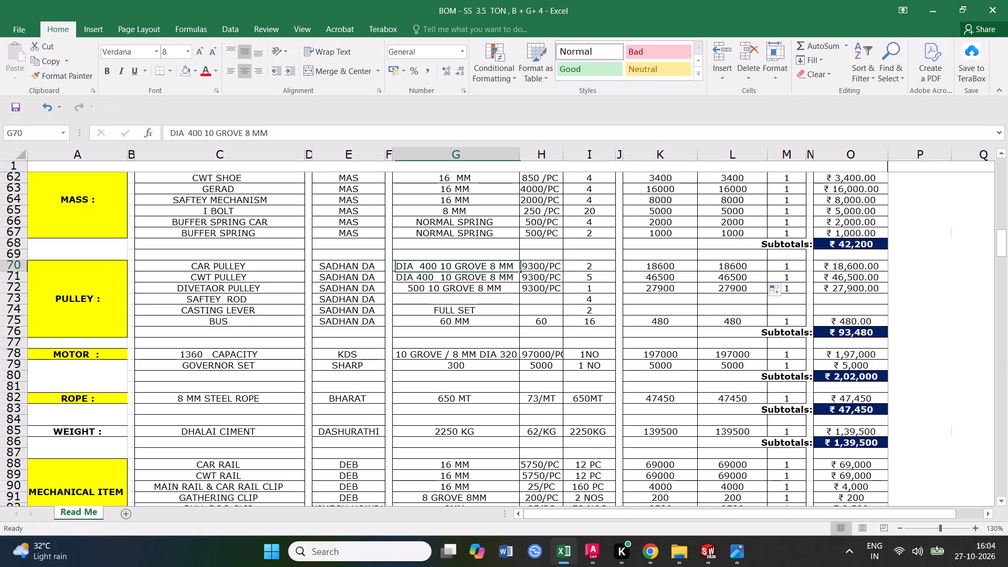
pyautogui.click(19, 264)
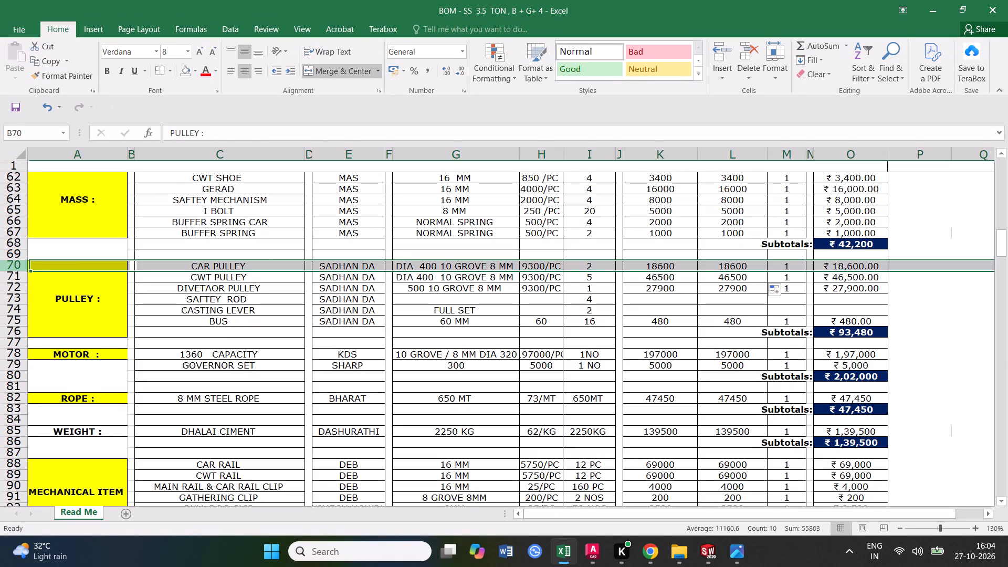
pyautogui.click(10, 279)
pyautogui.click(13, 288)
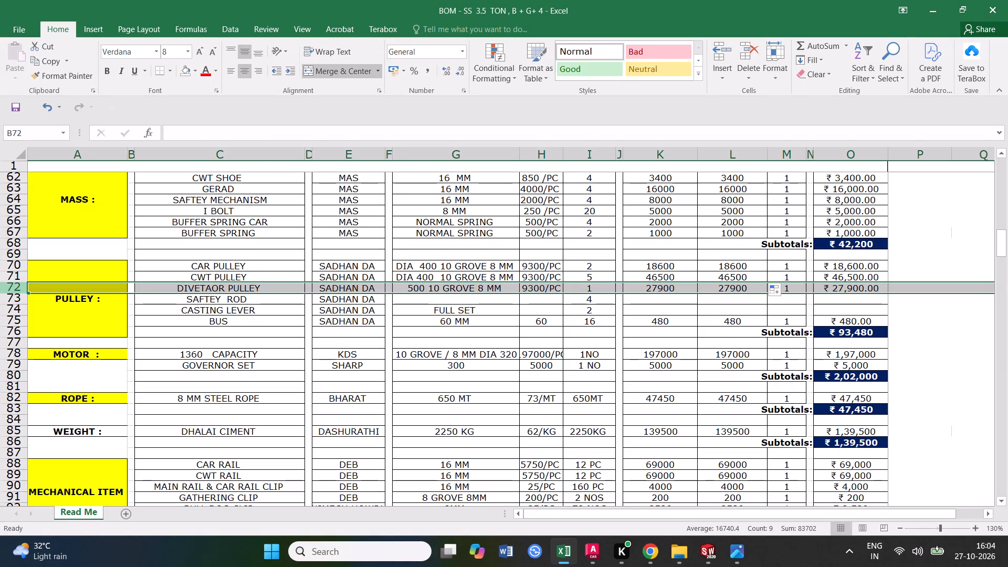
pyautogui.doubleClick(539, 288)
pyautogui.click(529, 289)
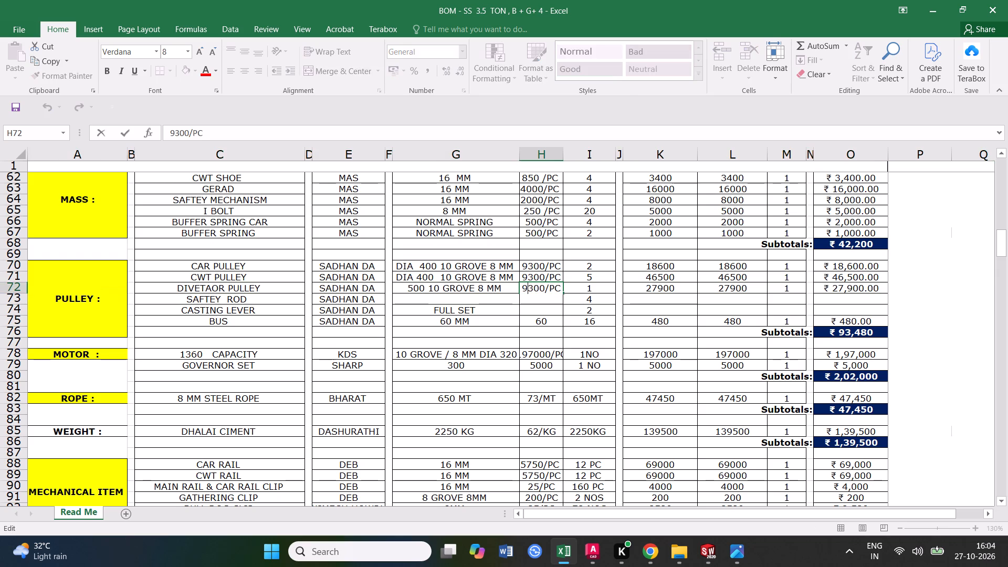
pyautogui.click(534, 288)
pyautogui.press('BackSpace')
pyautogui.press('8')
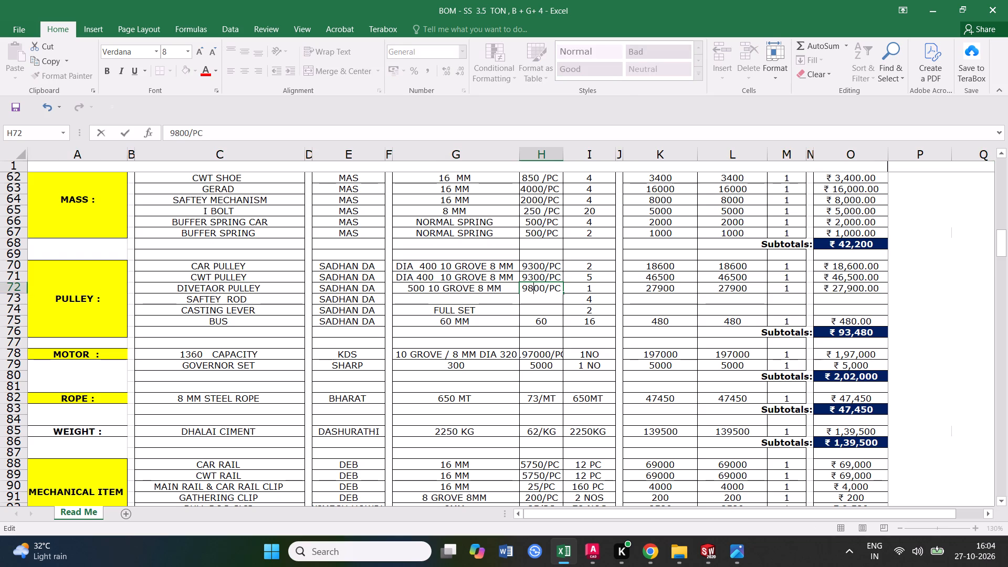
pyautogui.click(559, 321)
# Set the DIVETAOR PULLEY amounts in K72 and L72 to 9800.
pyautogui.click(593, 287)
pyautogui.click(656, 290)
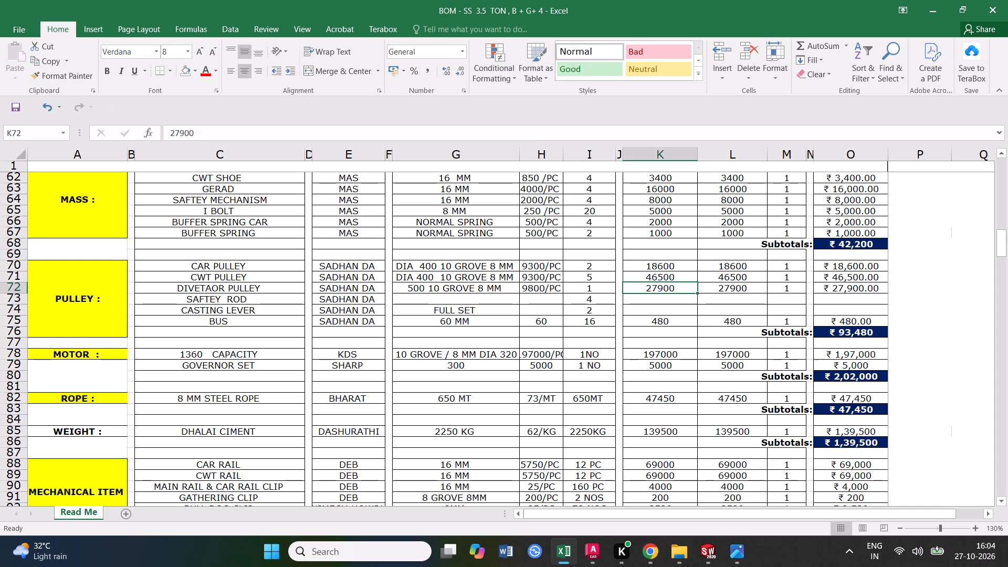
pyautogui.write('9800')
pyautogui.click(686, 313)
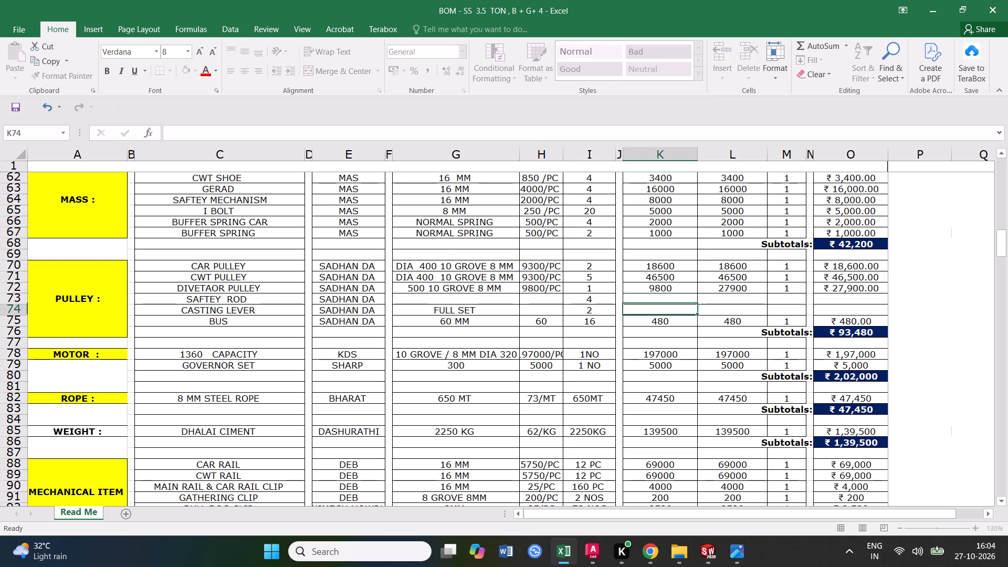
pyautogui.click(723, 287)
pyautogui.write('9800')
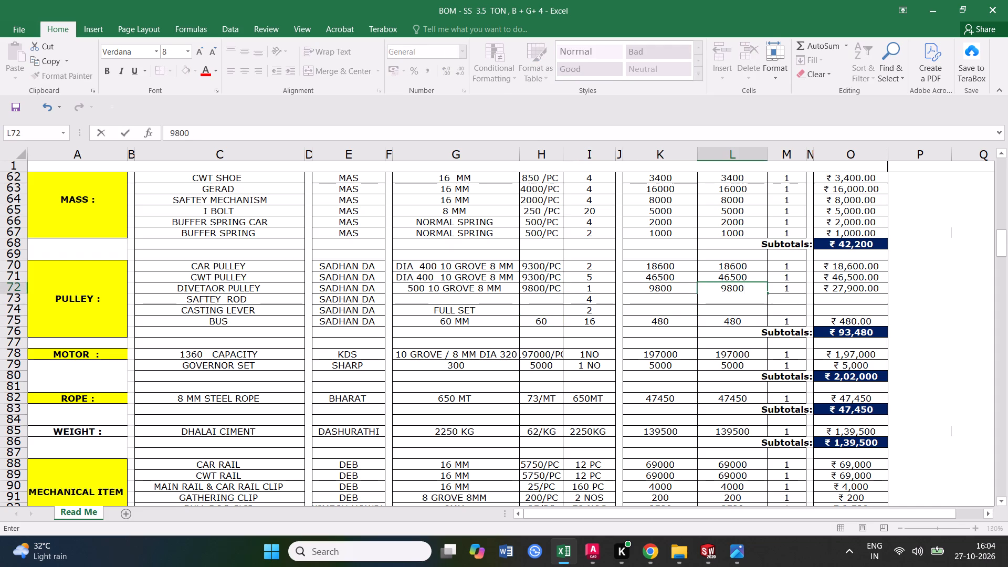
pyautogui.click(701, 330)
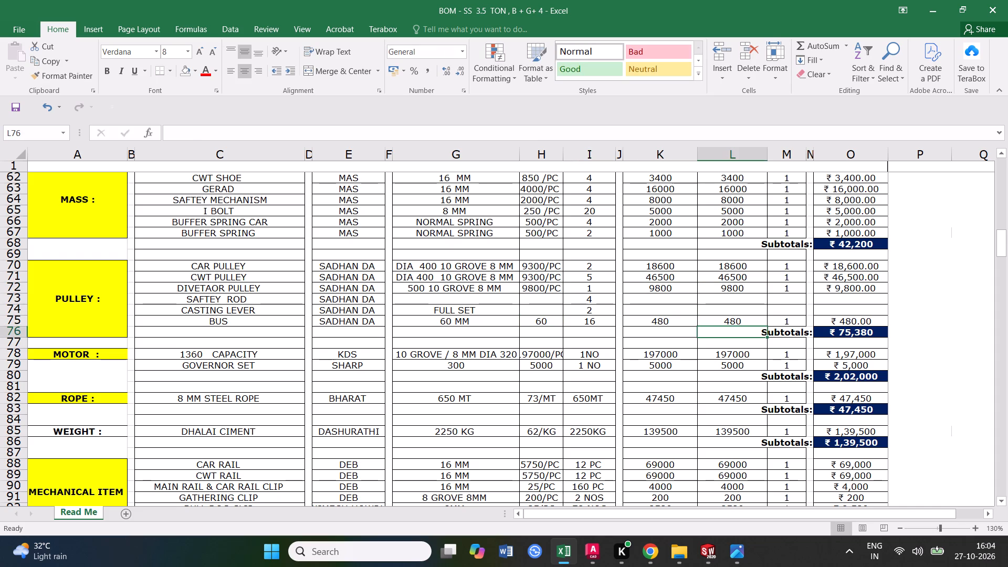
pyautogui.click(6, 107)
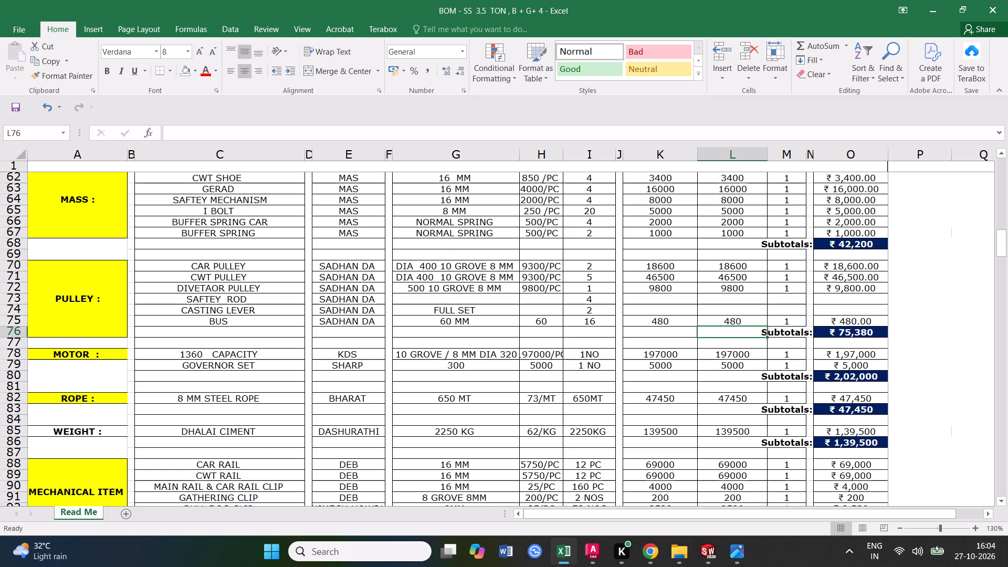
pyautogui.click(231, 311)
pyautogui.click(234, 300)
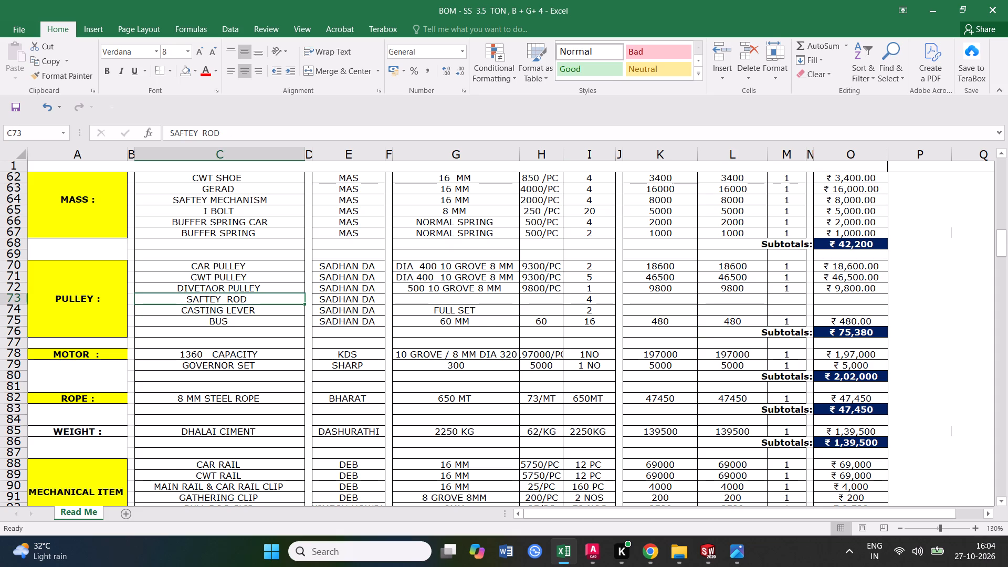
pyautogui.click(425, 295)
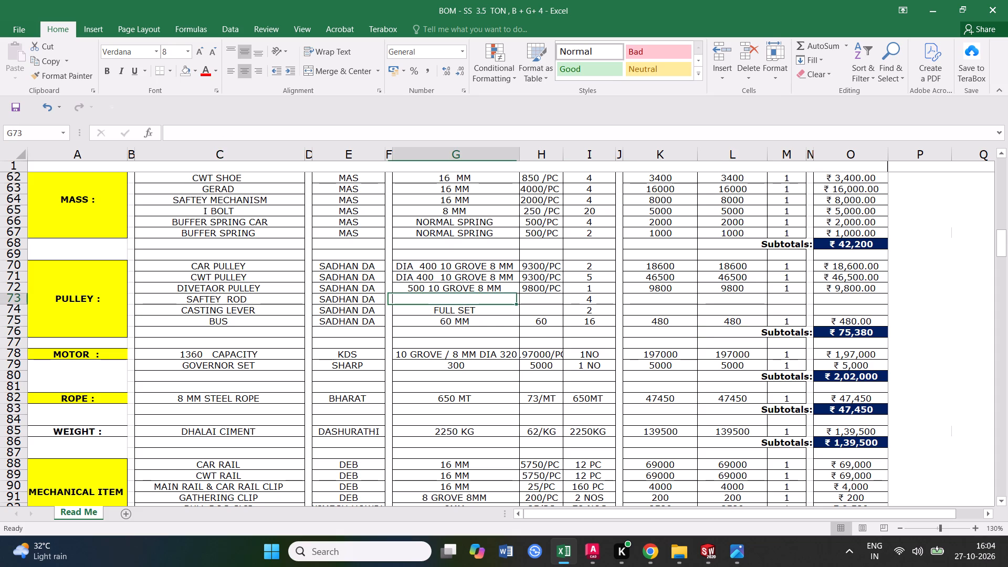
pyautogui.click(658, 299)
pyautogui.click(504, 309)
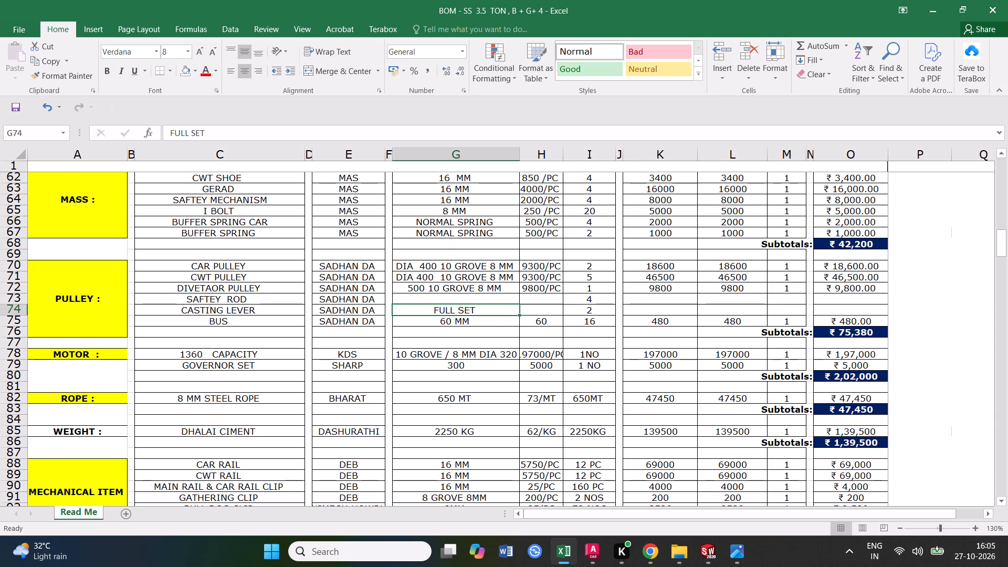
# Add the unit to the BUS rate in H75 so it reads 60 /PCS.
pyautogui.click(673, 319)
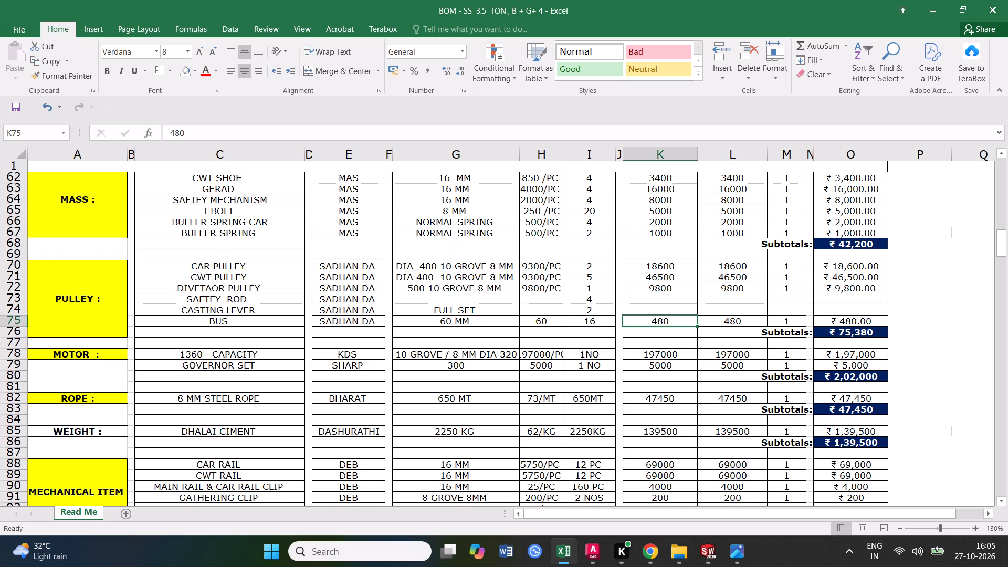
pyautogui.click(618, 347)
pyautogui.click(662, 322)
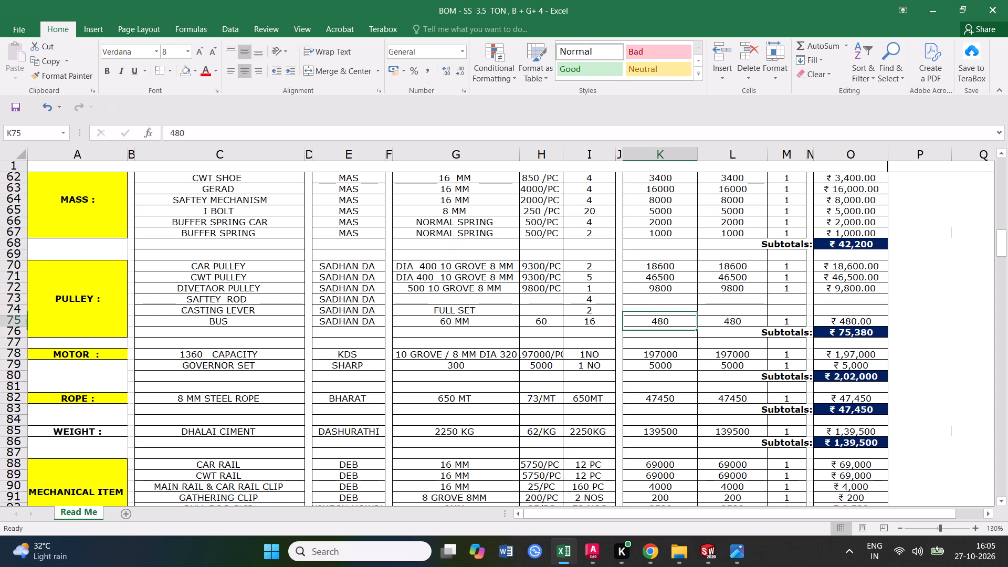
pyautogui.click(593, 322)
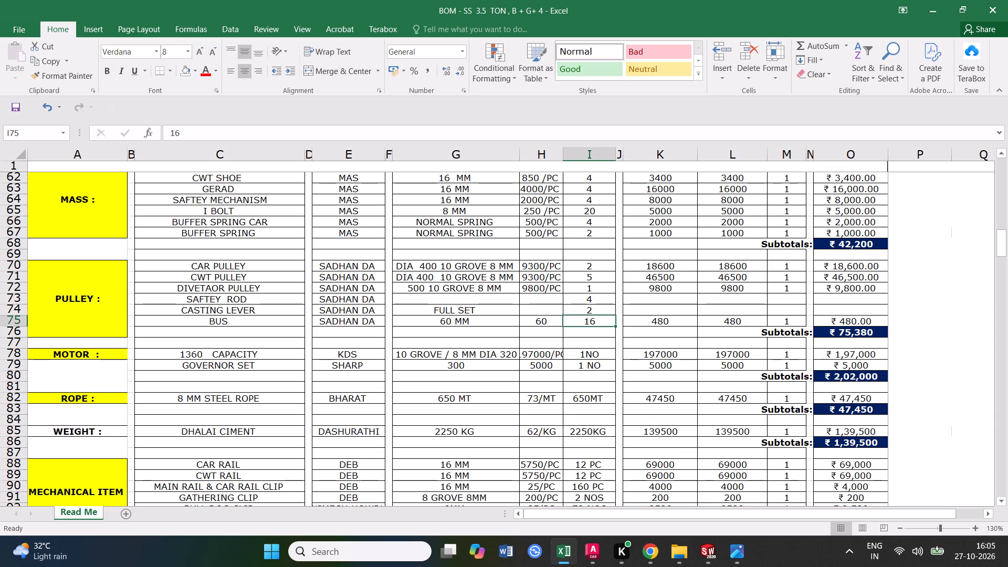
pyautogui.click(549, 319)
pyautogui.doubleClick(558, 319)
pyautogui.press('space')
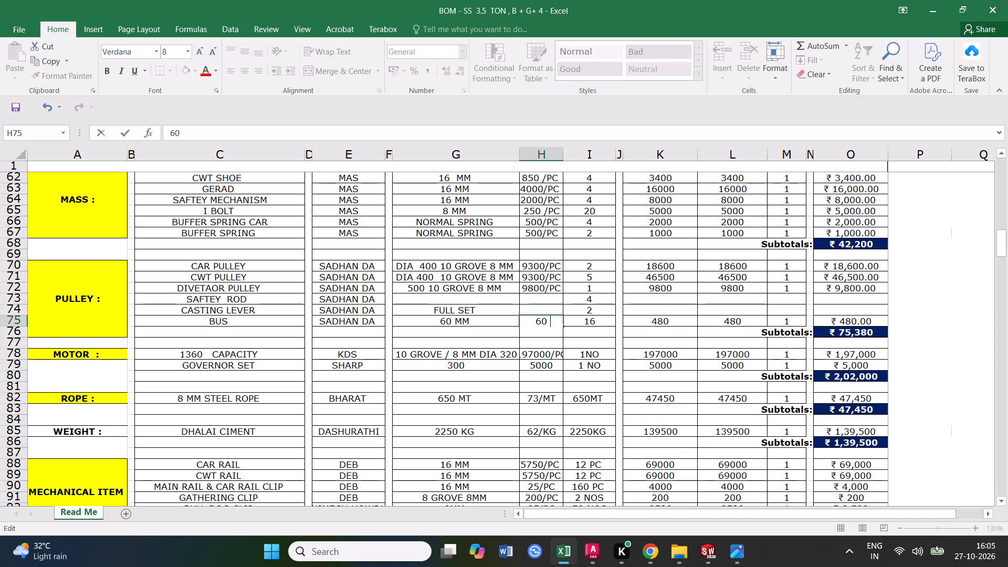
pyautogui.write('/PCS')
pyautogui.press('space')
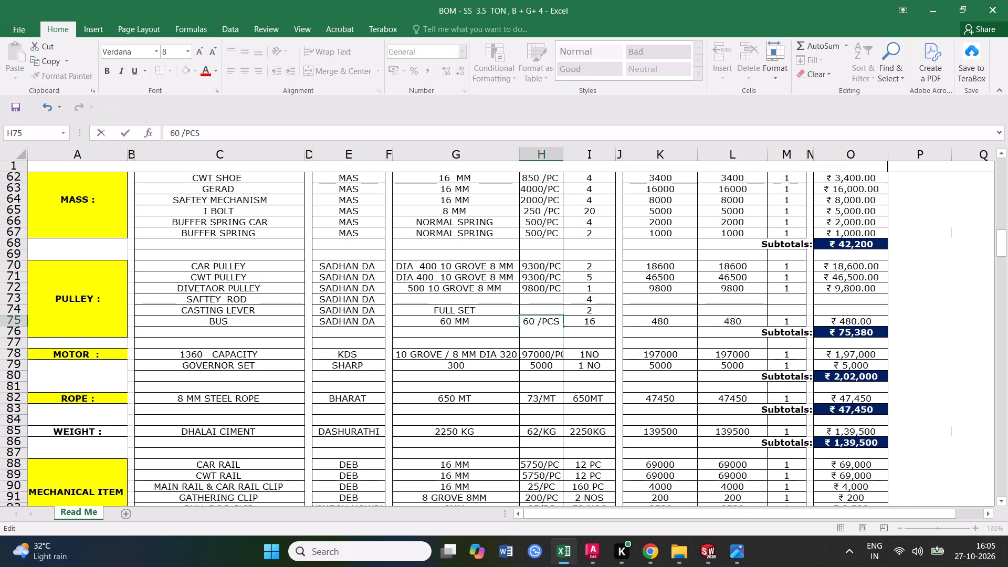
pyautogui.click(554, 342)
# Set the BUS value in K75 to 70.
pyautogui.click(594, 323)
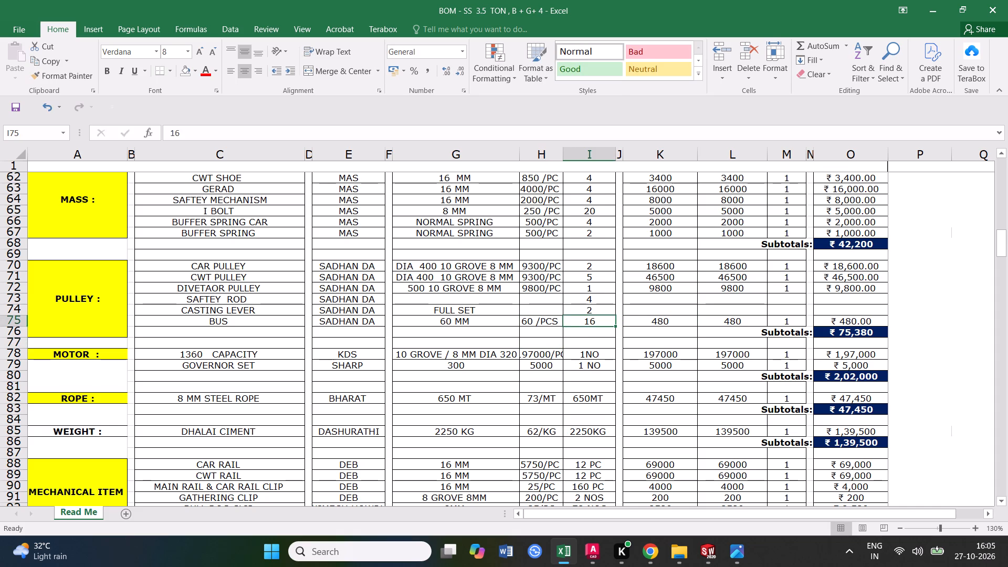
pyautogui.click(666, 320)
pyautogui.write('70')
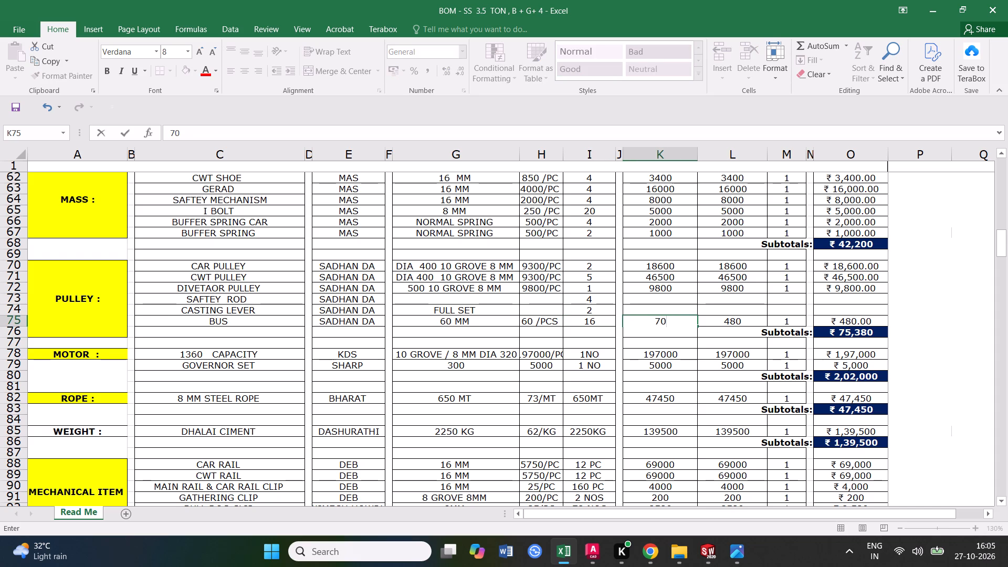
# Calculate 70 × 16 in Calculator, then set the BUS amount in L75 to 1120.
pyautogui.click(736, 317)
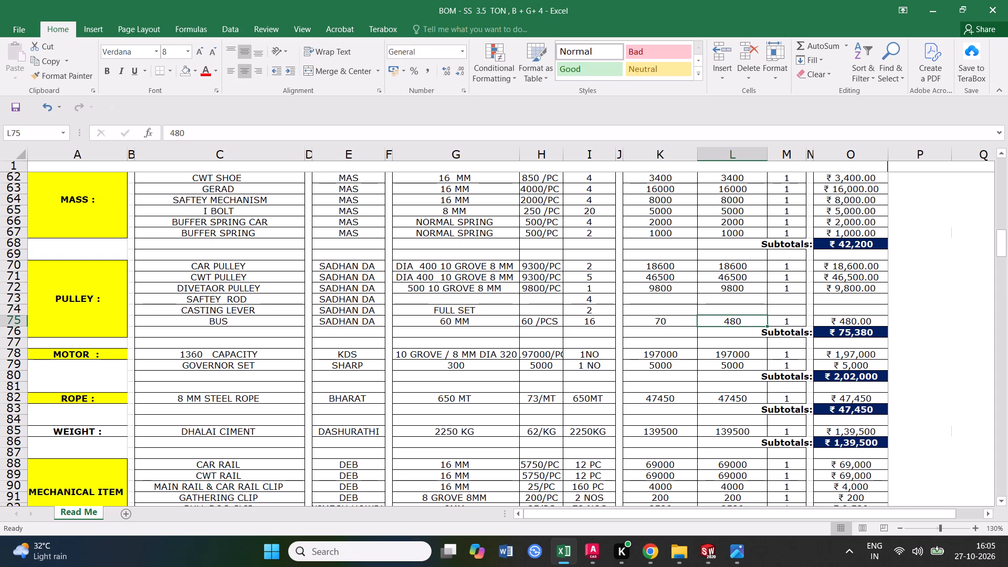
pyautogui.write('70*16')
pyautogui.press('Return')
pyautogui.click(413, 80)
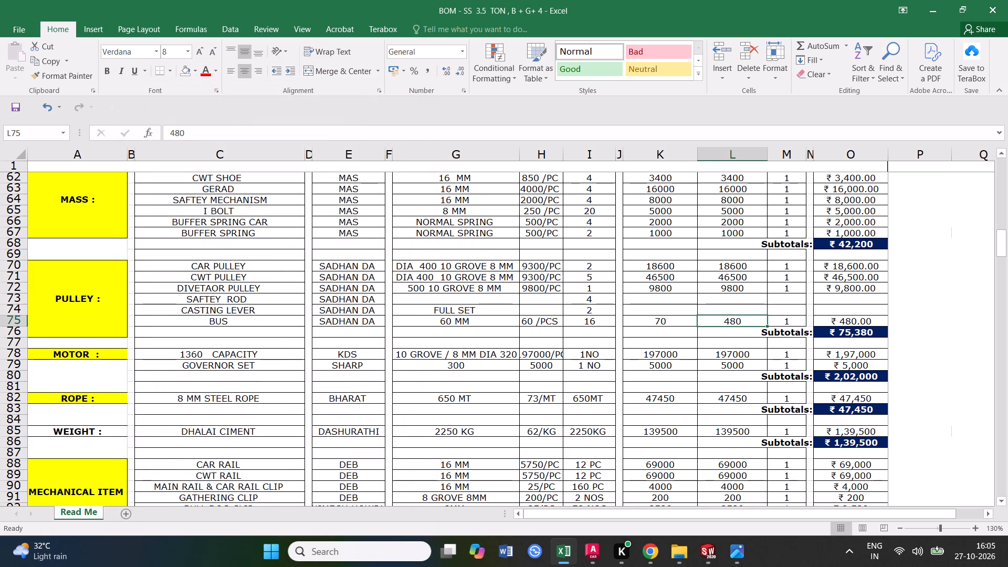
pyautogui.write('1120')
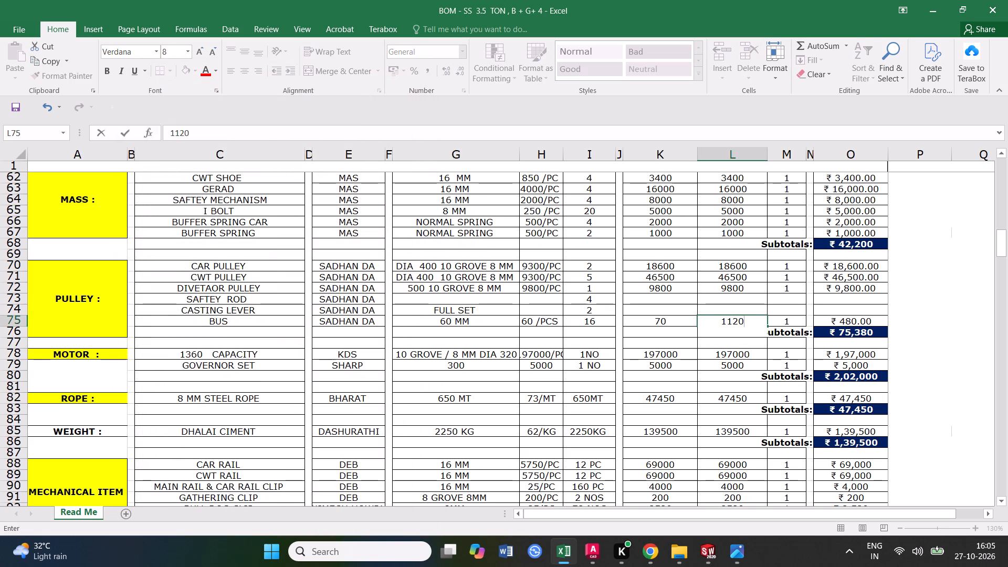
pyautogui.click(645, 372)
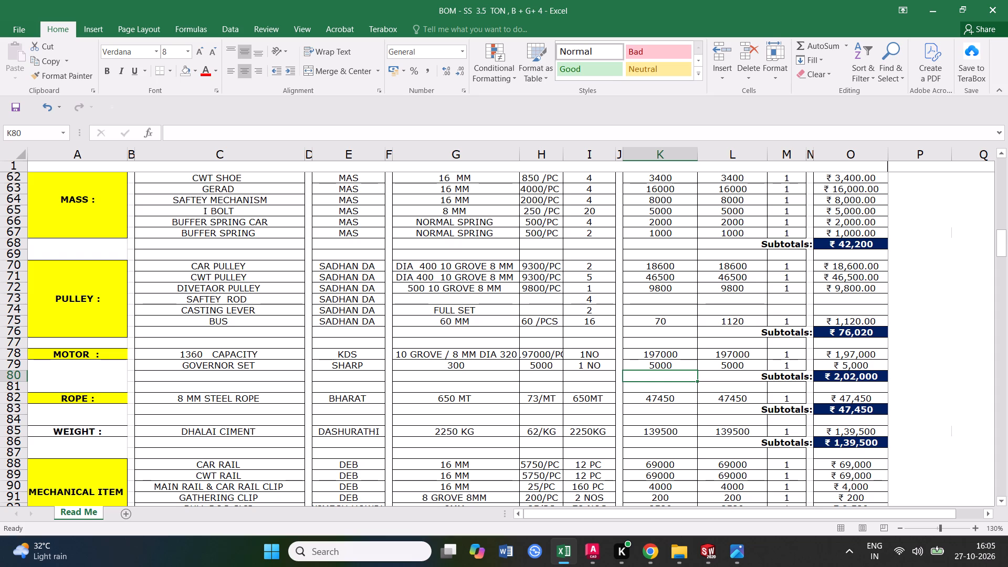
# Enter 3000 as the CASTING LEVER amount in both K74 and L74.
pyautogui.click(16, 318)
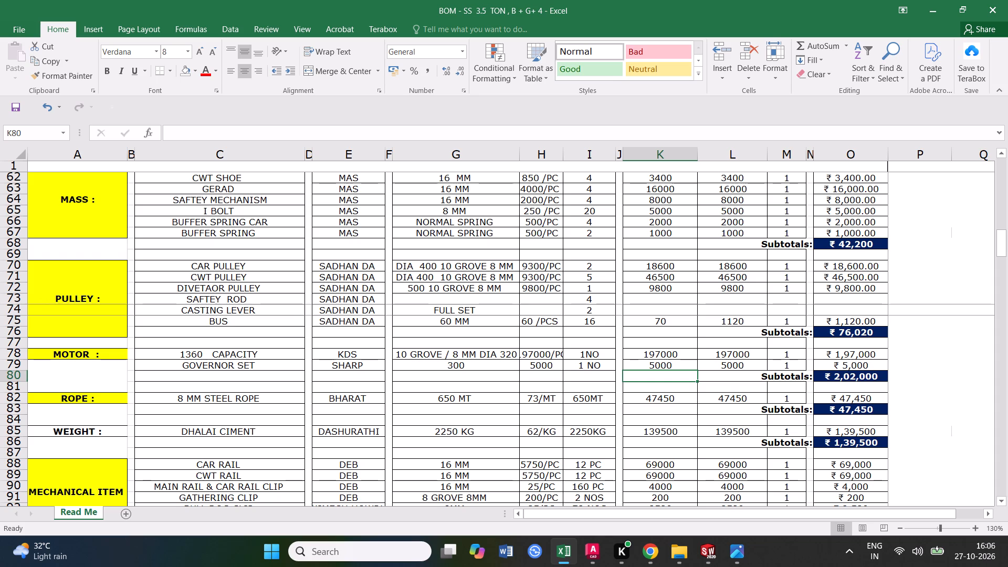
pyautogui.click(17, 321)
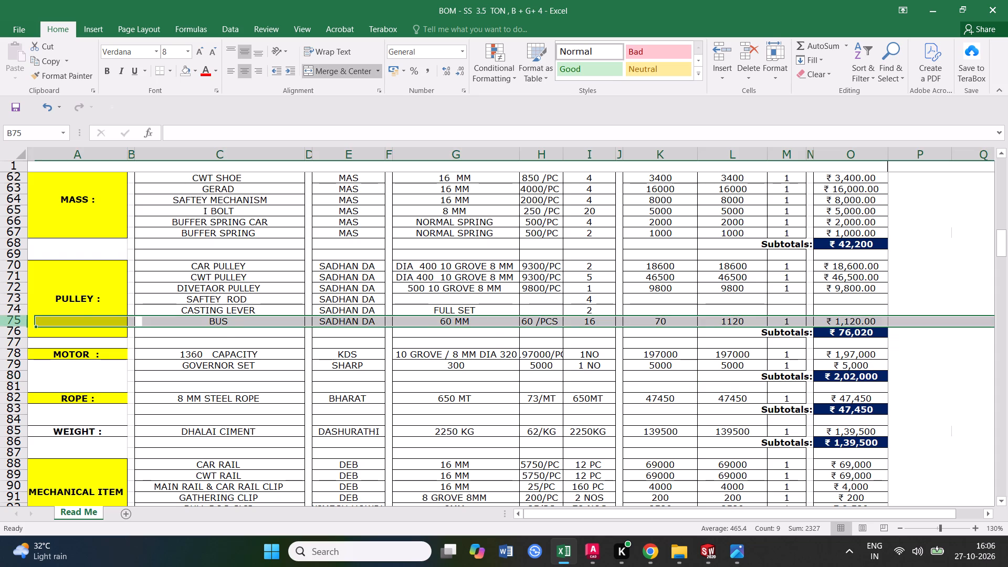
pyautogui.click(16, 321)
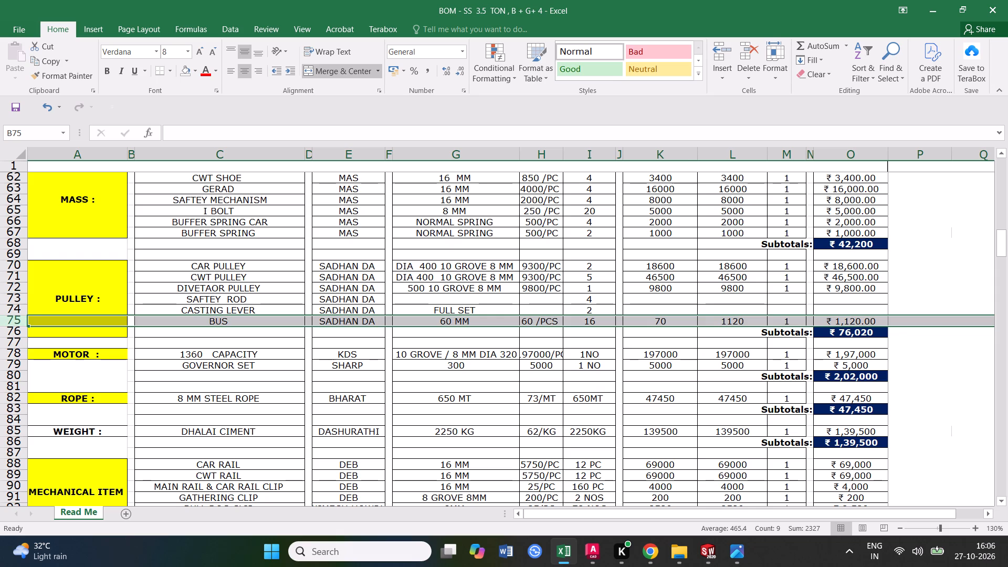
pyautogui.click(8, 311)
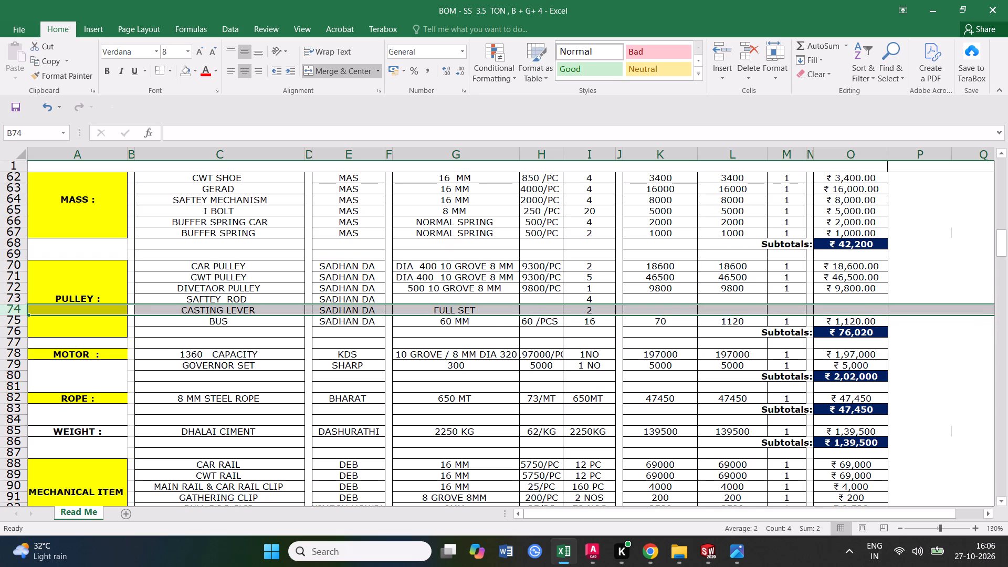
pyautogui.click(665, 309)
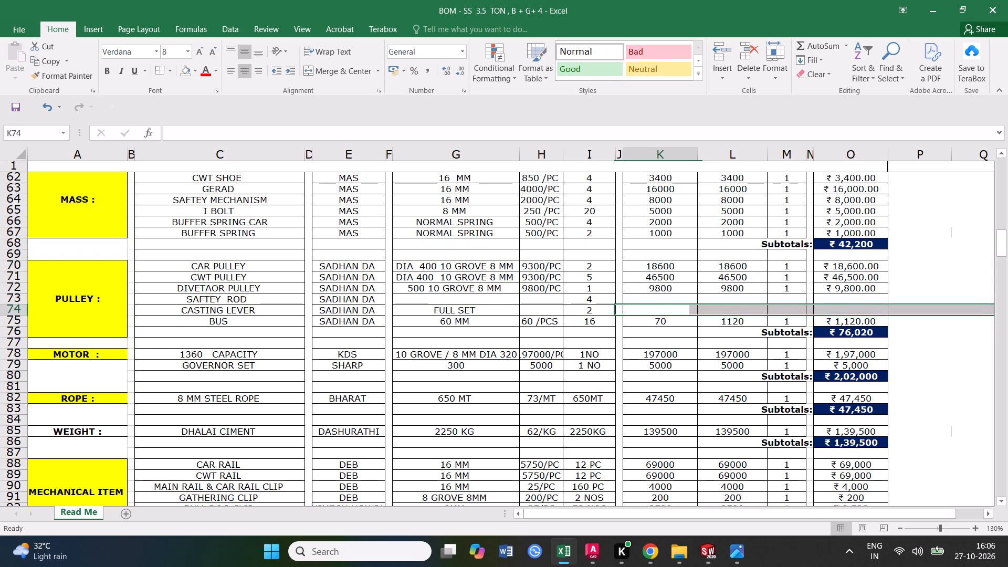
pyautogui.write('3000')
pyautogui.click(726, 328)
pyautogui.click(732, 303)
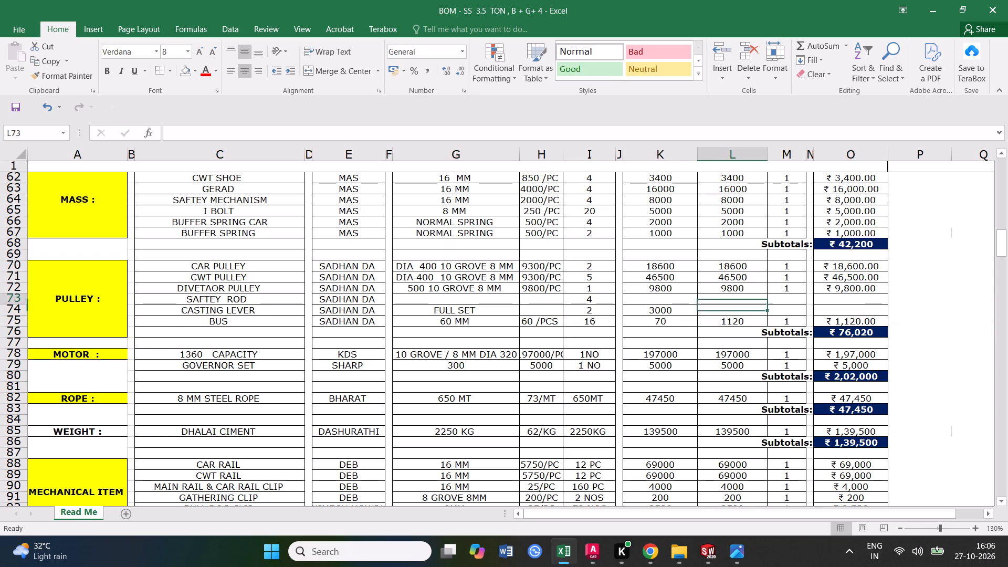
pyautogui.click(734, 309)
pyautogui.write('300')
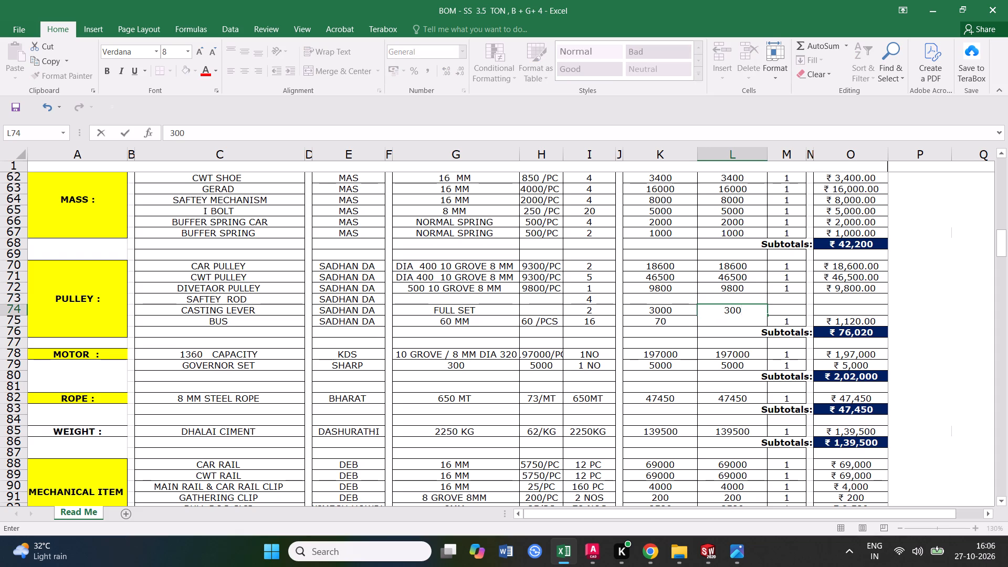
pyautogui.press('0')
pyautogui.click(757, 352)
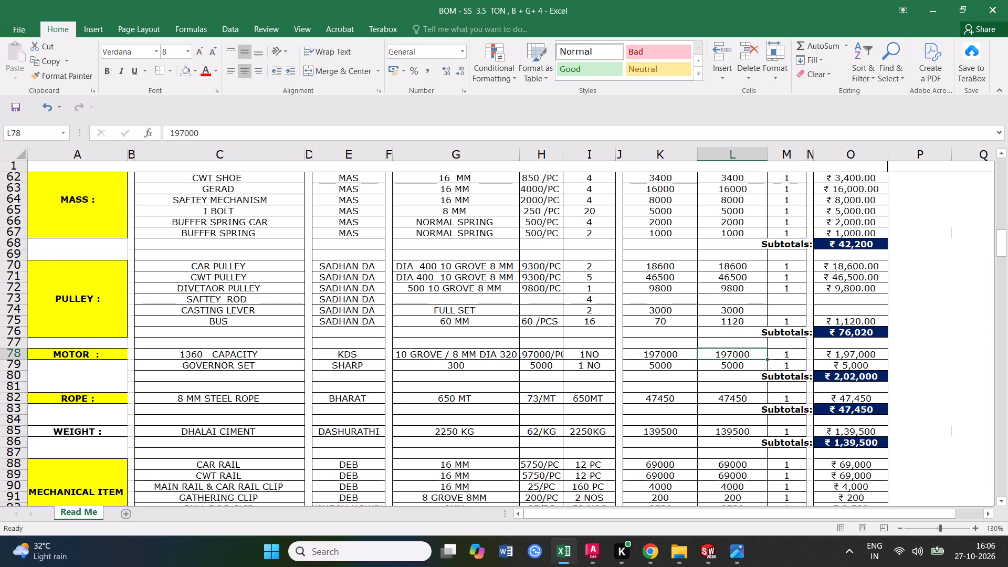
# Enter 1 in M74 for the CASTING LEVER row.
pyautogui.click(793, 308)
pyautogui.press('1')
pyautogui.click(730, 342)
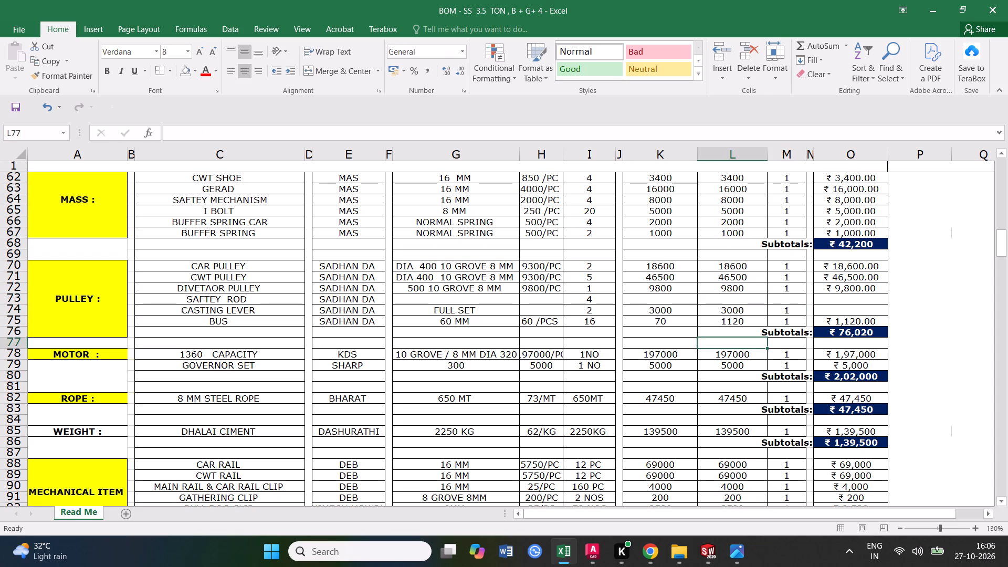
# Fill the total formula from O72 down through O75 in the PULLEY section.
pyautogui.click(841, 310)
pyautogui.click(849, 290)
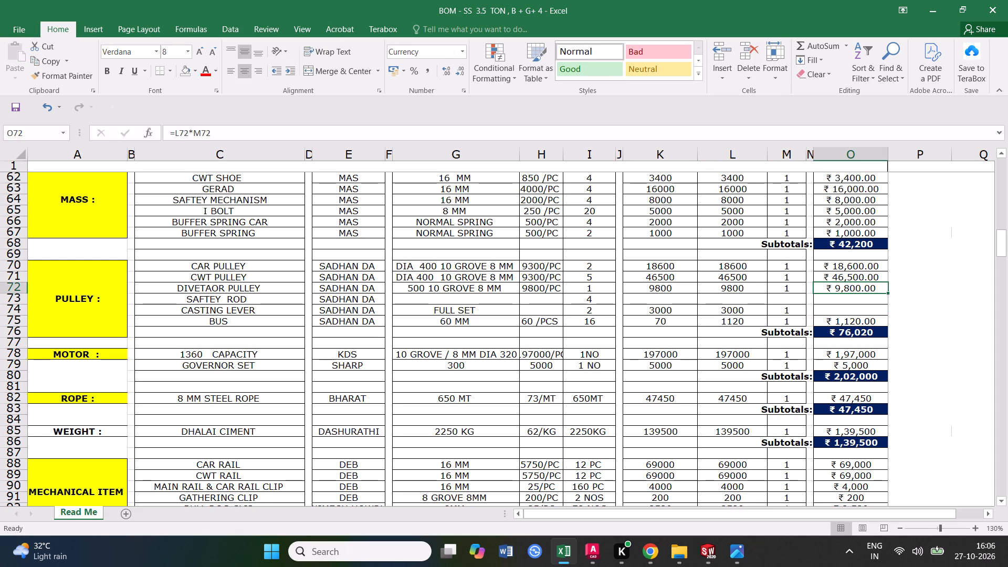
pyautogui.moveTo(888, 292); pyautogui.dragTo(881, 316)
pyautogui.click(744, 347)
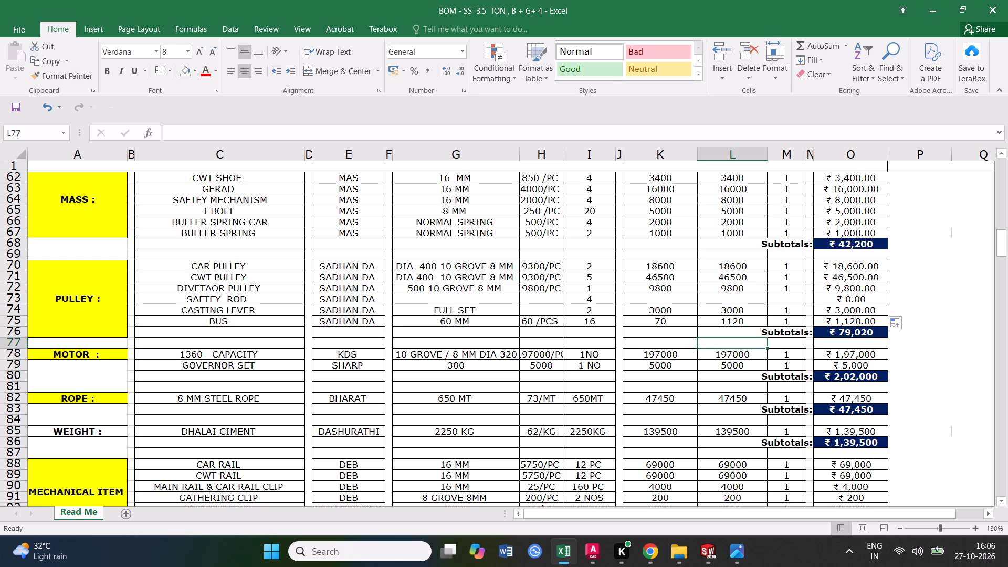
# Select the empty SAFTEY ROD specification cell G73.
pyautogui.click(438, 297)
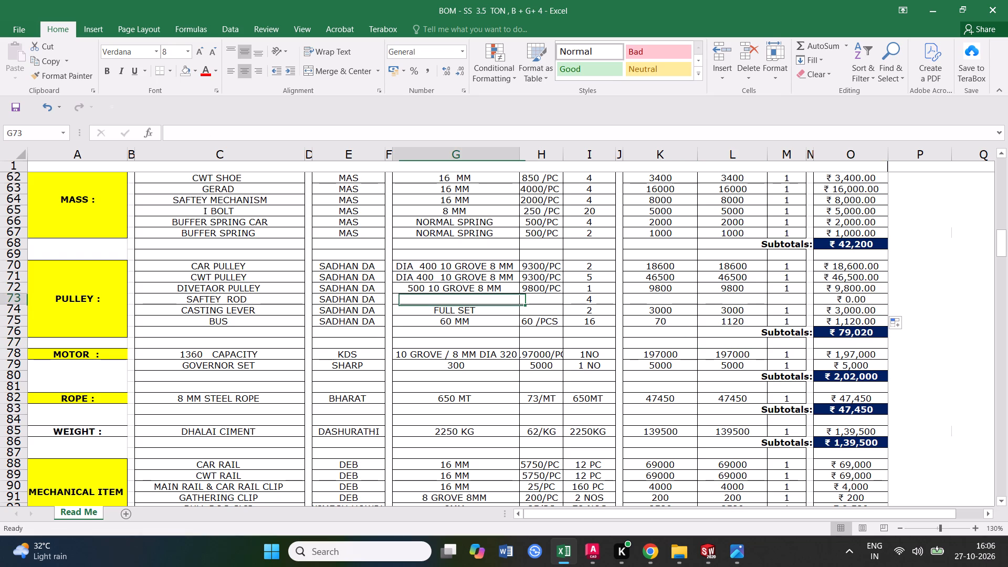
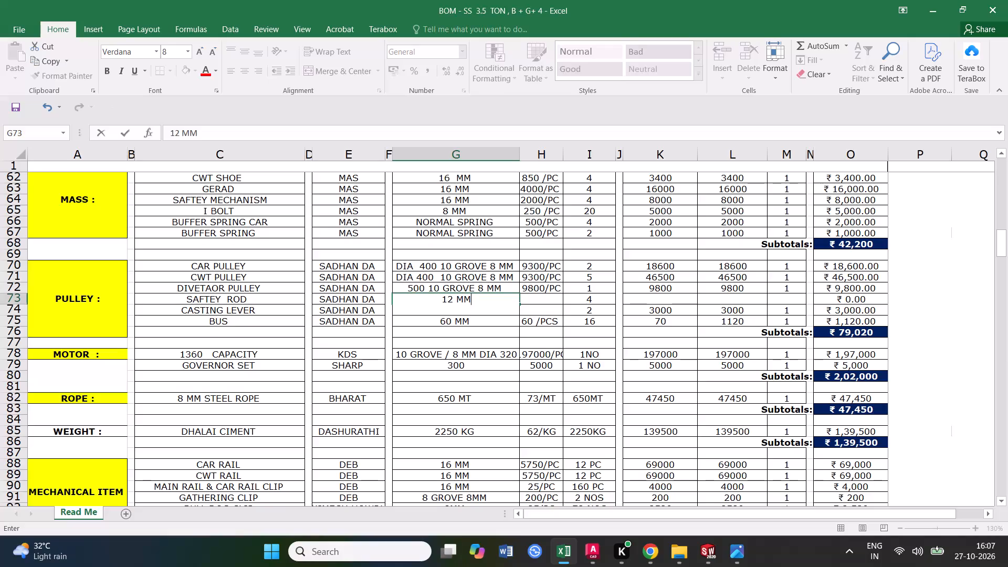
# Finish entering 12 MM as the SAFTEY ROD specification in G73.
pyautogui.click(470, 341)
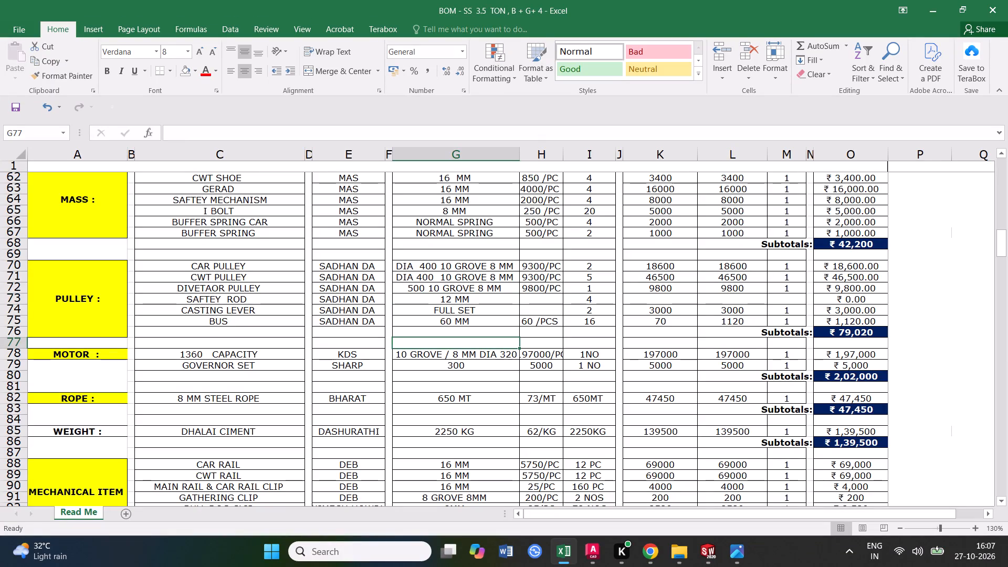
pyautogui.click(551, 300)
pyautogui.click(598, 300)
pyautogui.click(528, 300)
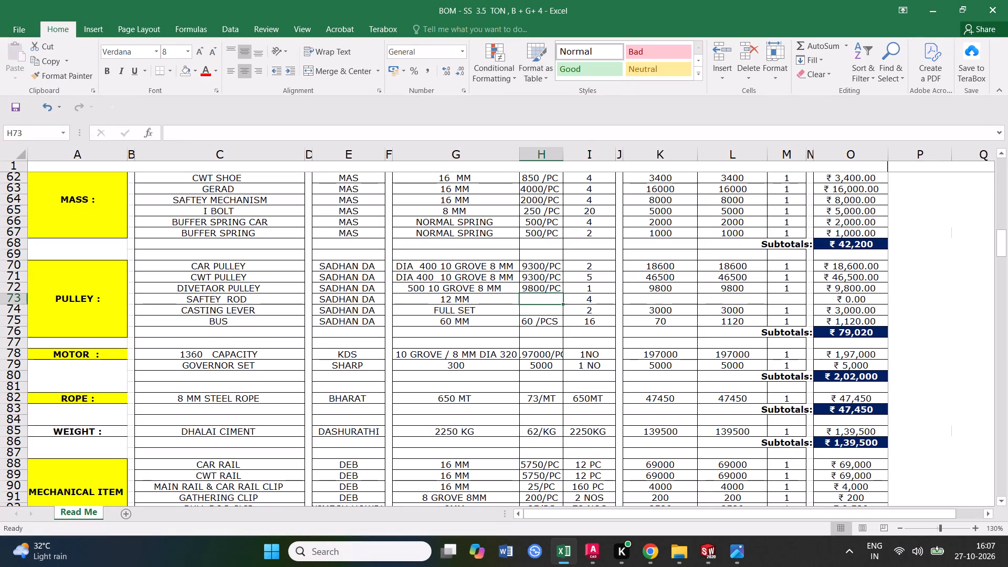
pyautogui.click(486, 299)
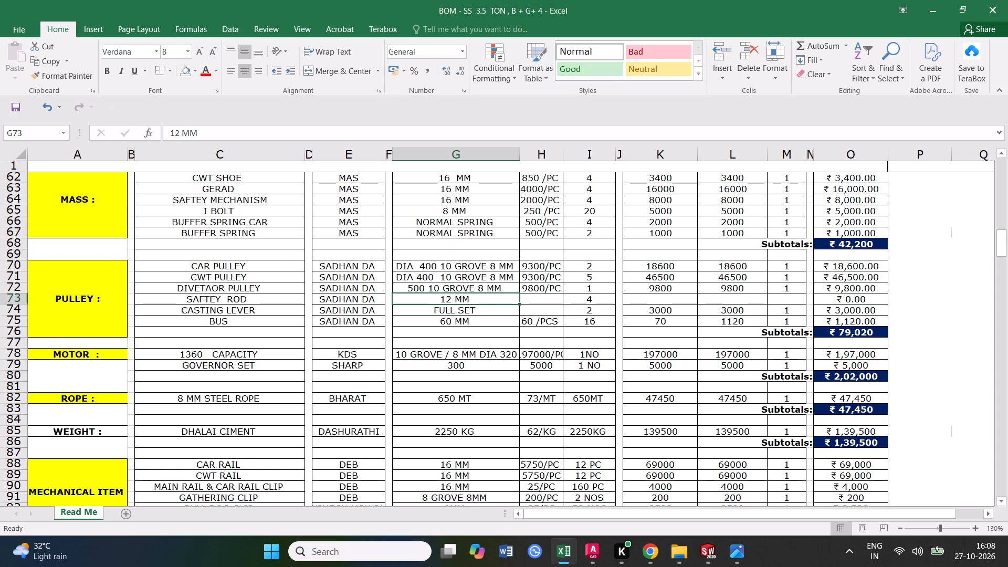
# Complete the SAFTEY ROD amounts with 100 in K73, 400 in L73, and 1 filled down from M72 into M73.
pyautogui.click(670, 300)
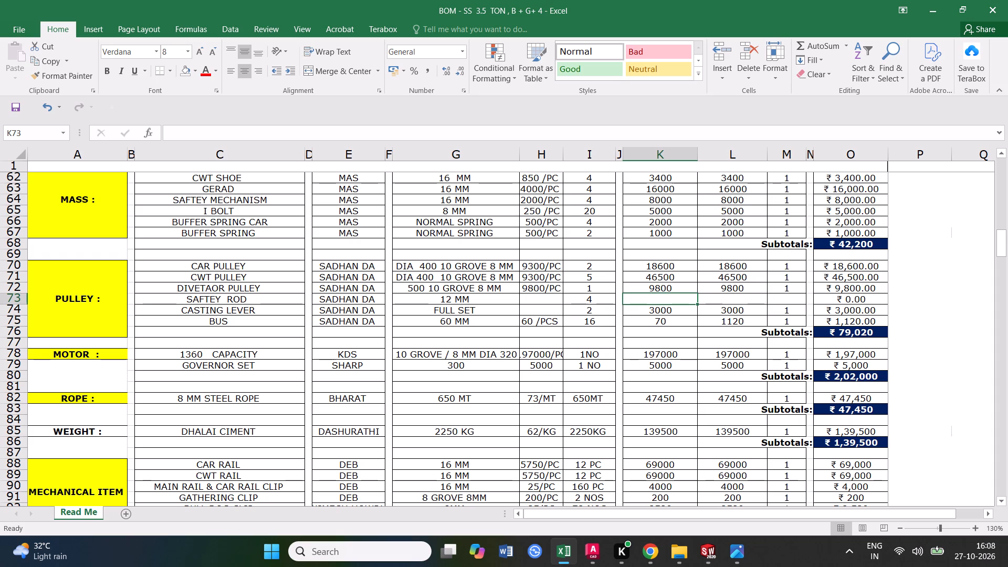
pyautogui.write('100')
pyautogui.click(737, 298)
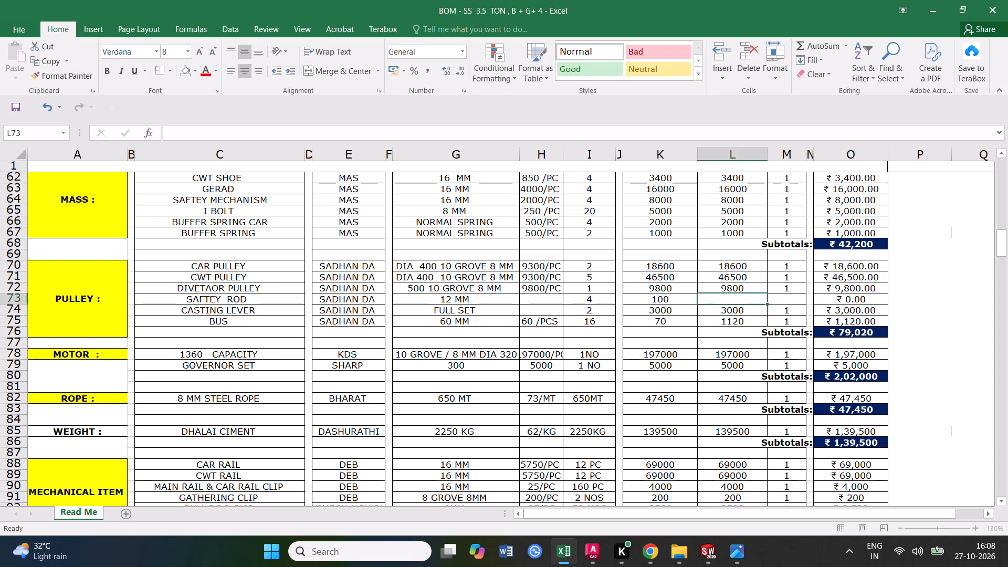
pyautogui.write('400')
pyautogui.click(789, 298)
pyautogui.click(789, 289)
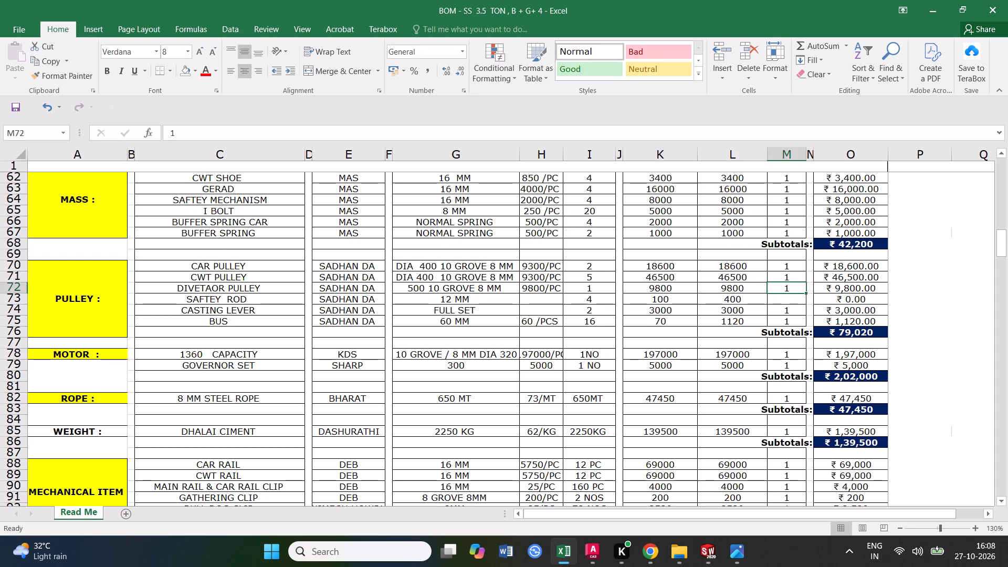
pyautogui.moveTo(804, 293); pyautogui.dragTo(804, 306)
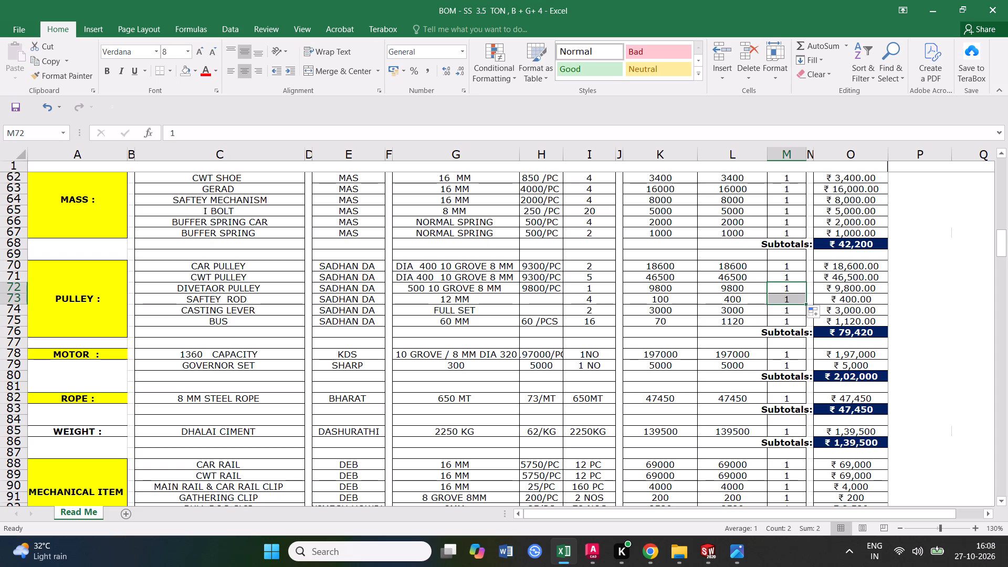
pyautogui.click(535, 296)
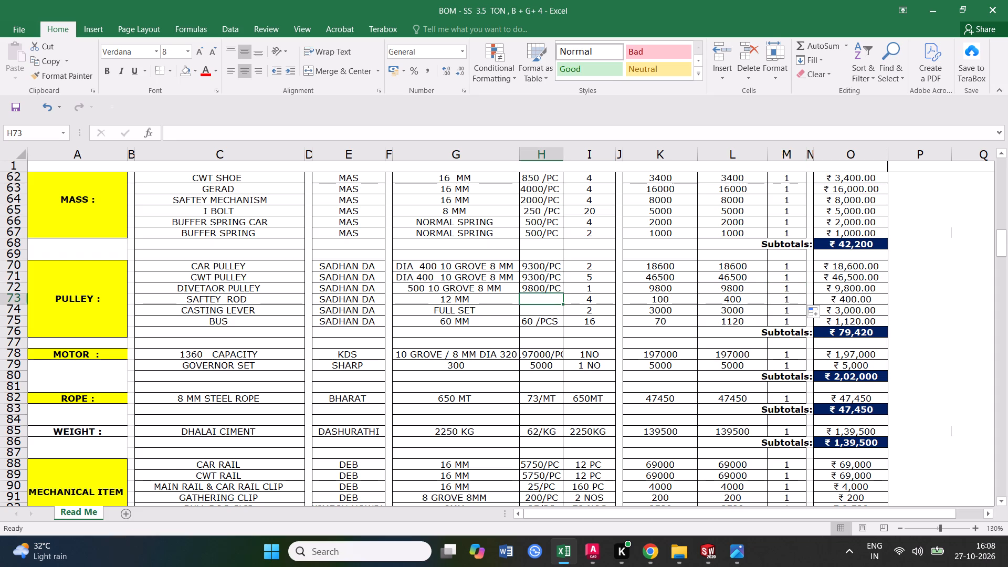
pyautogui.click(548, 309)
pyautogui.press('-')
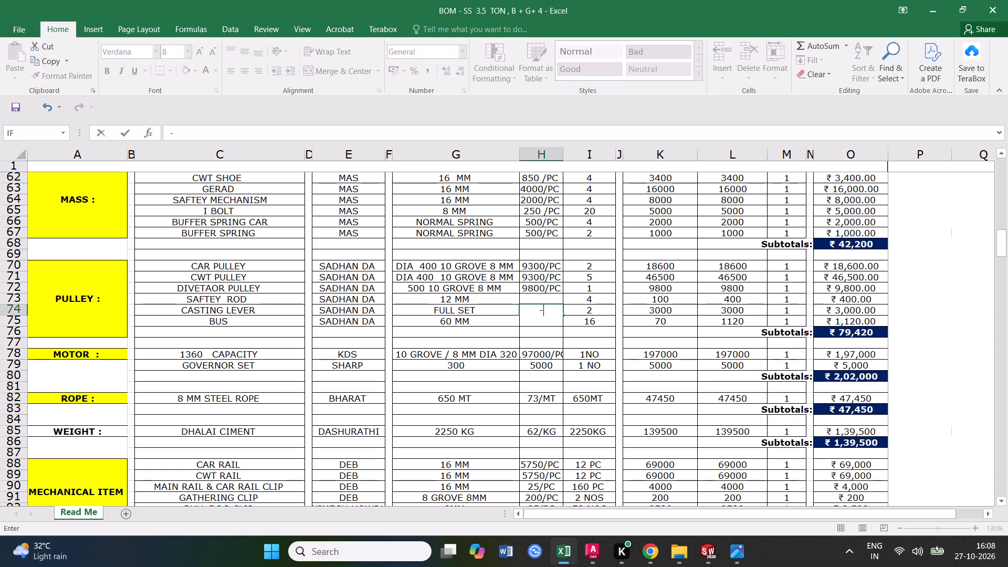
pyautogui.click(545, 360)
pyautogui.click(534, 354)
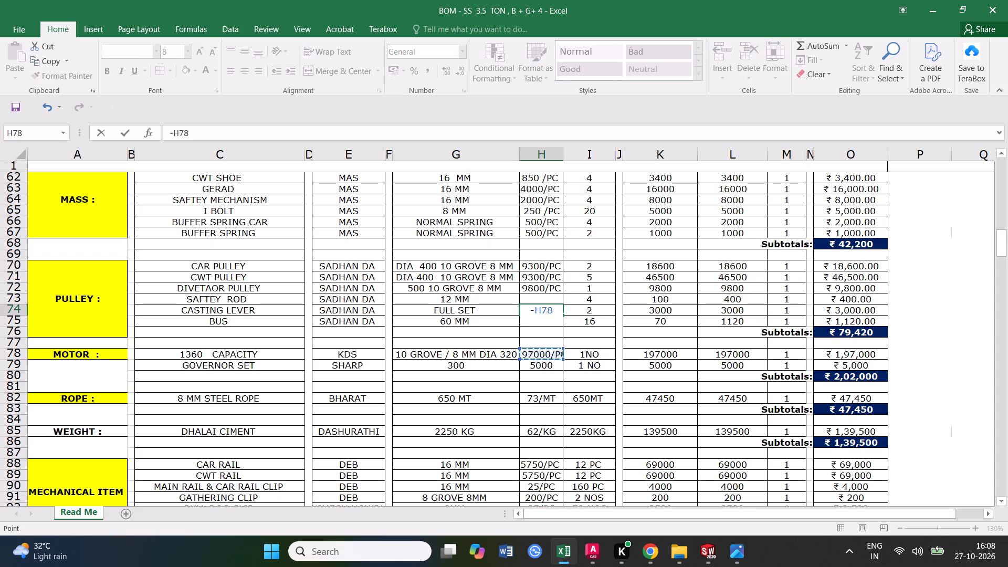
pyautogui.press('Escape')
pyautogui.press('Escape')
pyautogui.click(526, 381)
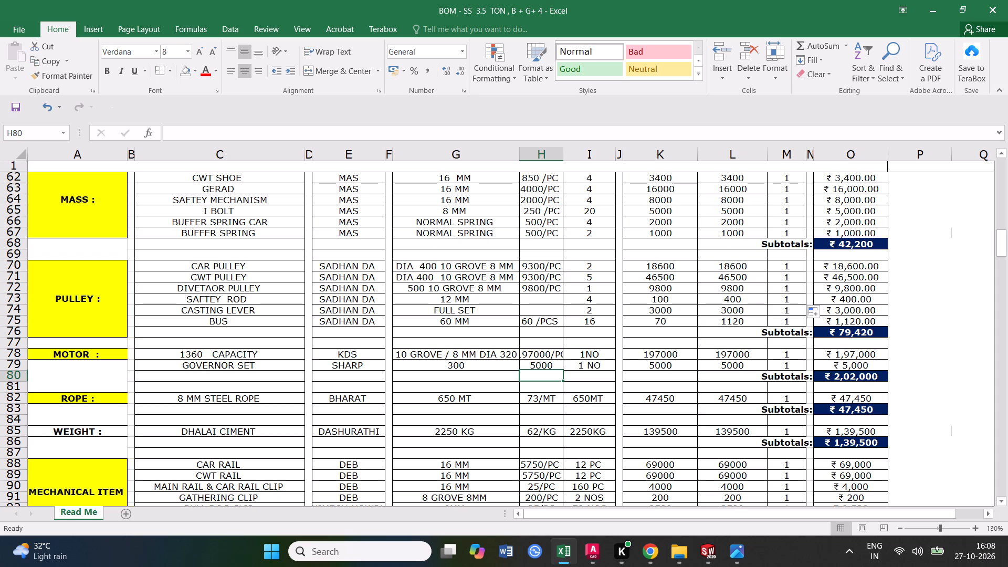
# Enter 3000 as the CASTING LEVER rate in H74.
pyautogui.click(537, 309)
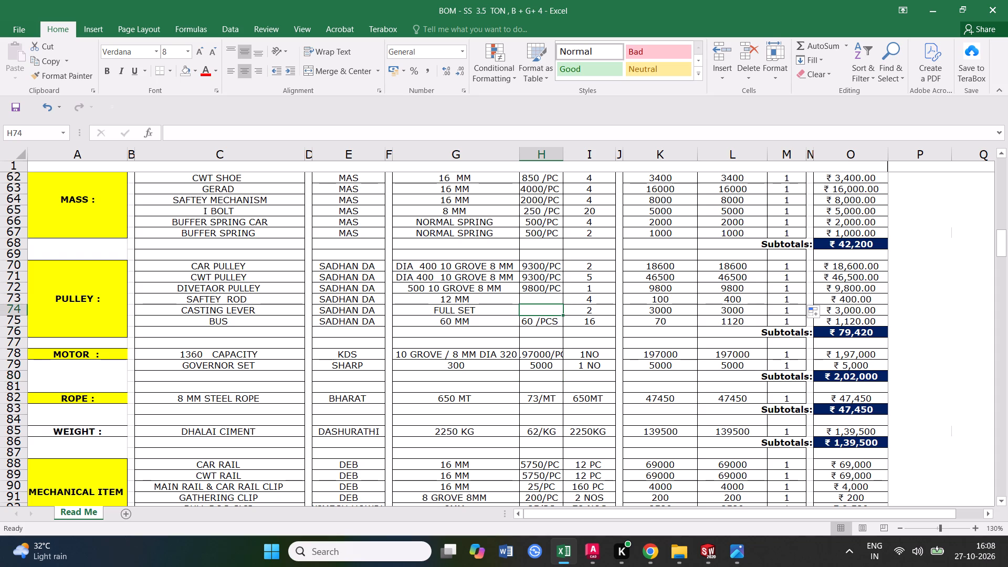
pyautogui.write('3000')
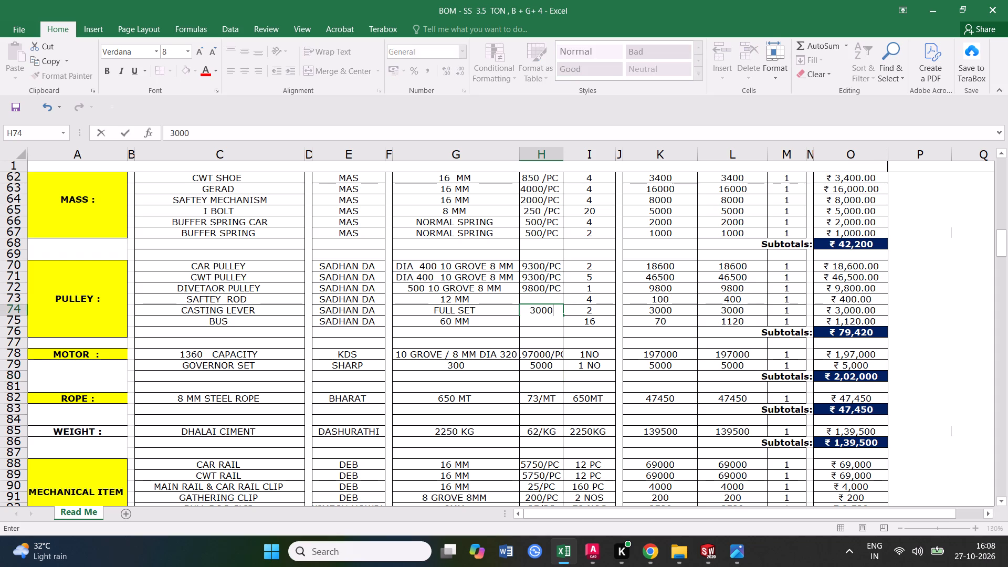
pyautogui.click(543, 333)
# Set both the CASTING LEVER rate in H74 and the amount in K74 to 1000.
pyautogui.click(542, 313)
pyautogui.write('100')
pyautogui.press('0')
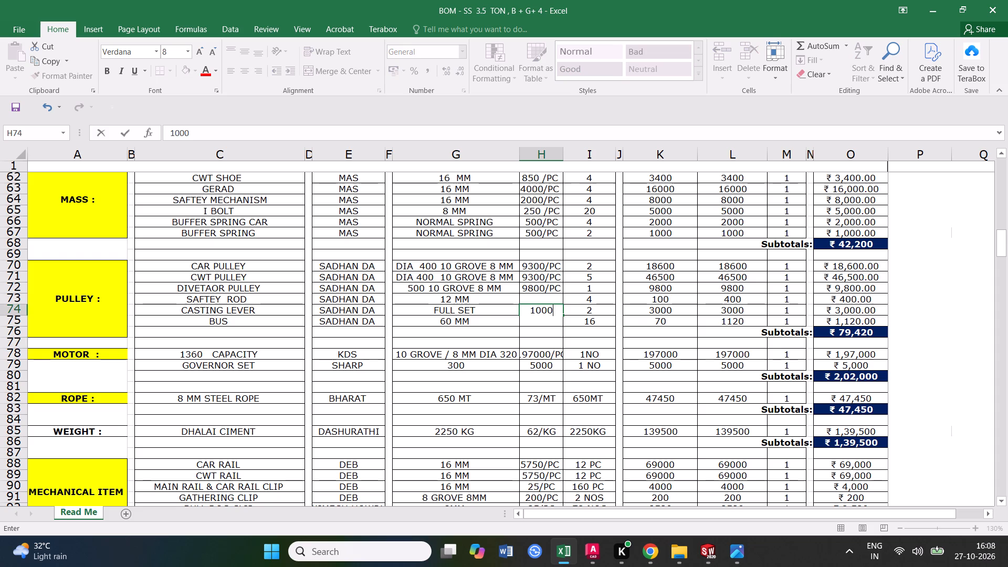
pyautogui.click(550, 352)
pyautogui.click(667, 312)
pyautogui.write('100')
pyautogui.press('0')
pyautogui.click(653, 363)
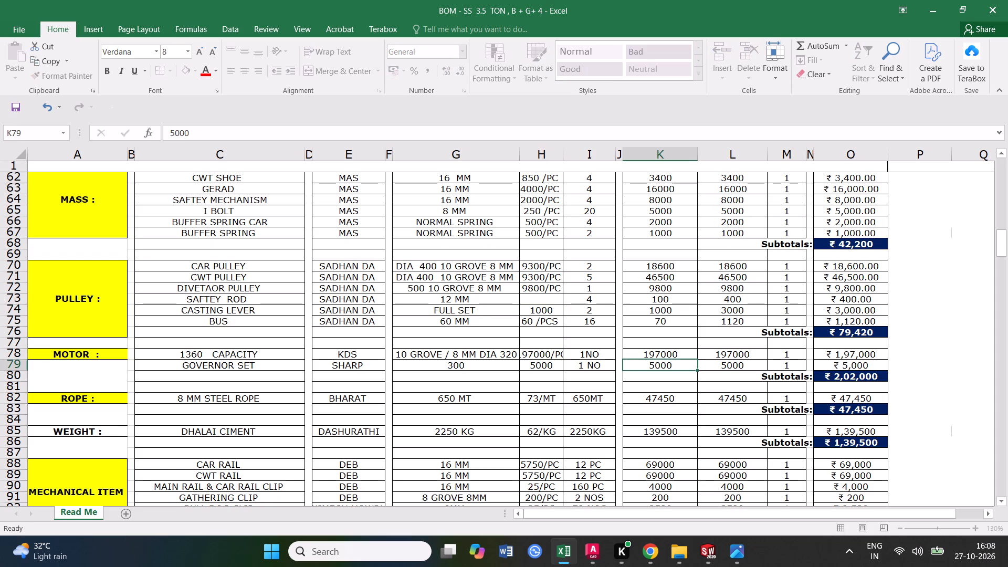
# Enter 100 as the SAFTEY ROD rate in H73 and set its amount in K73 to 400.
pyautogui.moveTo(553, 288); pyautogui.dragTo(555, 298)
pyautogui.click(548, 329)
pyautogui.click(541, 296)
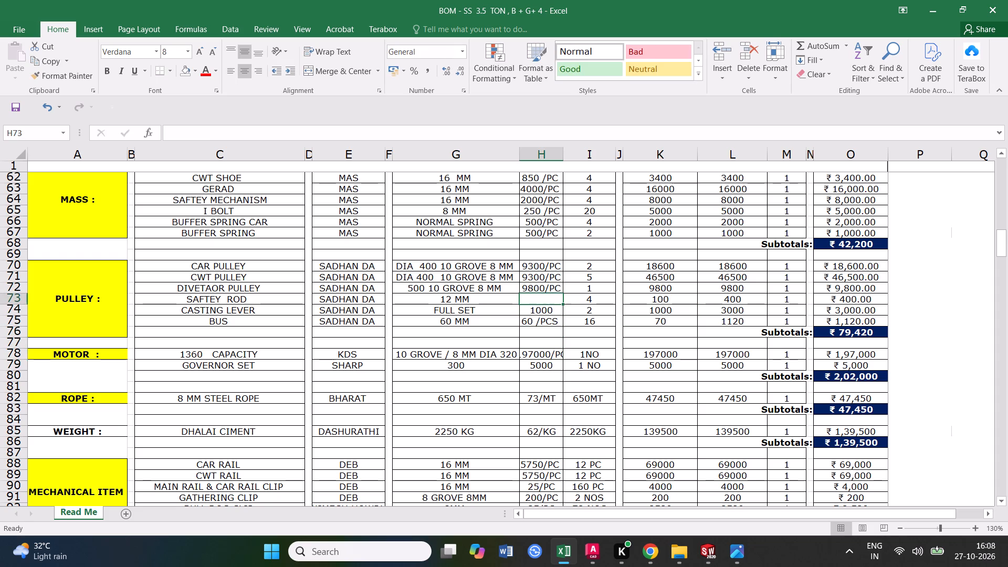
pyautogui.write('100')
pyautogui.click(550, 346)
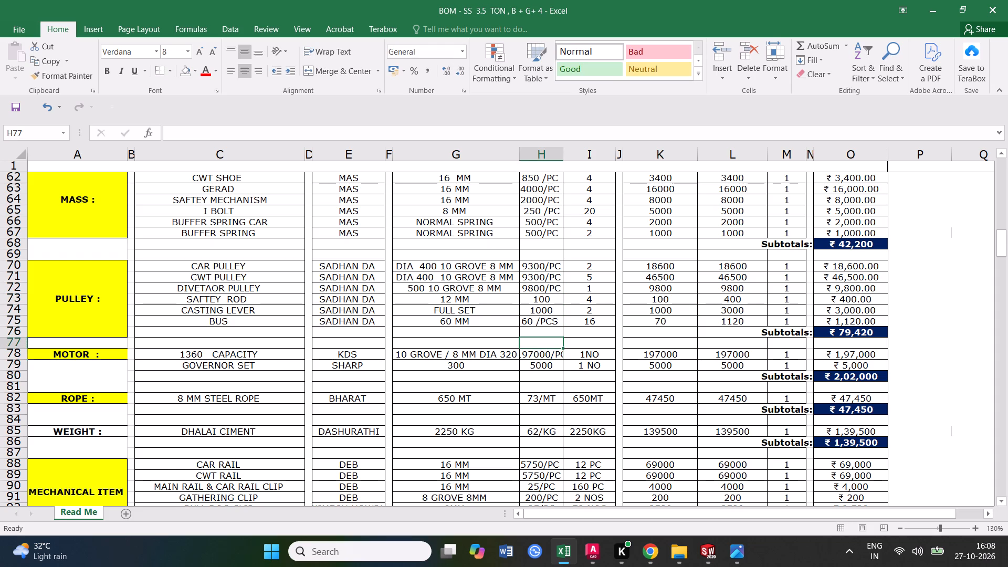
pyautogui.click(668, 301)
pyautogui.write('40')
pyautogui.press('0')
pyautogui.click(660, 362)
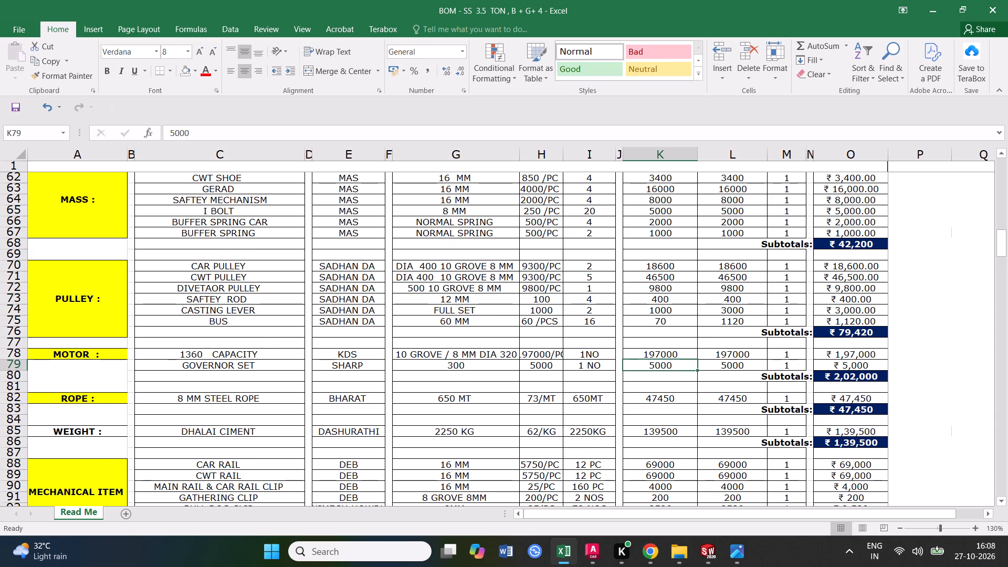
# Change the MOTOR capacity description in C78 to 3.5 TON CAPACITY.
pyautogui.scroll(-1, 618, 343)
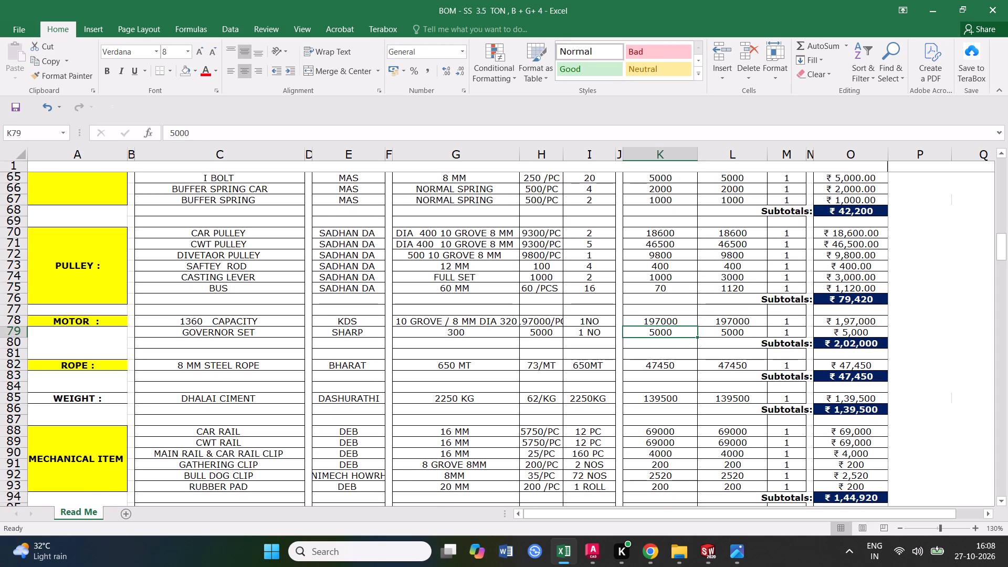
pyautogui.doubleClick(201, 322)
pyautogui.moveTo(206, 322); pyautogui.dragTo(183, 320)
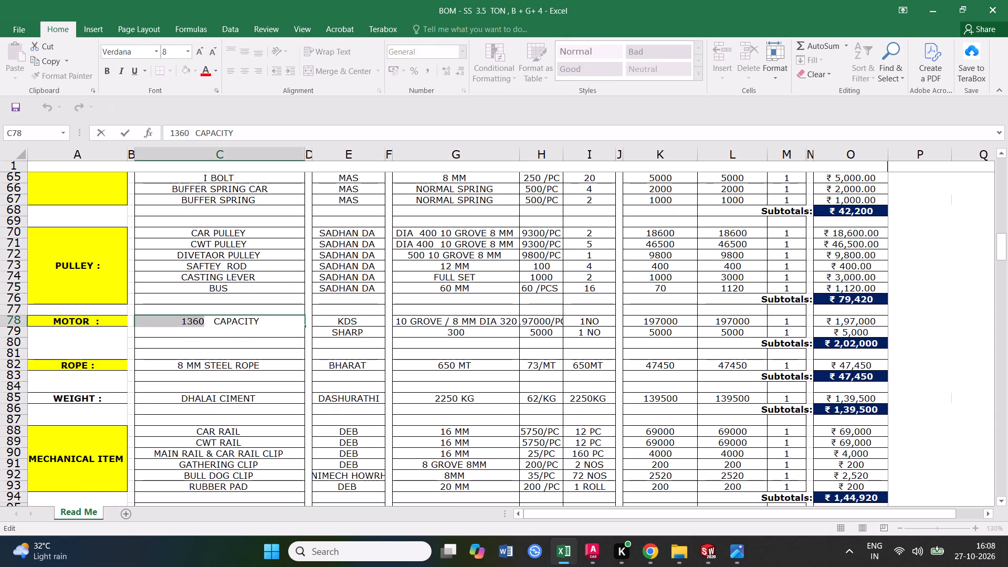
pyautogui.write('3.5')
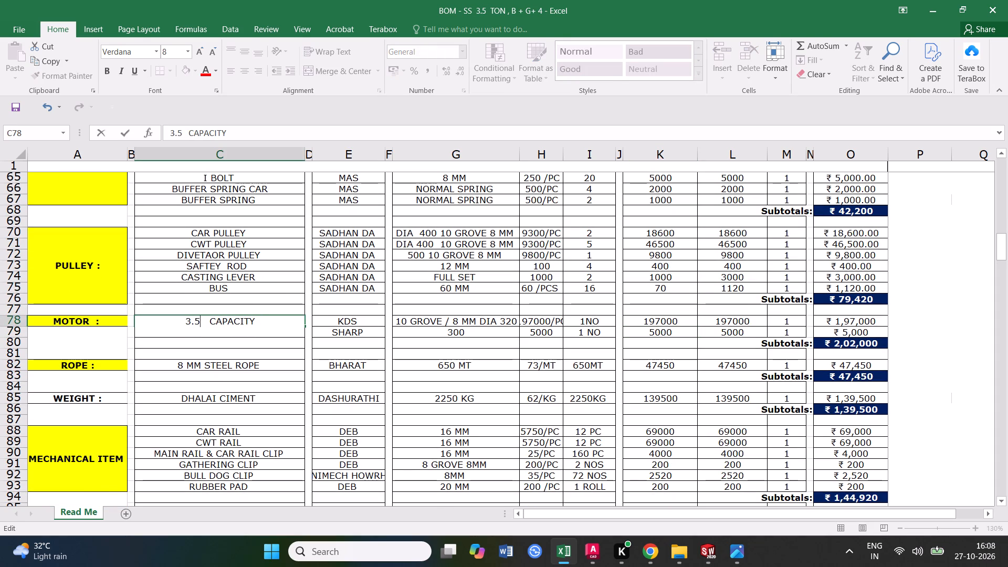
pyautogui.click(238, 391)
pyautogui.doubleClick(202, 321)
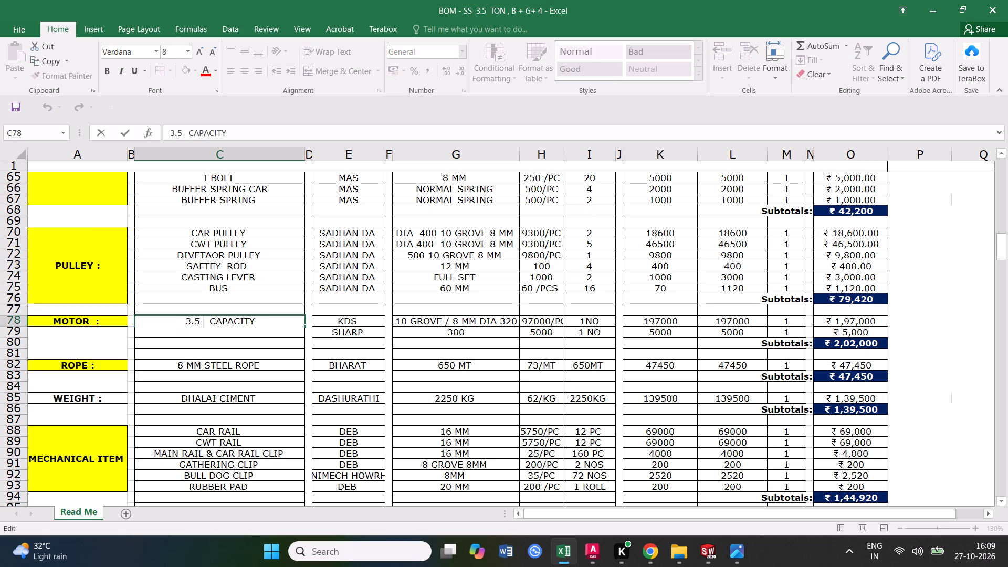
pyautogui.write('TON')
pyautogui.press('space')
pyautogui.click(323, 346)
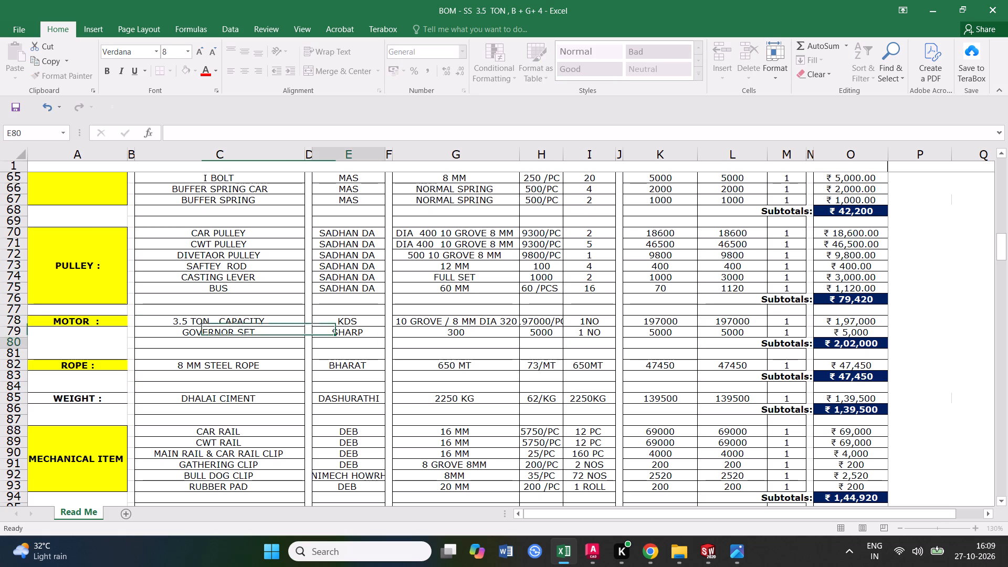
# Set the MOTOR supplier in E78 to MONTANARI.
pyautogui.click(355, 319)
pyautogui.write('MONTANARI')
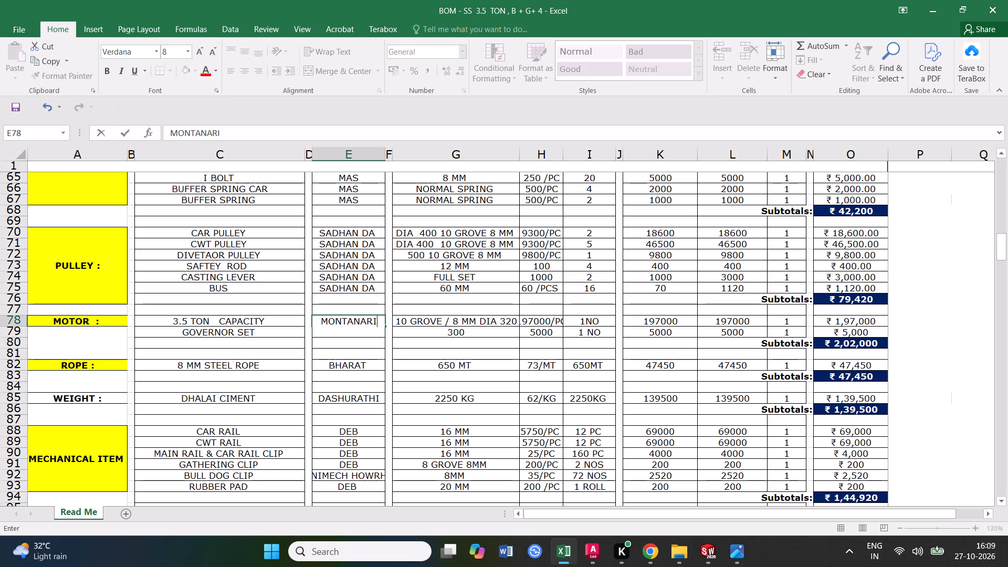
pyautogui.click(443, 366)
# Change the diameter in the MOTOR specification in G78 to DIA 400.
pyautogui.click(496, 319)
pyautogui.doubleClick(513, 323)
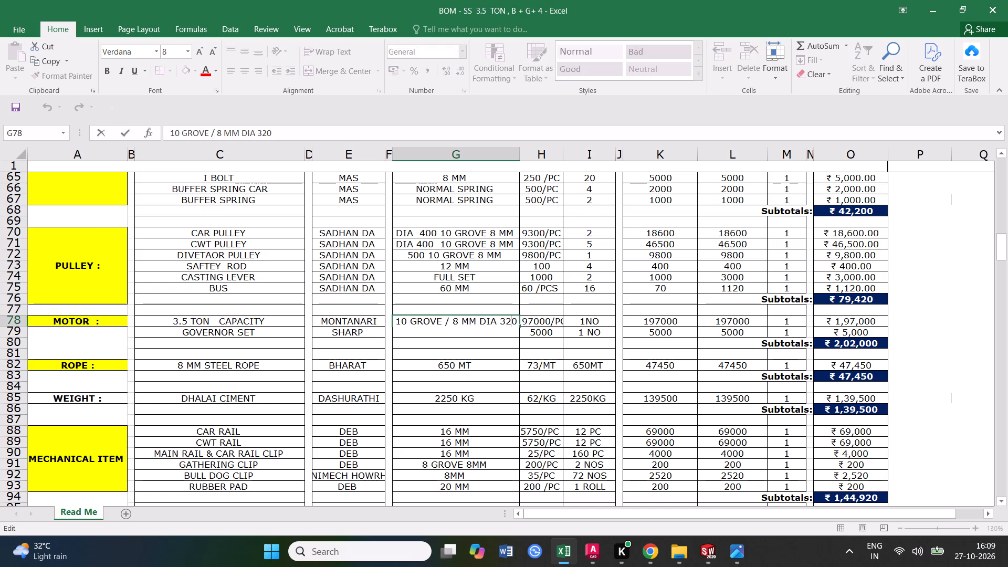
pyautogui.moveTo(518, 323); pyautogui.dragTo(502, 323)
pyautogui.write('400')
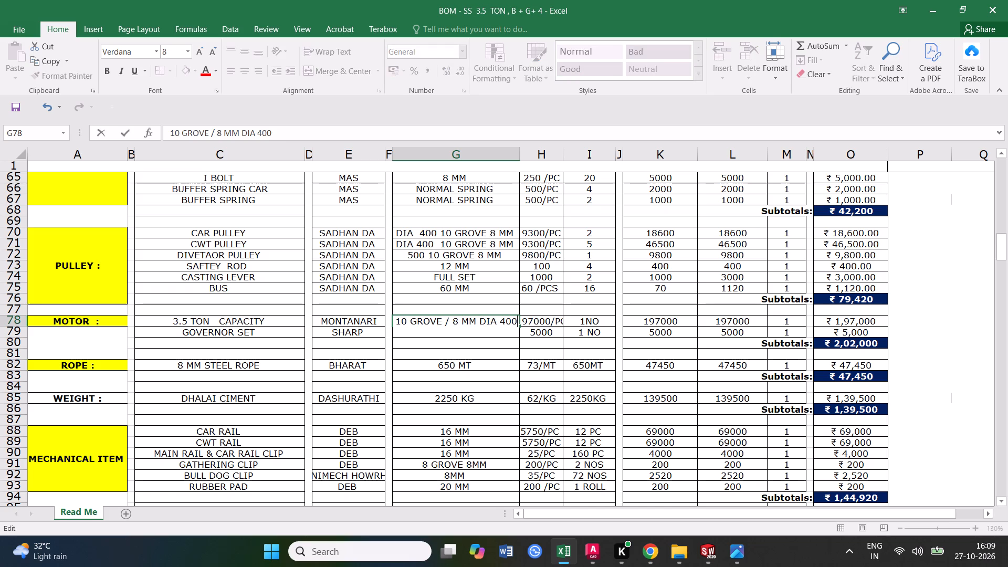
pyautogui.click(422, 400)
# Select the MOTOR rate cell H78.
pyautogui.click(543, 316)
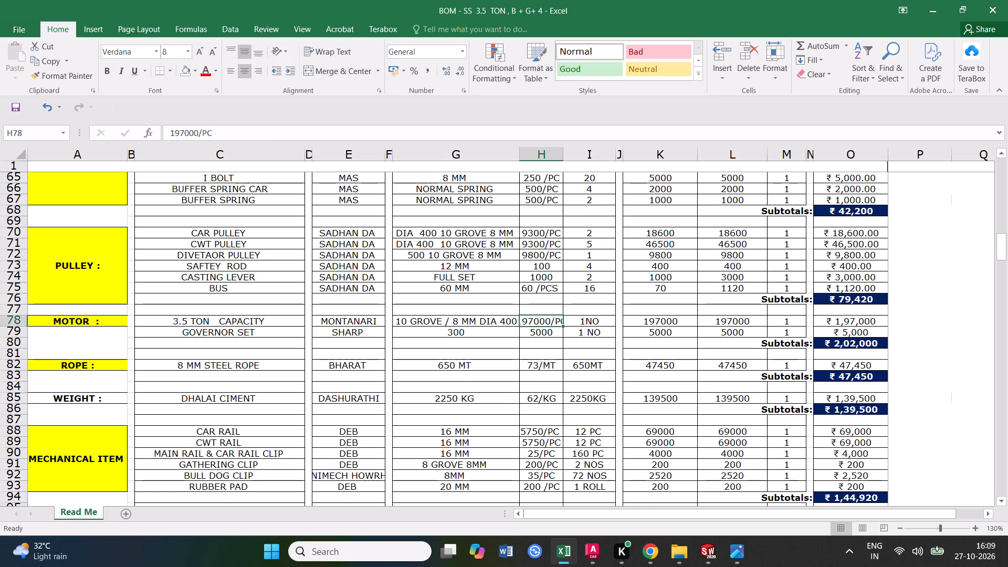
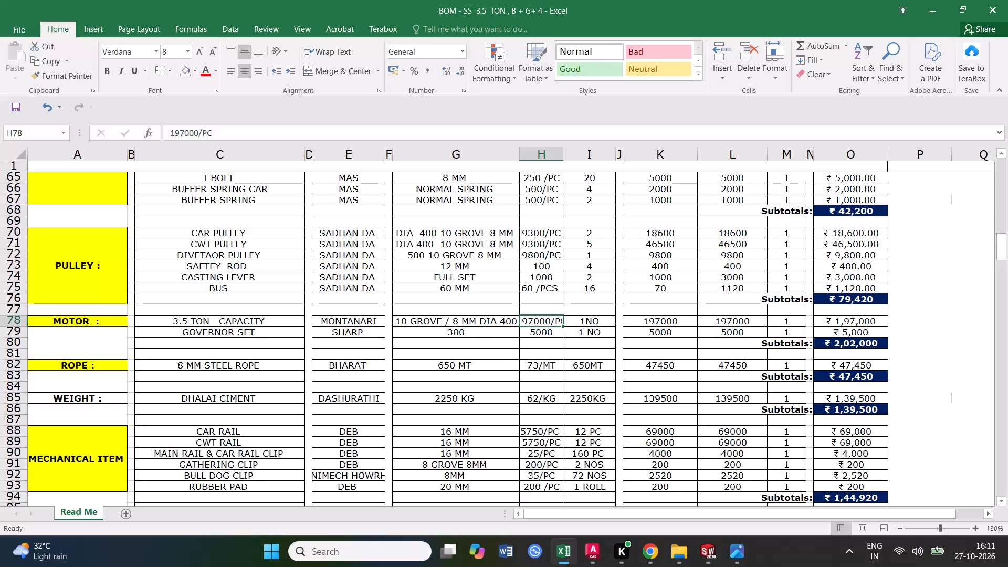
# Set the CAR PULLEY and CWT PULLEY rates in H70 and H71 to 9700/PC.
pyautogui.click(545, 233)
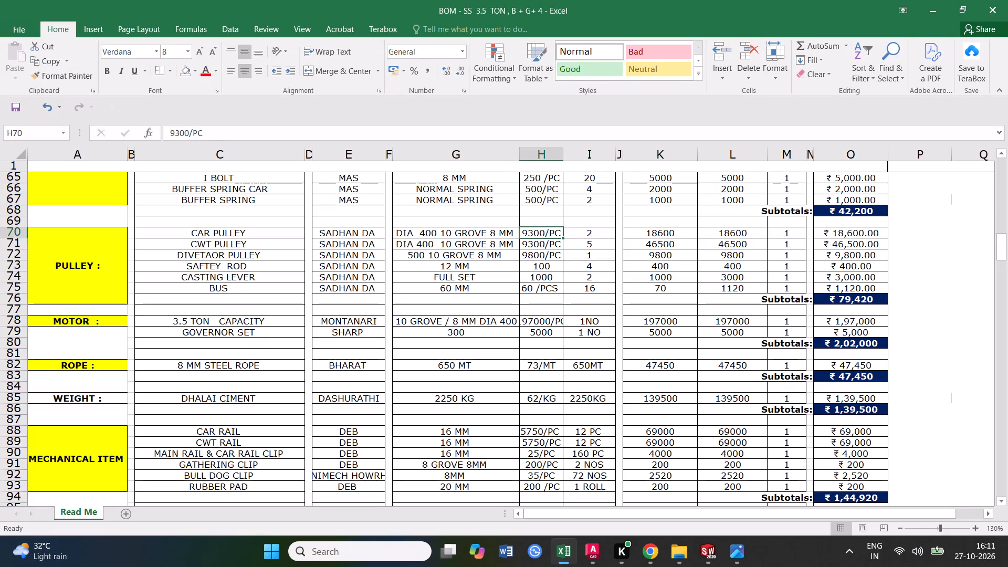
pyautogui.click(532, 233)
pyautogui.doubleClick(533, 233)
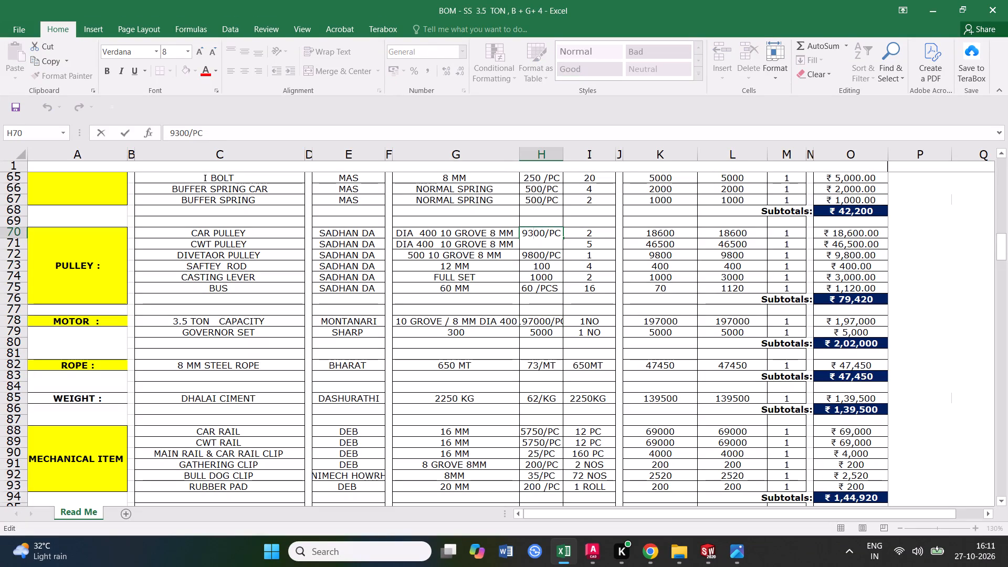
pyautogui.press('BackSpace')
pyautogui.press('7')
pyautogui.click(517, 311)
pyautogui.doubleClick(534, 245)
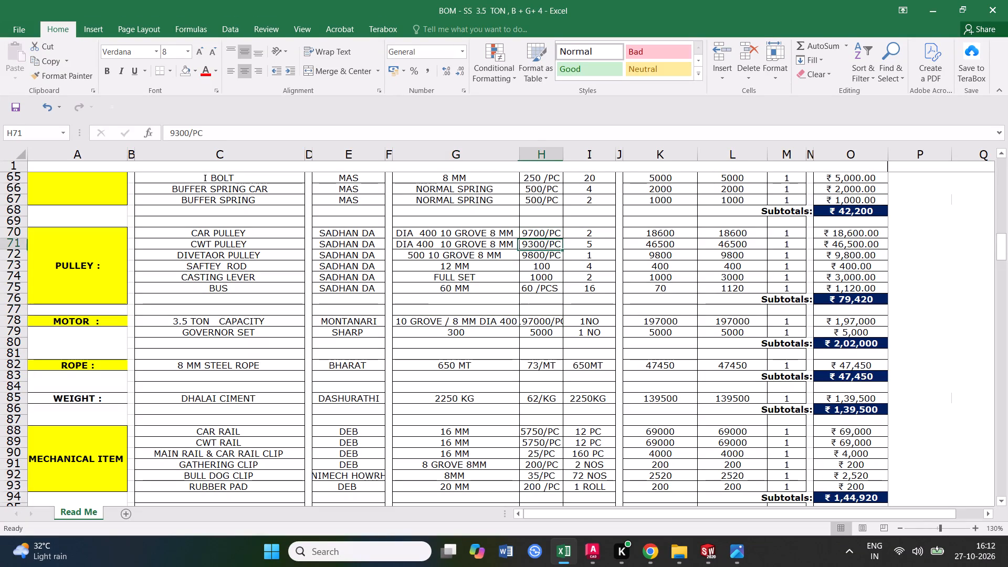
pyautogui.press('BackSpace')
pyautogui.press('7')
pyautogui.click(533, 300)
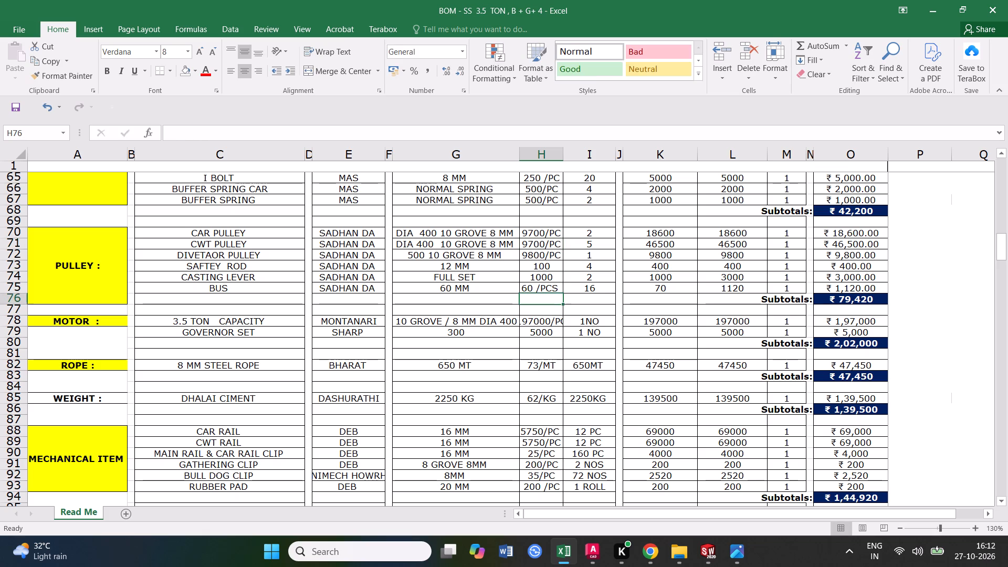
# Set the DIVETAOR PULLEY rate in H72 to 9900/PC.
pyautogui.doubleClick(533, 255)
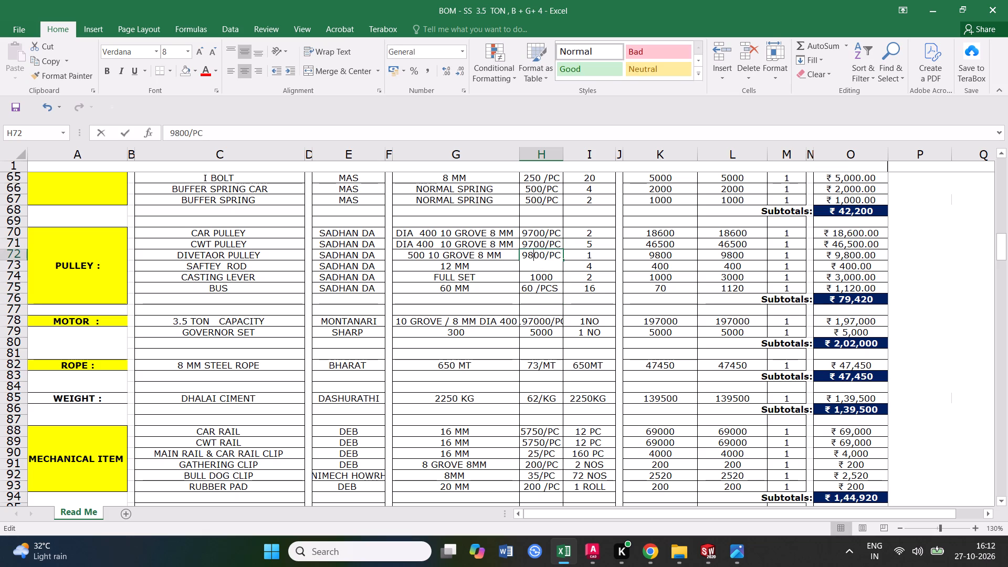
pyautogui.press('BackSpace')
pyautogui.press('9')
pyautogui.click(624, 319)
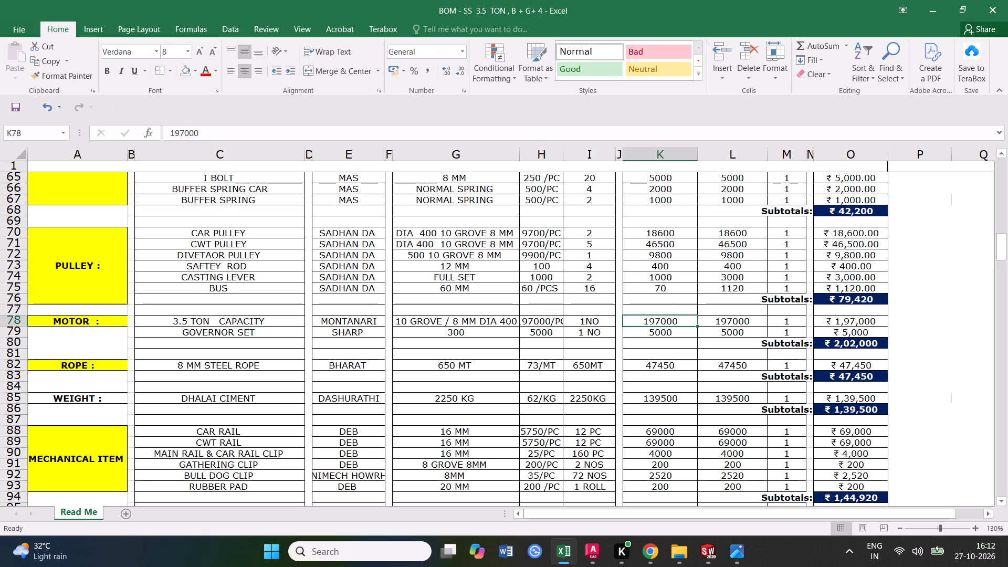
# Calculate 9700*2 in Calculator, enter 19400 as the CAR PULLEY amount in K70, and copy it to L70.
pyautogui.click(660, 233)
pyautogui.write('9700*2')
pyautogui.press('Return')
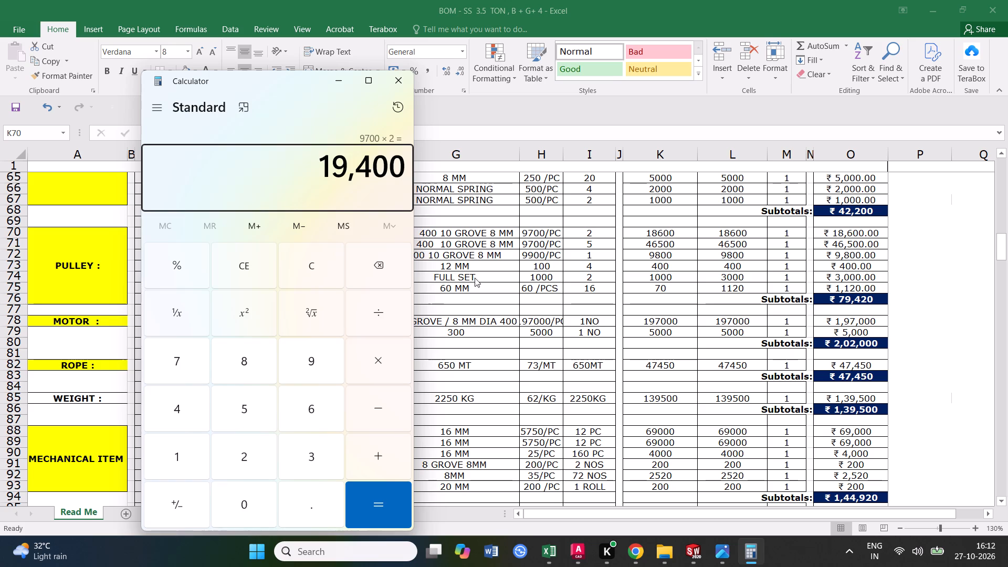
pyautogui.click(387, 71)
pyautogui.click(387, 83)
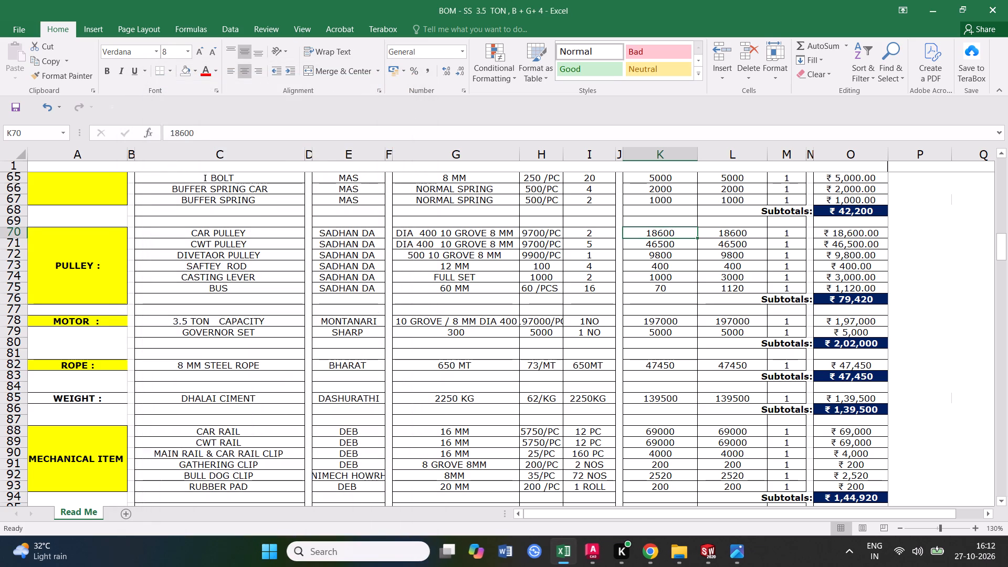
pyautogui.write('19400')
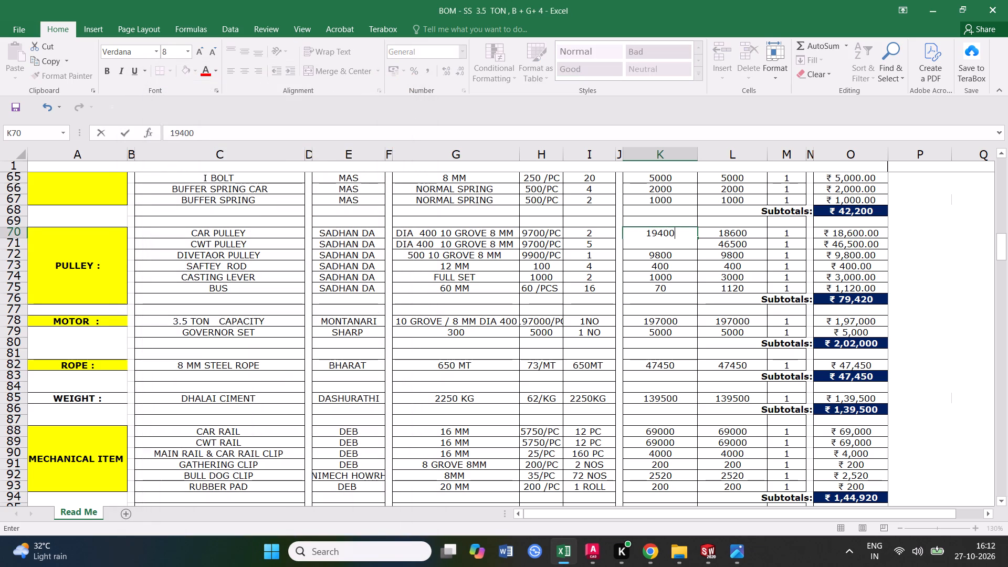
pyautogui.click(666, 285)
pyautogui.click(730, 235)
pyautogui.click(695, 234)
pyautogui.click(691, 235)
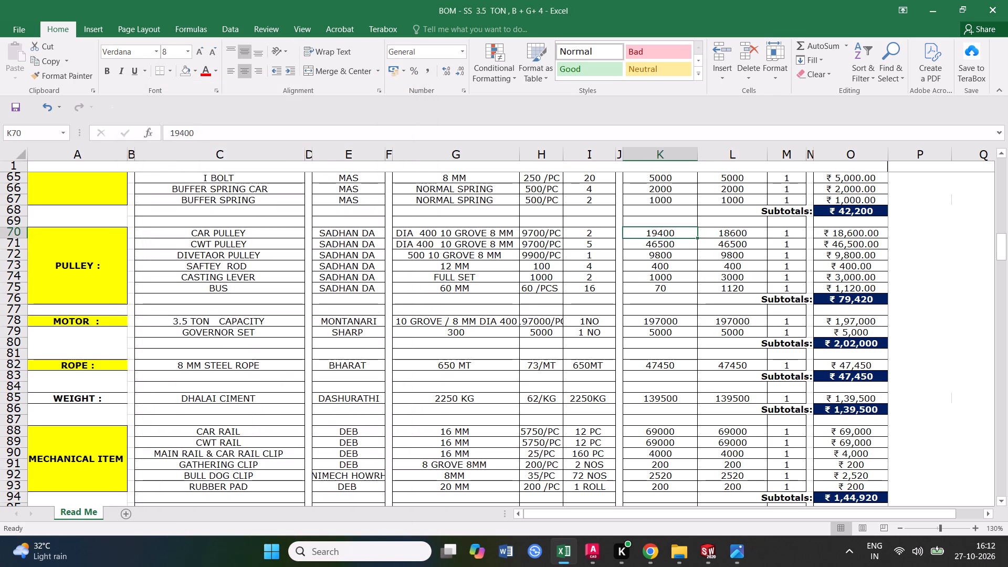
pyautogui.moveTo(697, 236); pyautogui.dragTo(747, 234)
# Calculate 9700*5 in Calculator, enter 48500 as the CWT PULLEY amount in K71, and copy it to L71.
pyautogui.click(661, 246)
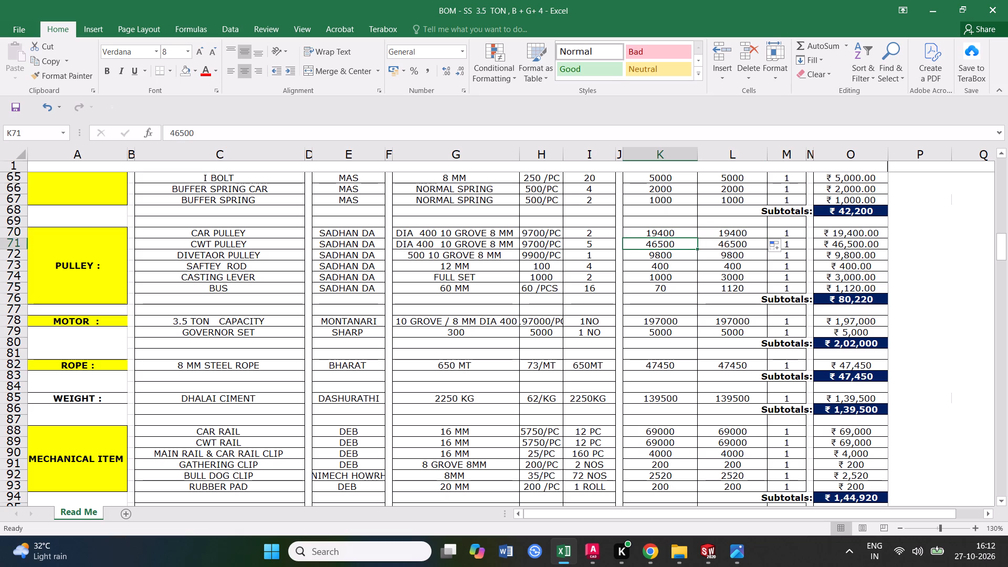
pyautogui.write('9700')
pyautogui.write('*5')
pyautogui.press('Return')
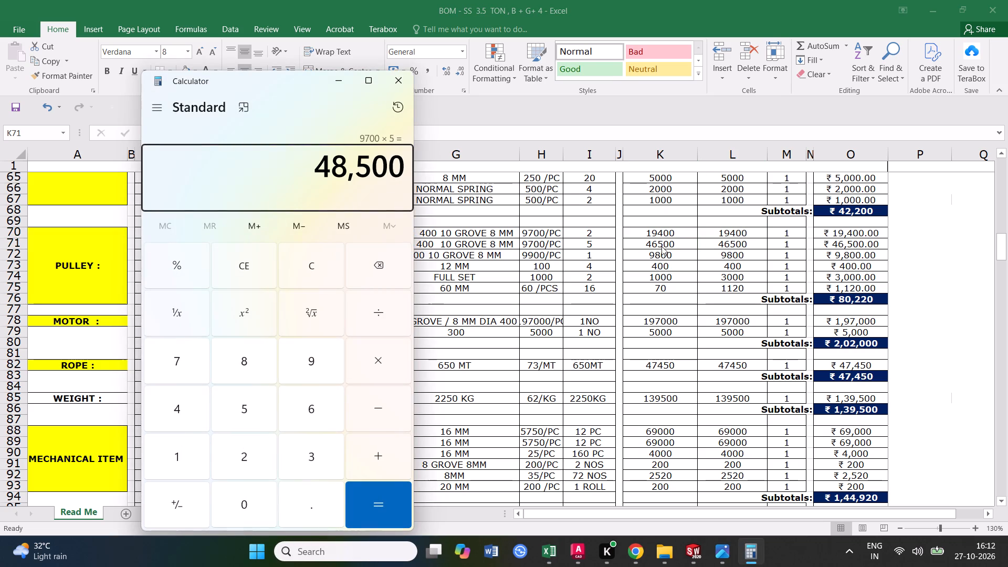
pyautogui.click(410, 77)
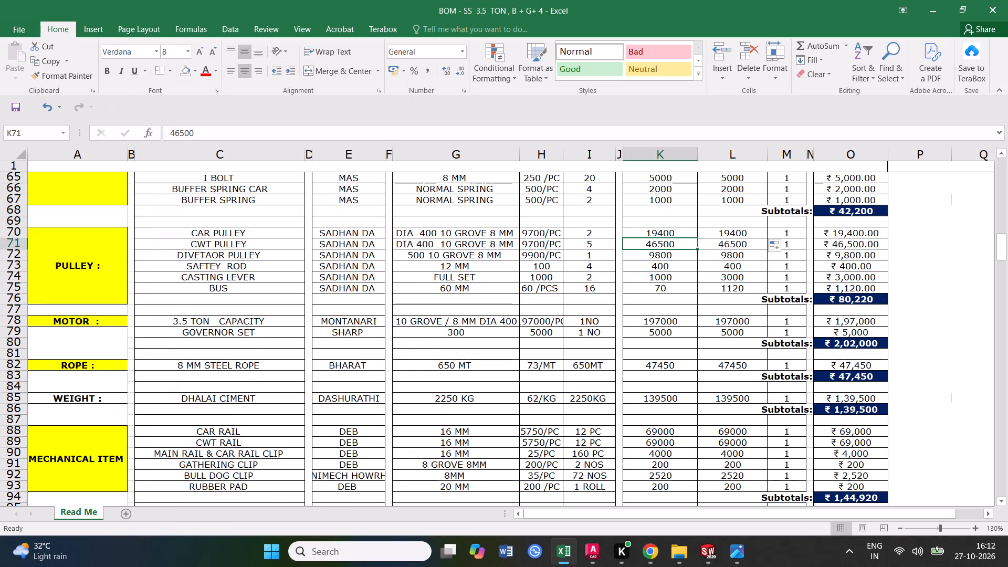
pyautogui.write('48500')
pyautogui.click(700, 296)
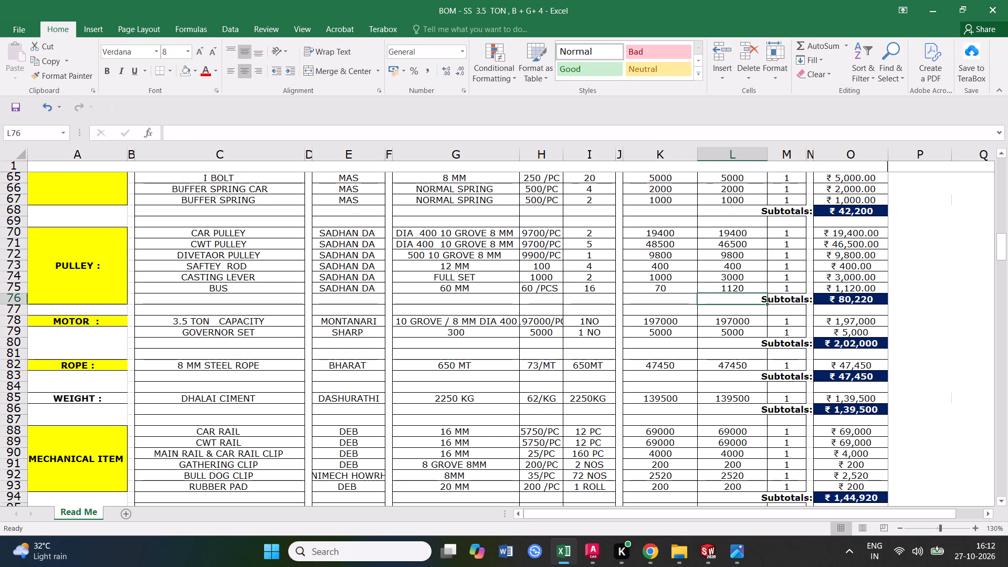
pyautogui.click(678, 245)
pyautogui.moveTo(698, 248); pyautogui.dragTo(738, 248)
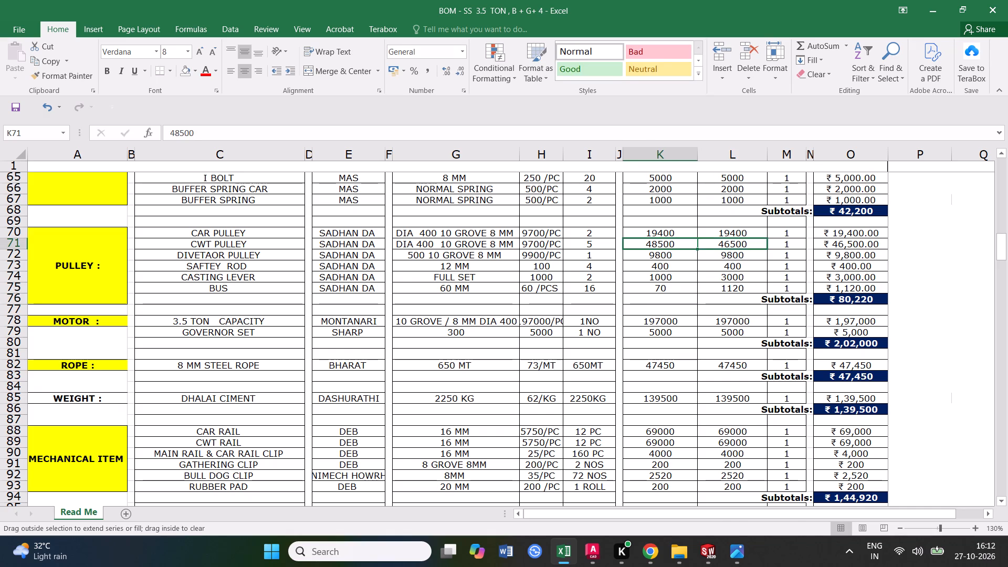
pyautogui.click(720, 262)
# Save the BOM workbook.
pyautogui.click(10, 103)
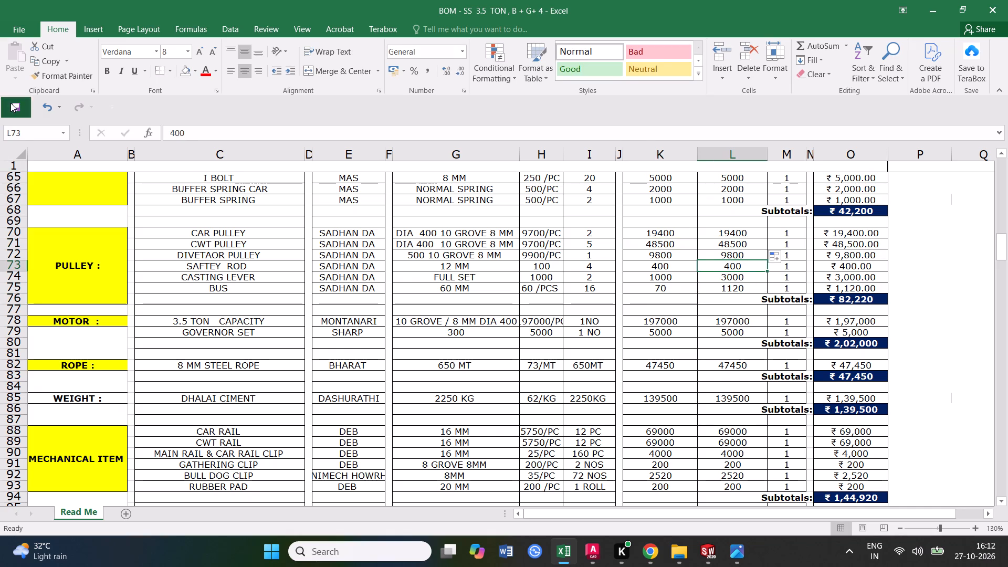
# Copy the MONTANARI supplier from E78 down to the GOVERNOR SET row in E79.
pyautogui.scroll(-1, 252, 323)
pyautogui.click(269, 296)
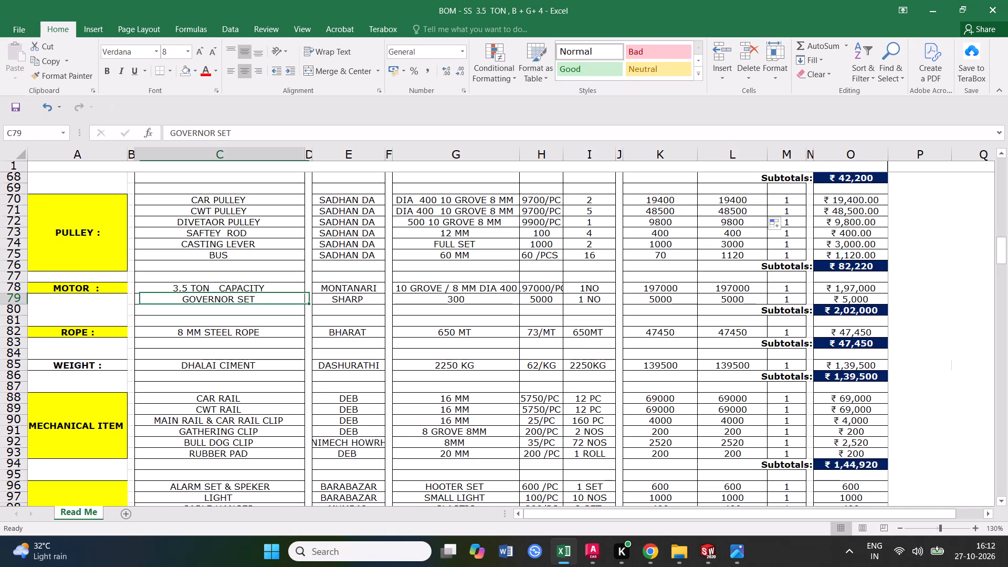
pyautogui.click(355, 291)
pyautogui.moveTo(383, 291); pyautogui.dragTo(383, 304)
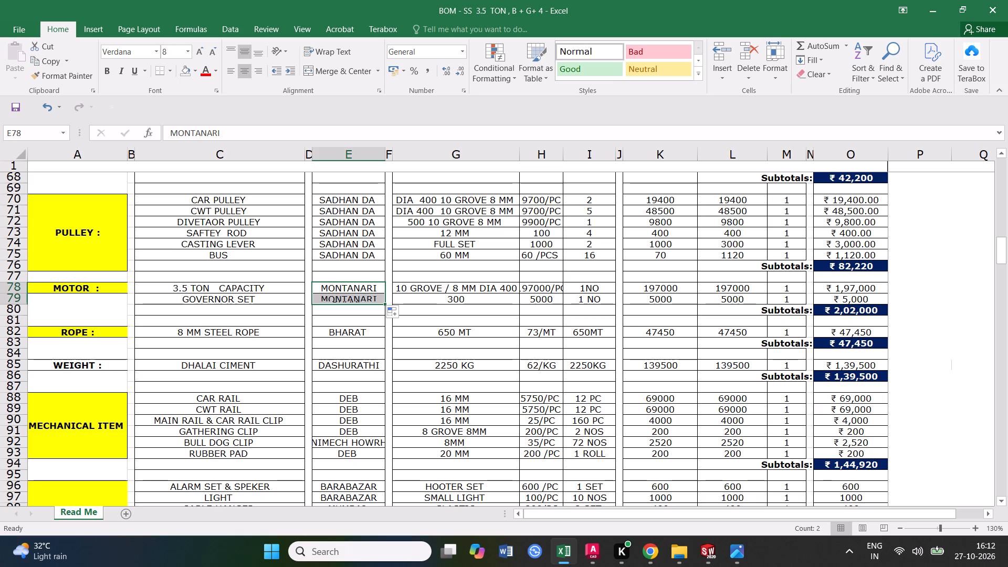
# Set the GOVERNOR SET rate in H79 to 5792.
pyautogui.click(463, 300)
pyautogui.click(550, 299)
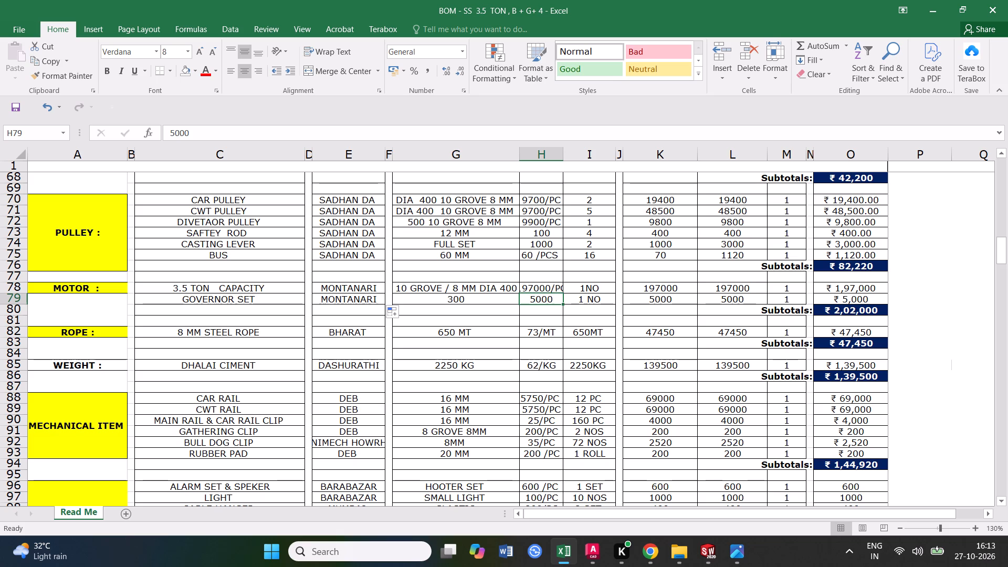
pyautogui.write('5792')
pyautogui.click(564, 345)
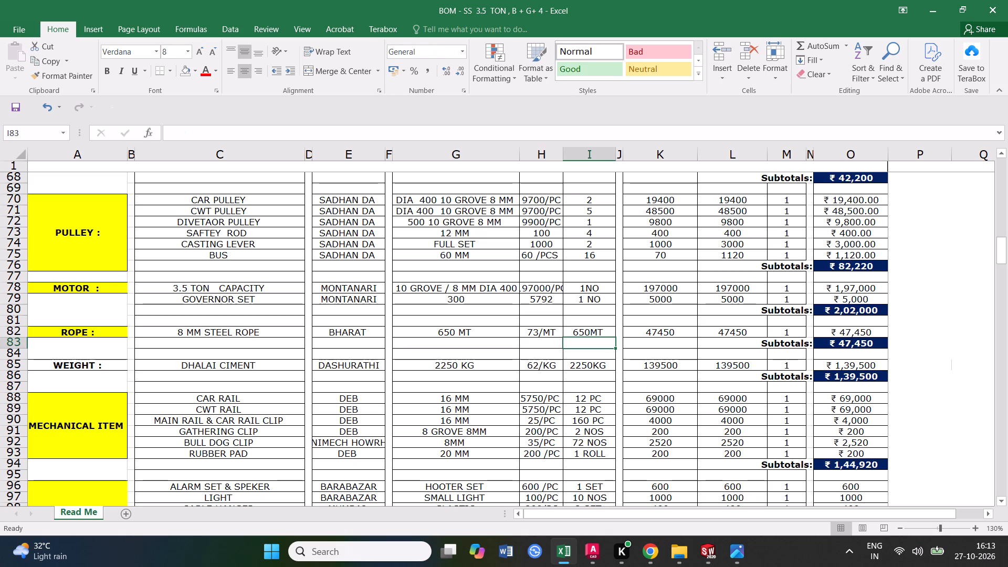
# Set the GOVERNOR SET amount in K79 to 5792 and copy it to L79.
pyautogui.click(671, 303)
pyautogui.write('5792')
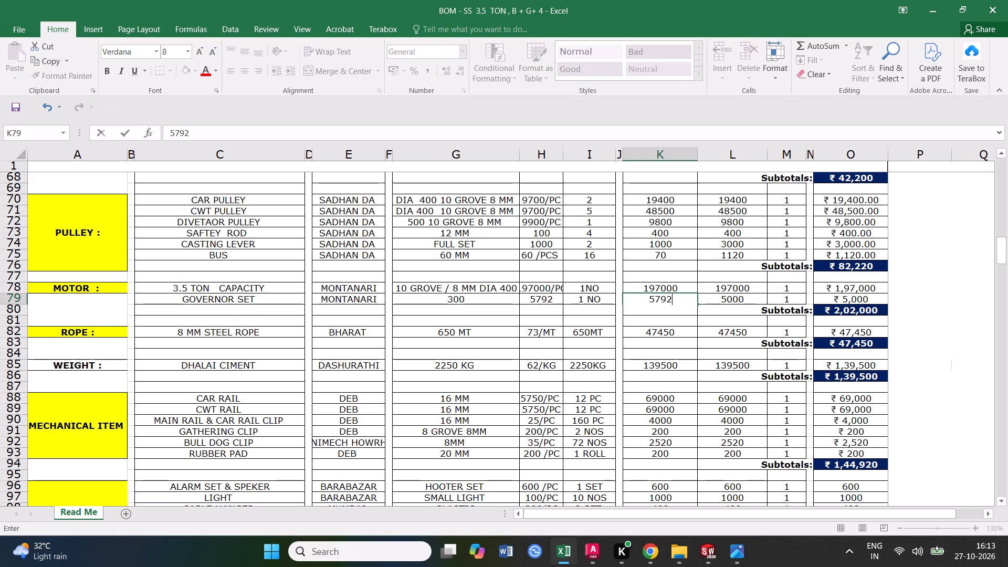
pyautogui.click(692, 337)
pyautogui.click(728, 296)
pyautogui.click(677, 297)
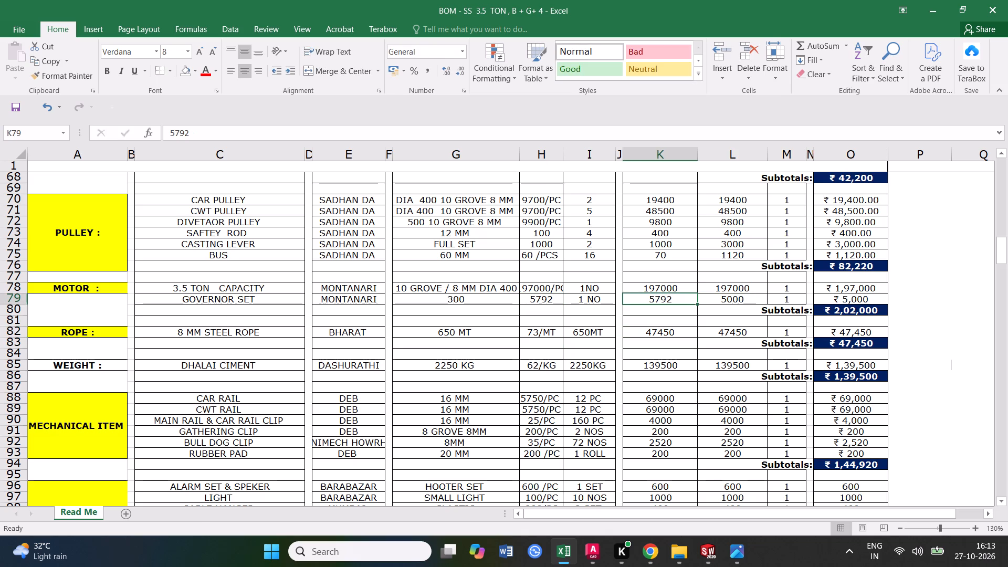
pyautogui.moveTo(697, 304); pyautogui.dragTo(744, 302)
pyautogui.click(709, 328)
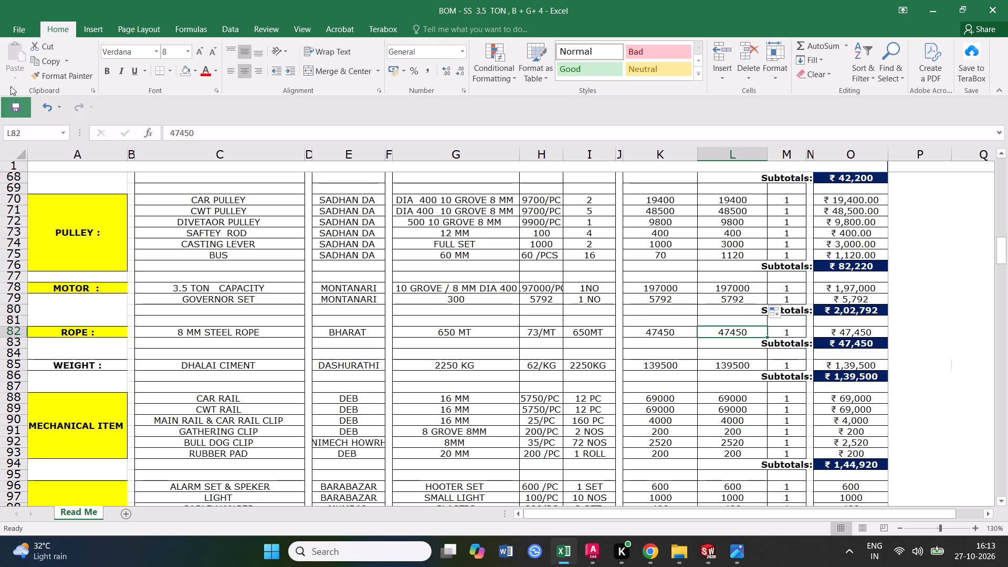
# Save the BOM workbook.
pyautogui.click(12, 96)
# Examine the ROPE entry in row 82 and review the remaining BOM sections down to ALL Totals.
pyautogui.scroll(-1, 227, 345)
pyautogui.scroll(-1, 177, 312)
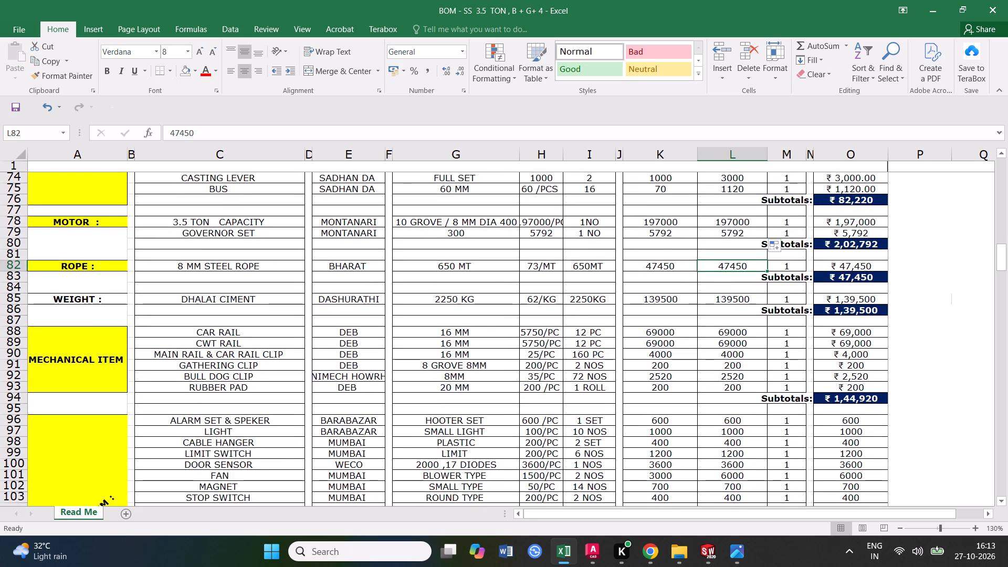
pyautogui.click(458, 265)
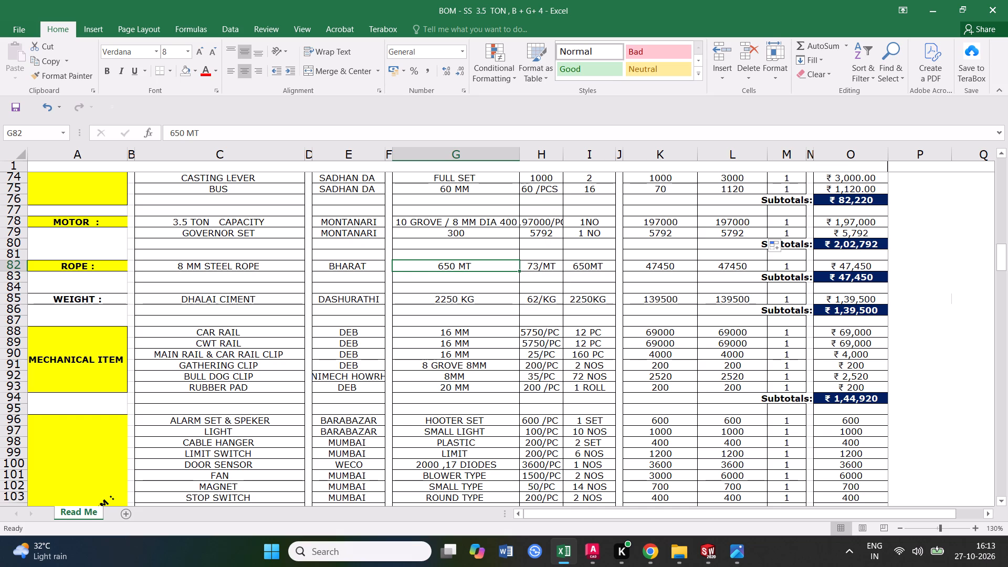
pyautogui.click(13, 263)
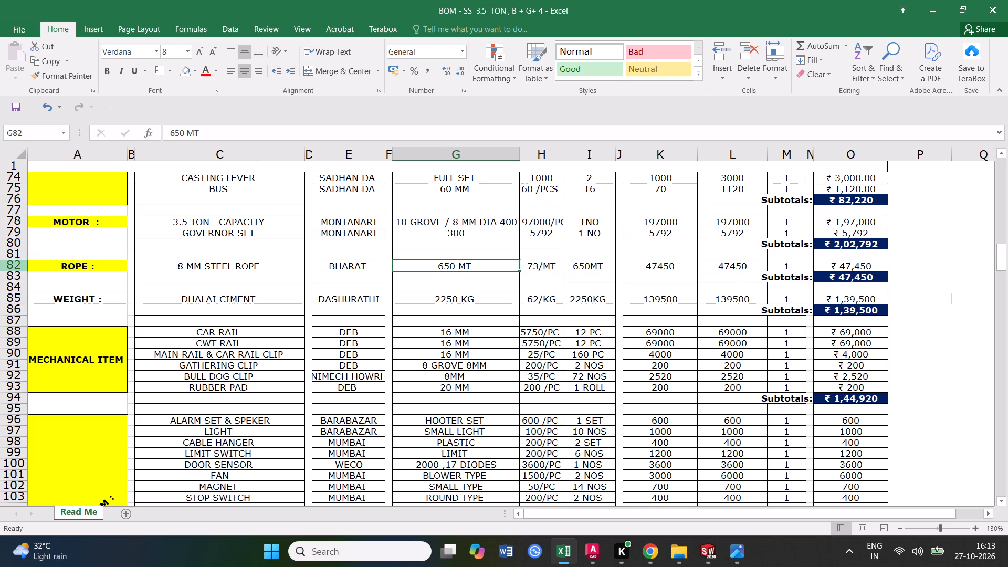
pyautogui.click(10, 268)
pyautogui.scroll(-16, 504, 321)
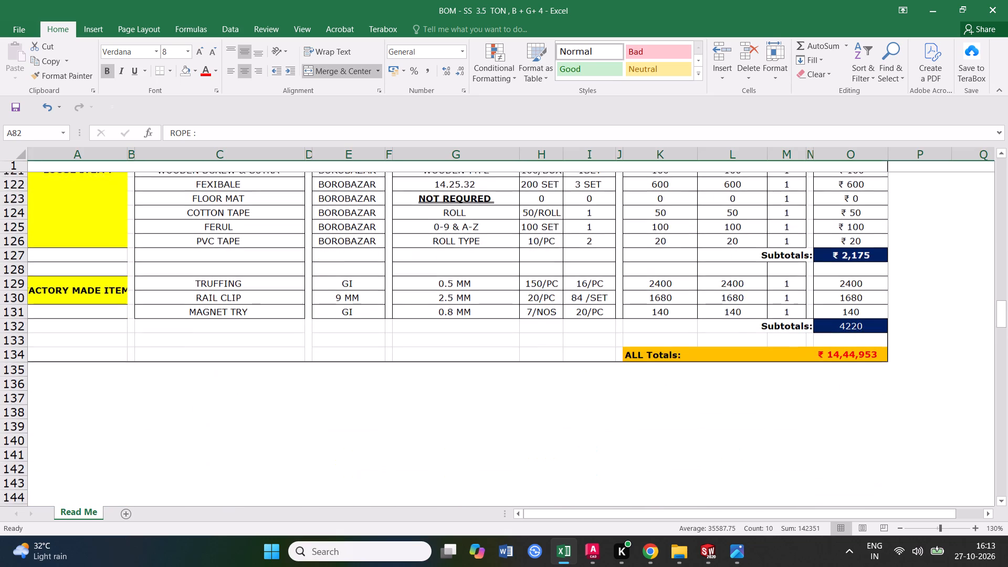
pyautogui.scroll(18, 508, 326)
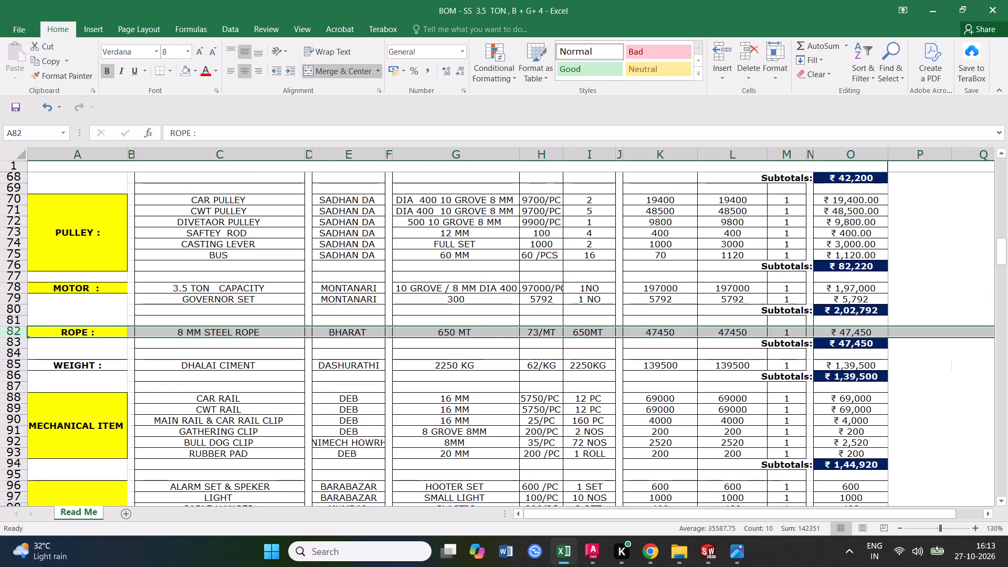
pyautogui.click(19, 332)
pyautogui.click(108, 363)
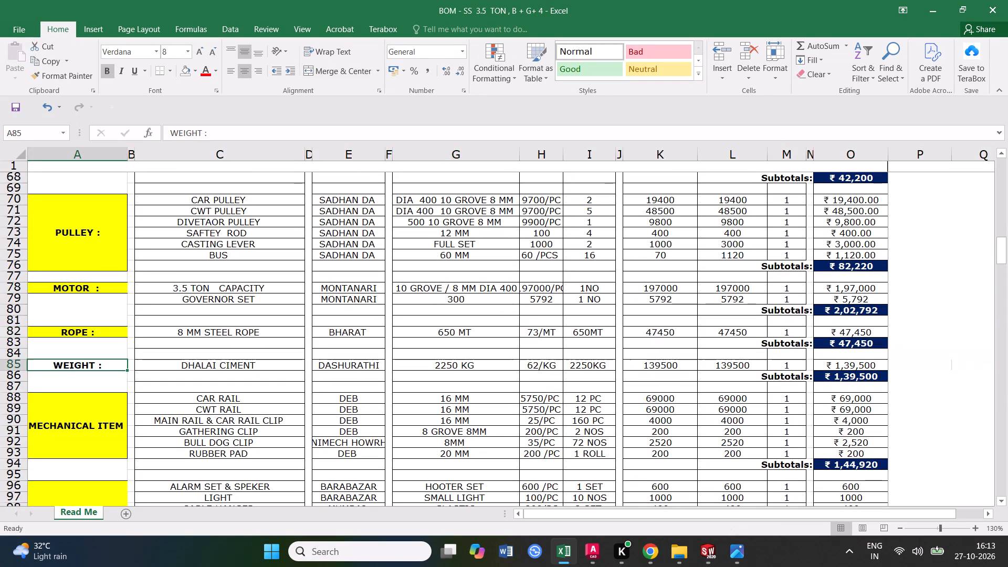
pyautogui.click(16, 332)
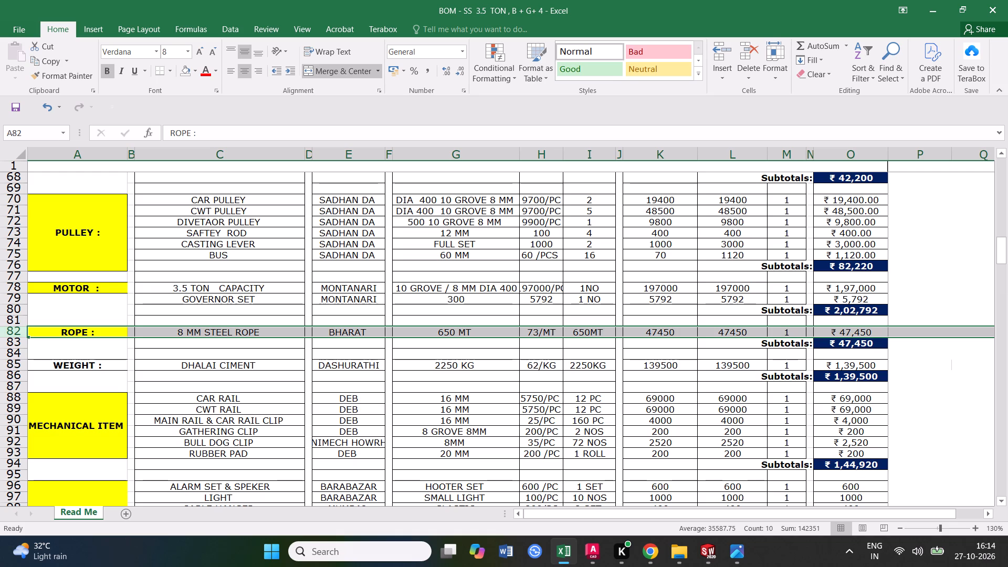
pyautogui.click(198, 385)
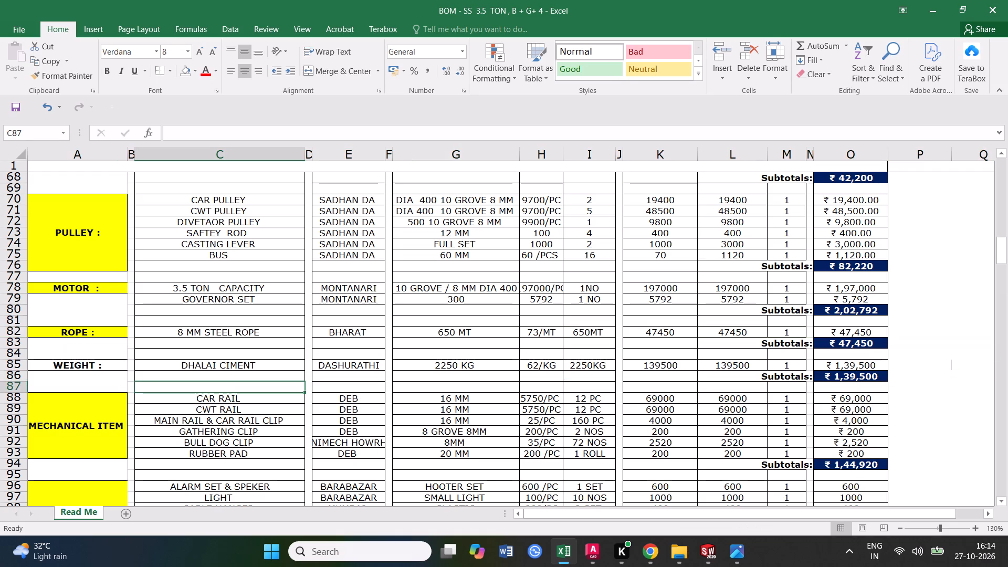
pyautogui.click(18, 332)
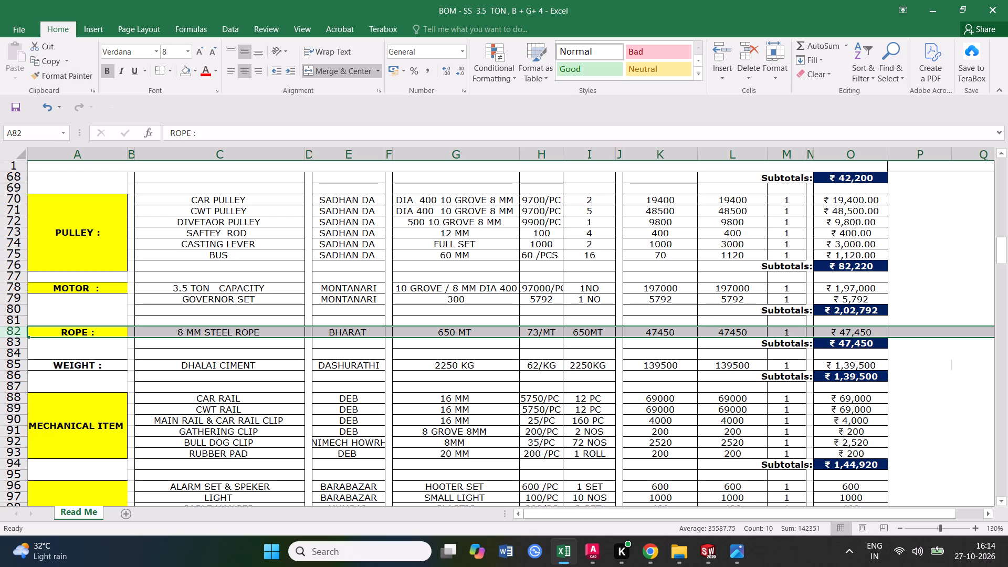
# Switch to AutoCAD and look over the recently opened drawings on the start page.
pyautogui.click(605, 508)
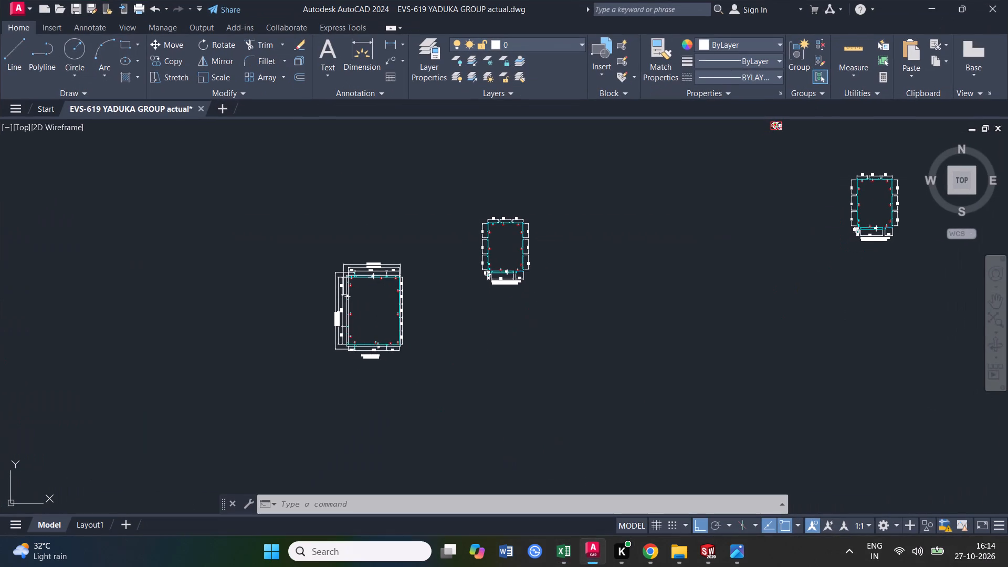
pyautogui.click(46, 107)
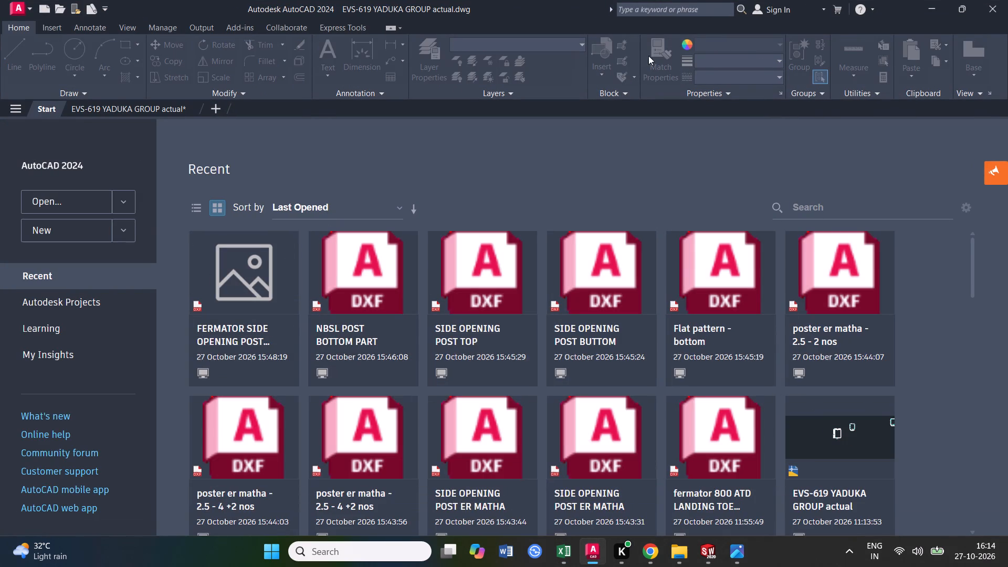
pyautogui.click(926, 5)
# Open the PS GROUP ALL final DWG from the 2.5 TON folder on drive D, under =GAD DRAWING=, =DIJI PARA 2026 =, = 1600 ACO NBSL =, PS ALL.
pyautogui.click(678, 561)
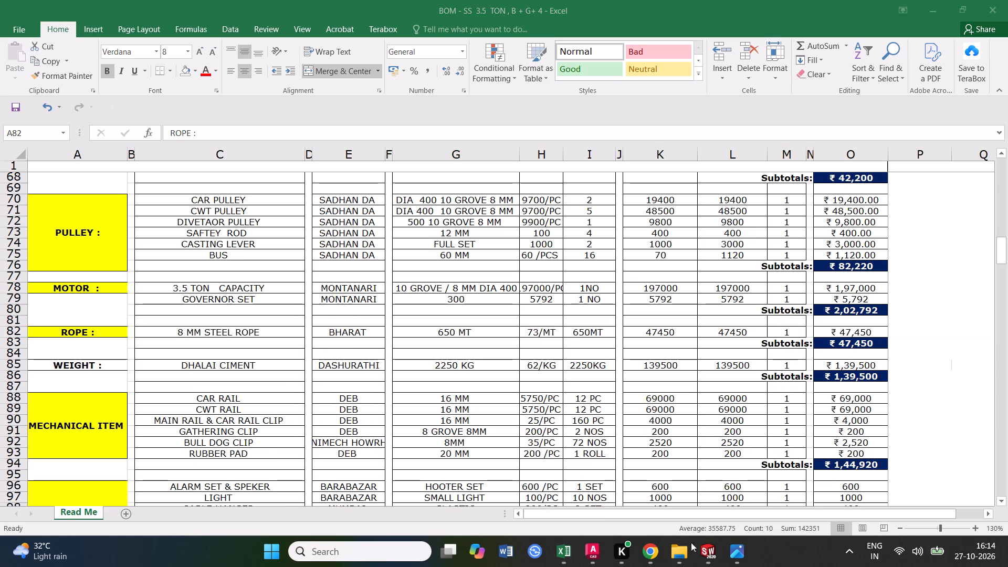
pyautogui.click(676, 545)
pyautogui.click(674, 506)
pyautogui.click(118, 417)
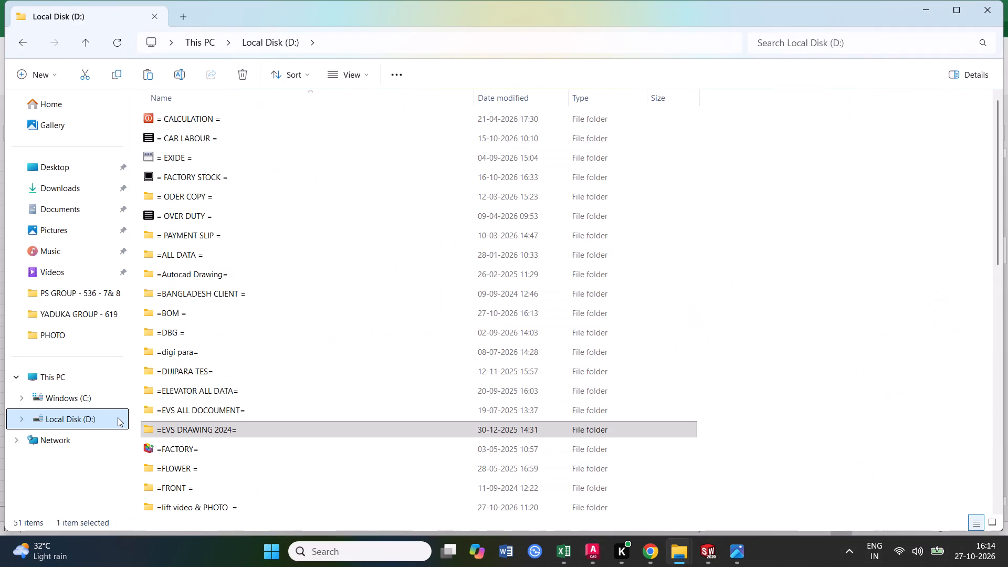
pyautogui.doubleClick(212, 429)
pyautogui.doubleClick(191, 293)
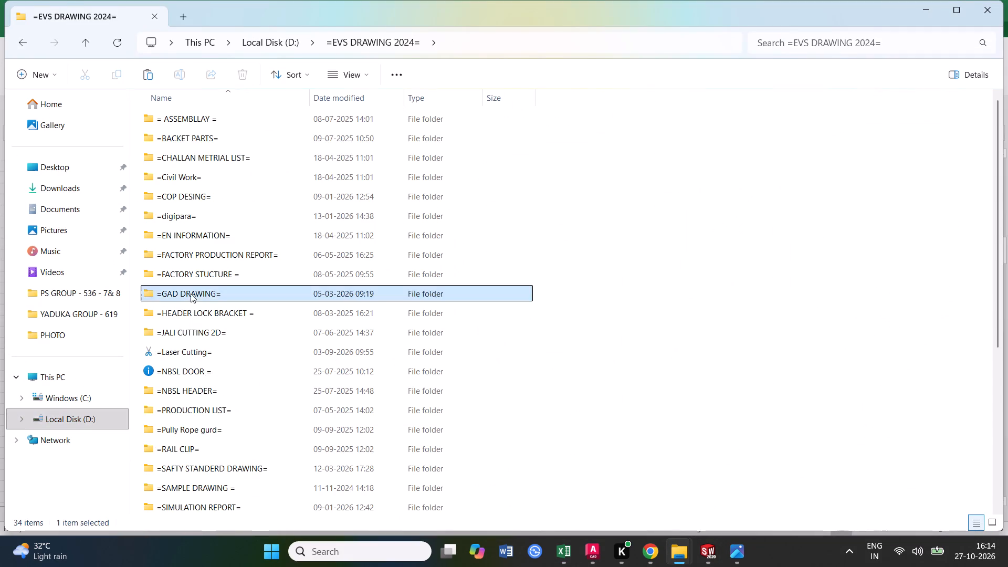
pyautogui.doubleClick(198, 410)
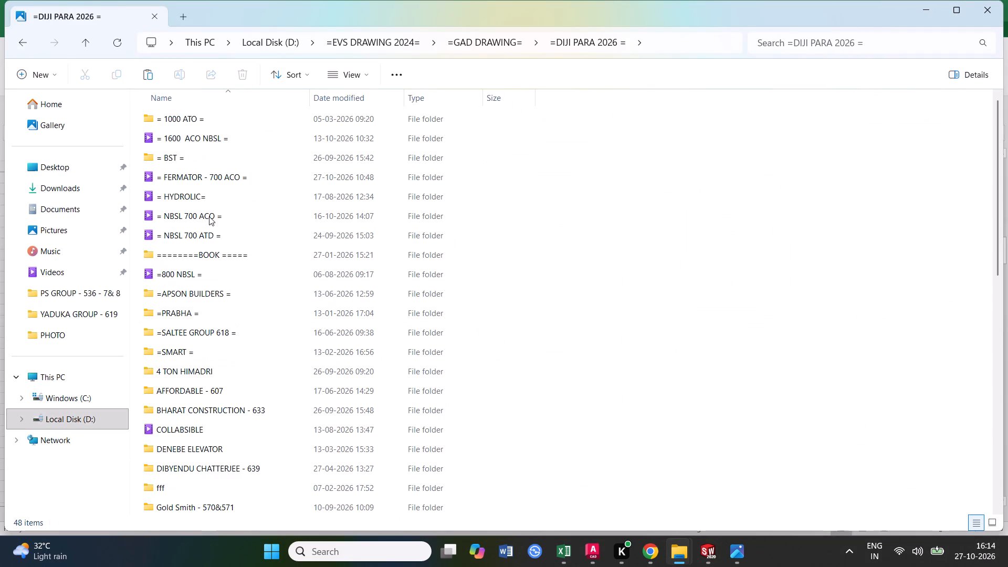
pyautogui.doubleClick(209, 142)
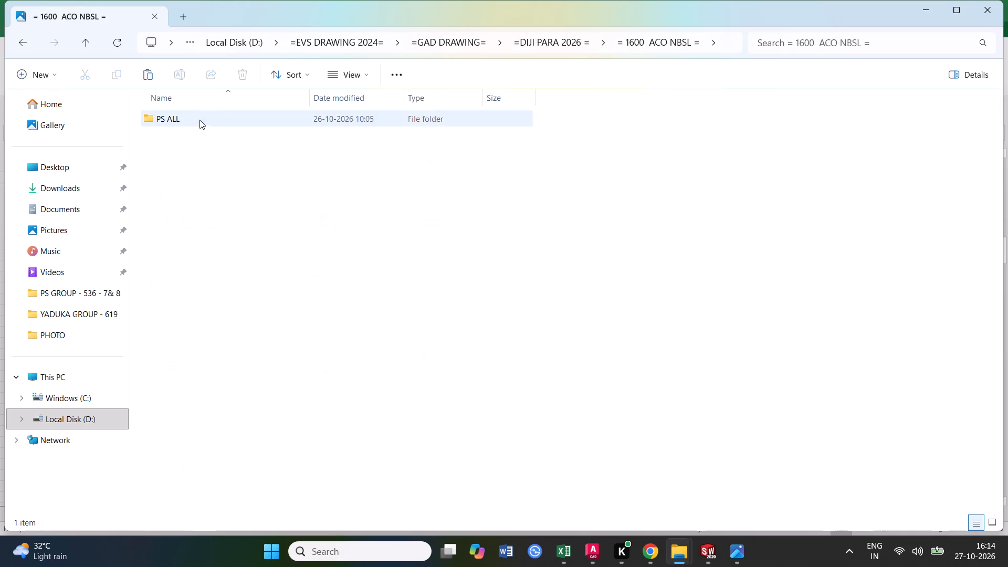
pyautogui.doubleClick(199, 120)
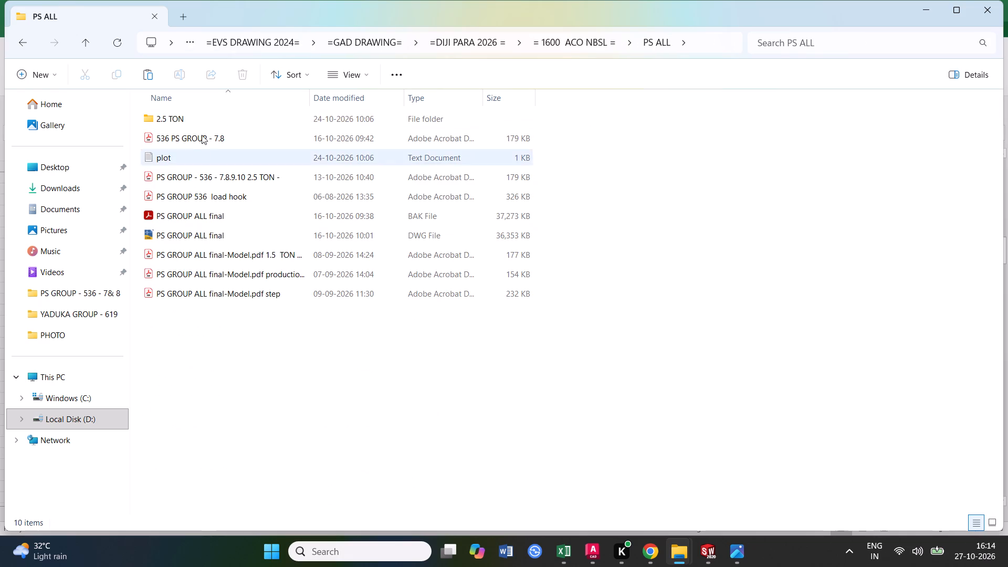
pyautogui.doubleClick(199, 115)
pyautogui.doubleClick(186, 196)
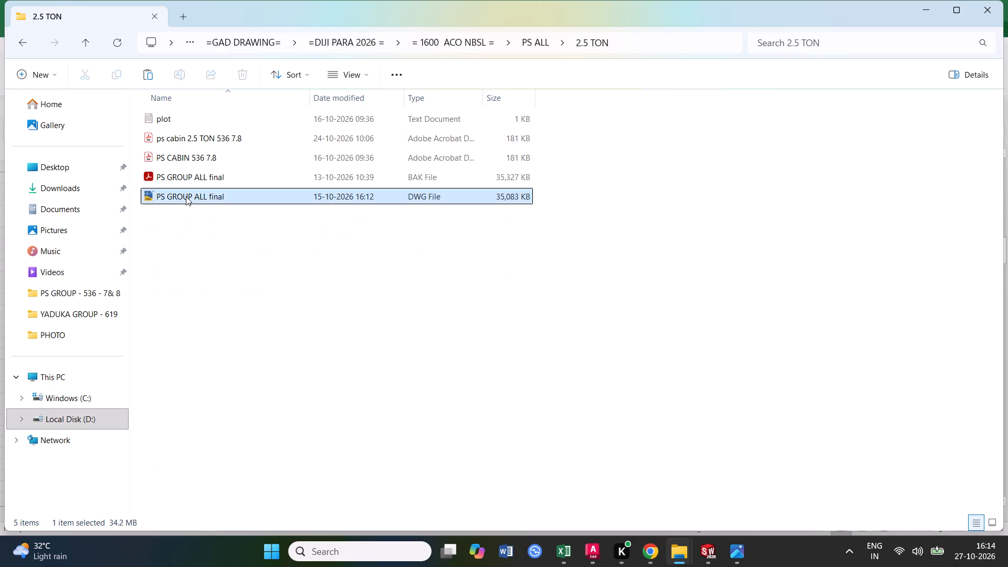
# Turn off the computer's Wi-Fi connection.
pyautogui.click(895, 550)
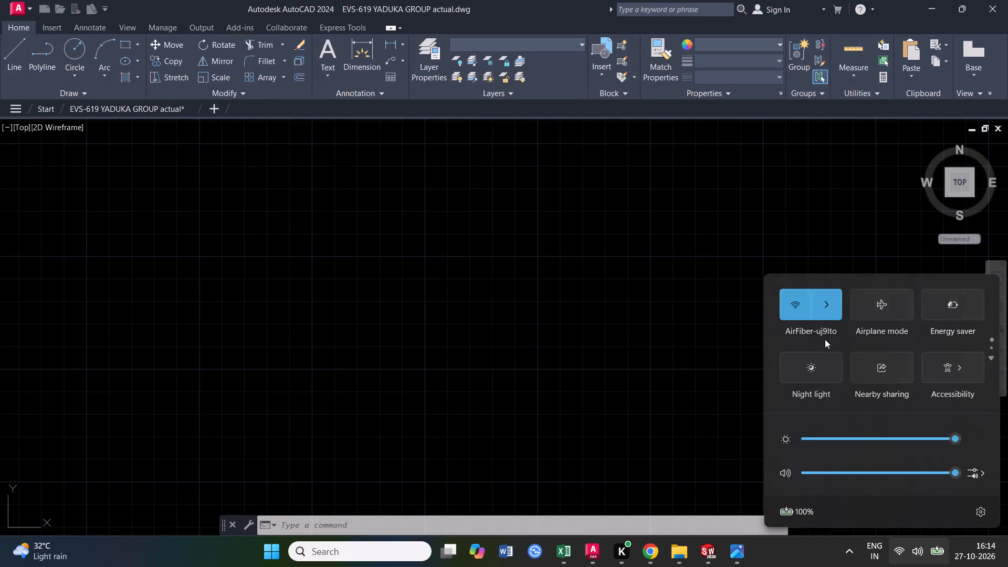
pyautogui.click(796, 295)
pyautogui.click(688, 337)
# Examine the shaft height dimensions beside the Vertical Section in the PS GROUP ALL final drawing.
pyautogui.scroll(-10, 586, 295)
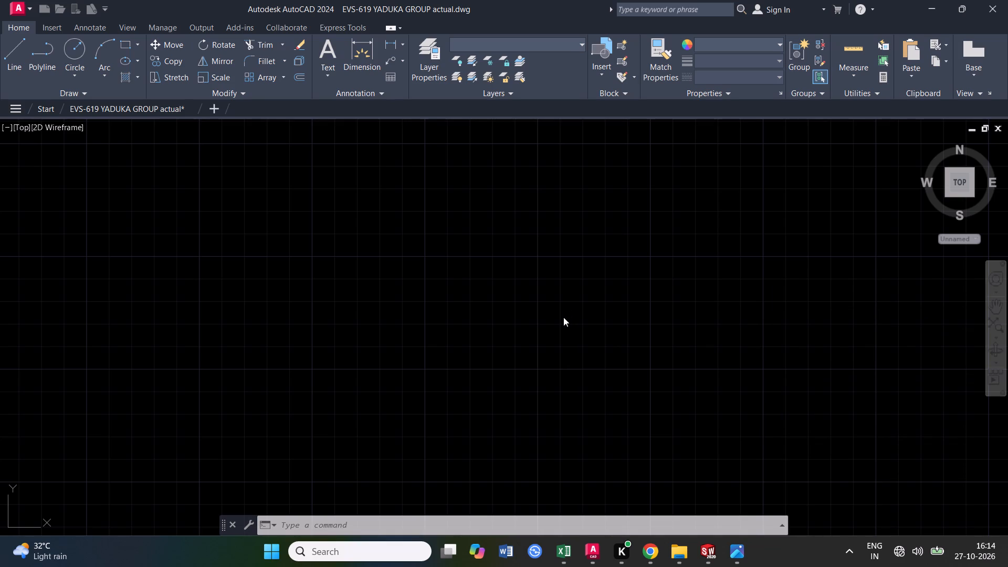
pyautogui.middleClick(563, 317)
pyautogui.middleClick(564, 312)
pyautogui.scroll(-6, 548, 324)
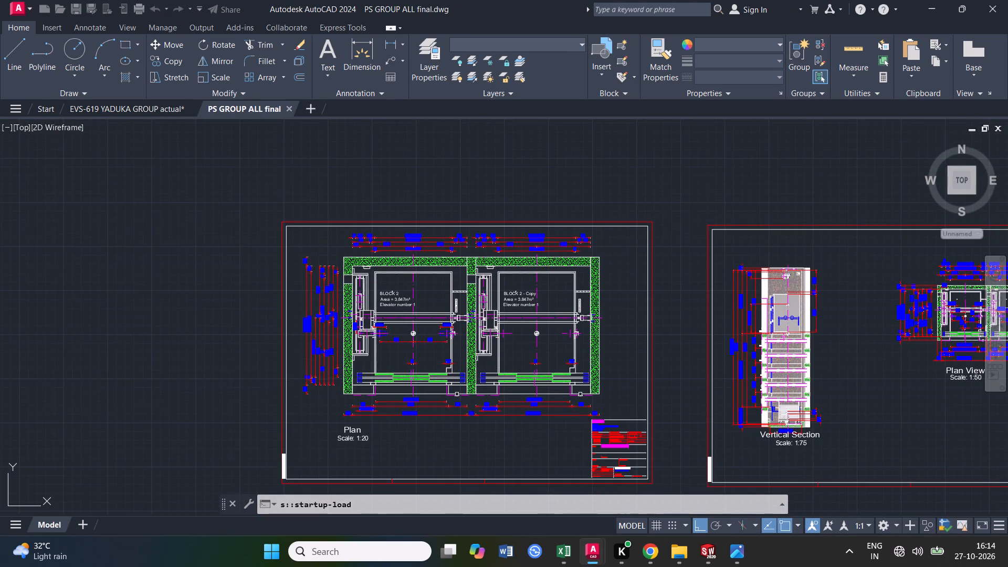
pyautogui.scroll(5, 719, 337)
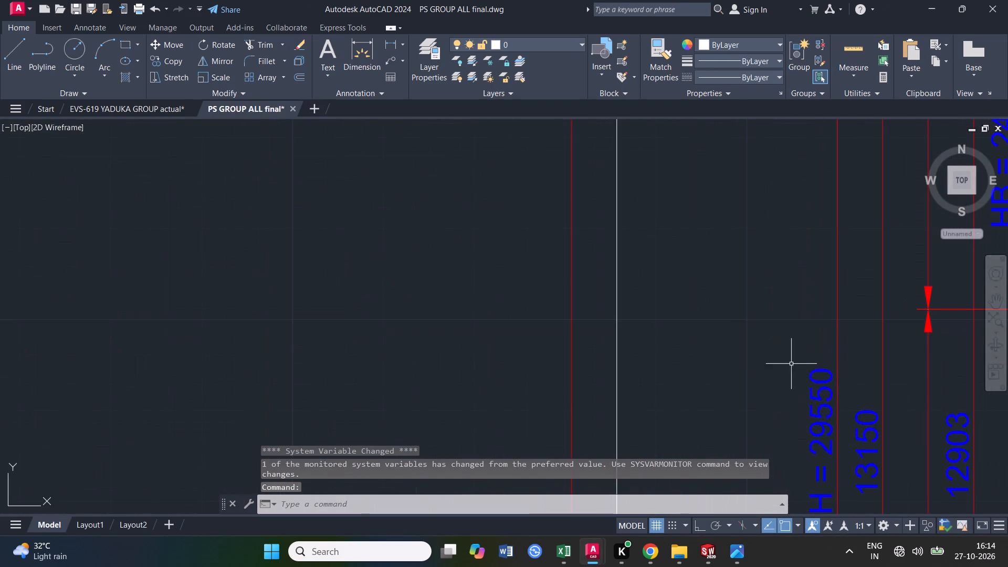
pyautogui.moveTo(766, 350); pyautogui.dragTo(616, 218, button='middle')
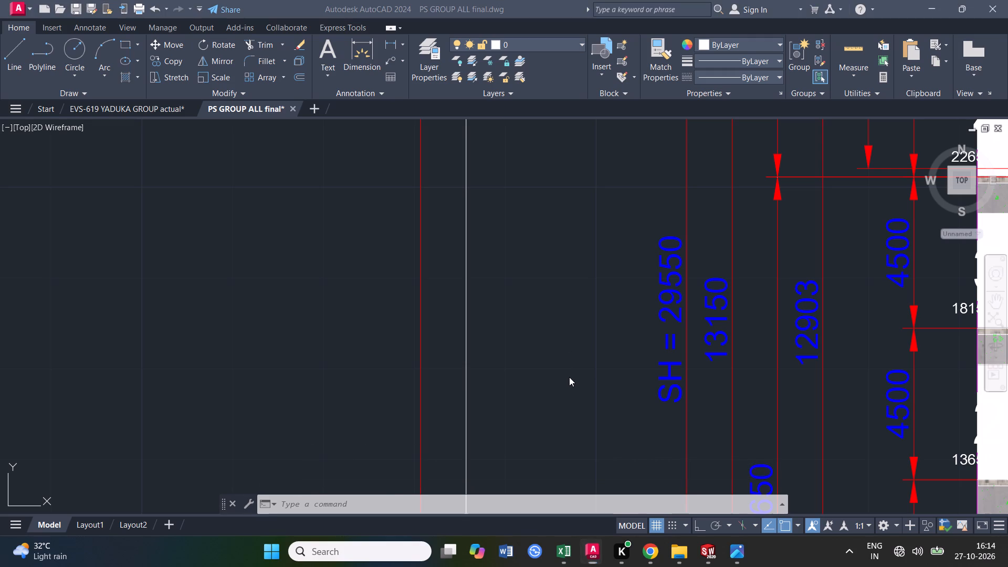
# Calculate the rope length in Calculator as 30 × 2 + 5 + 5, and multiply the resulting 70 by 10.
pyautogui.write('30')
pyautogui.press('*')
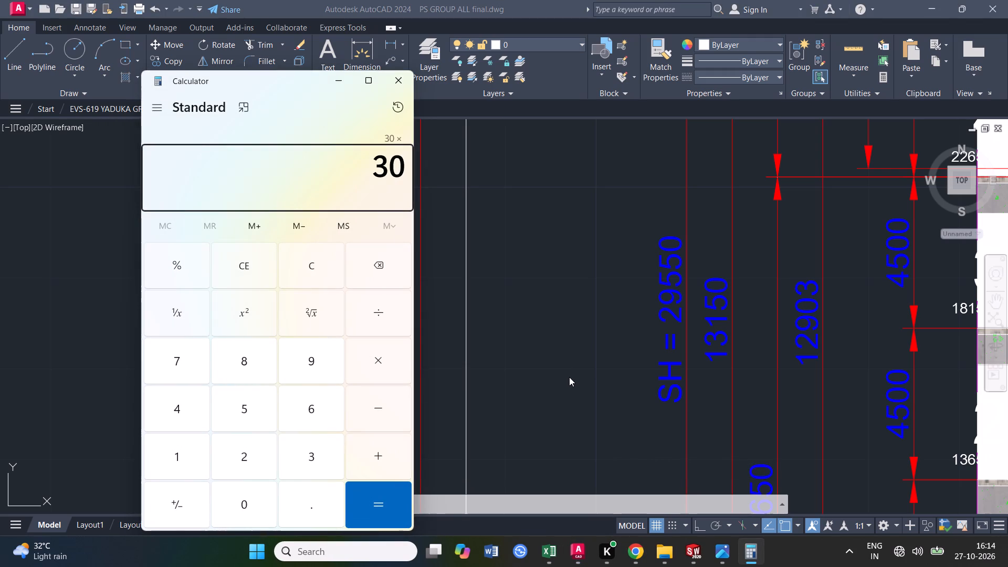
pyautogui.press('2')
pyautogui.press('Return')
pyautogui.press('+')
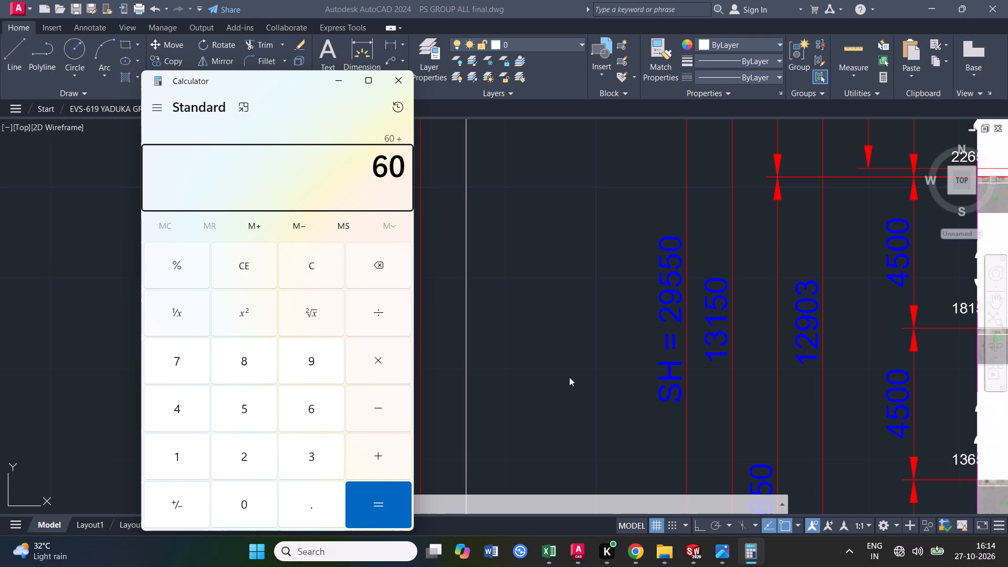
pyautogui.press('5')
pyautogui.press('Return')
pyautogui.press('+')
pyautogui.press('5')
pyautogui.press('Return')
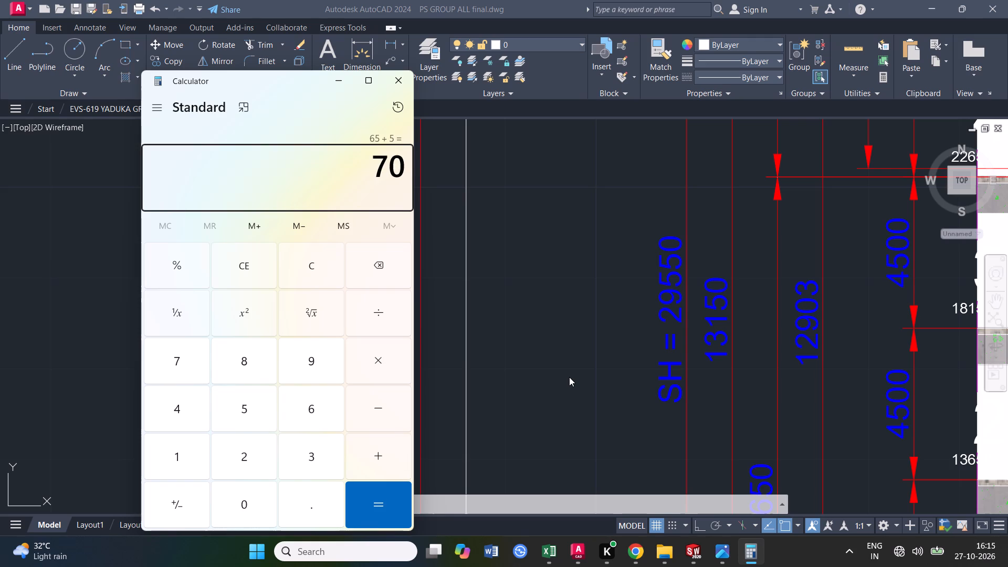
pyautogui.click(303, 259)
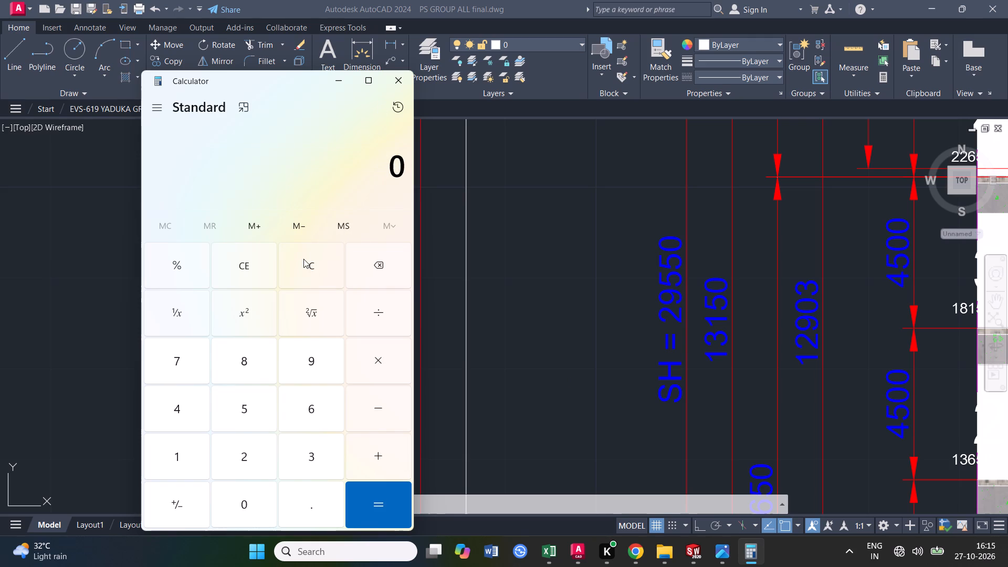
pyautogui.write('70*10')
pyautogui.press('Return')
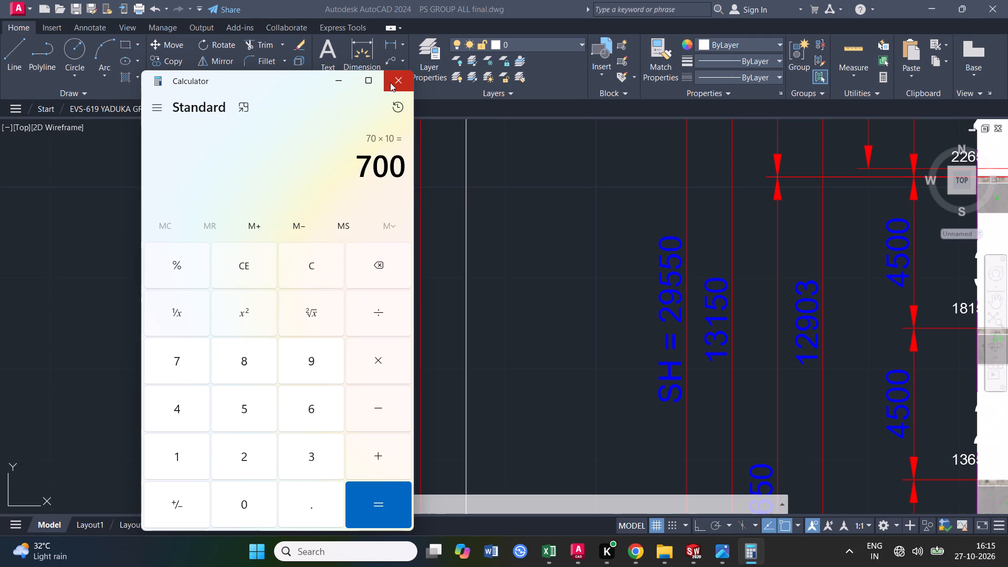
pyautogui.click(396, 81)
# Return to the Excel BOM and set the 8 MM STEEL ROPE length in G82 and quantity in I82 to 730 MT.
pyautogui.click(922, 8)
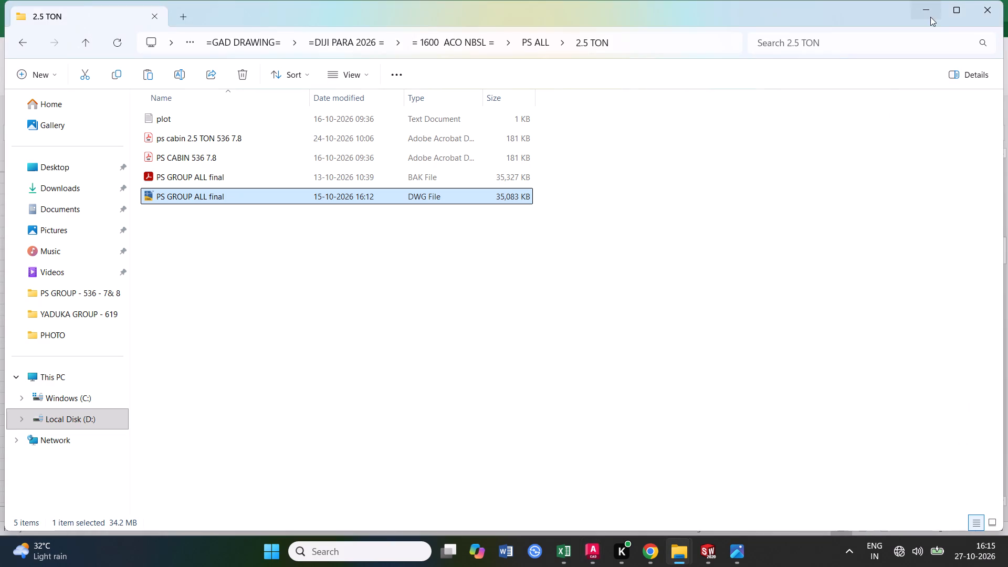
pyautogui.click(930, 8)
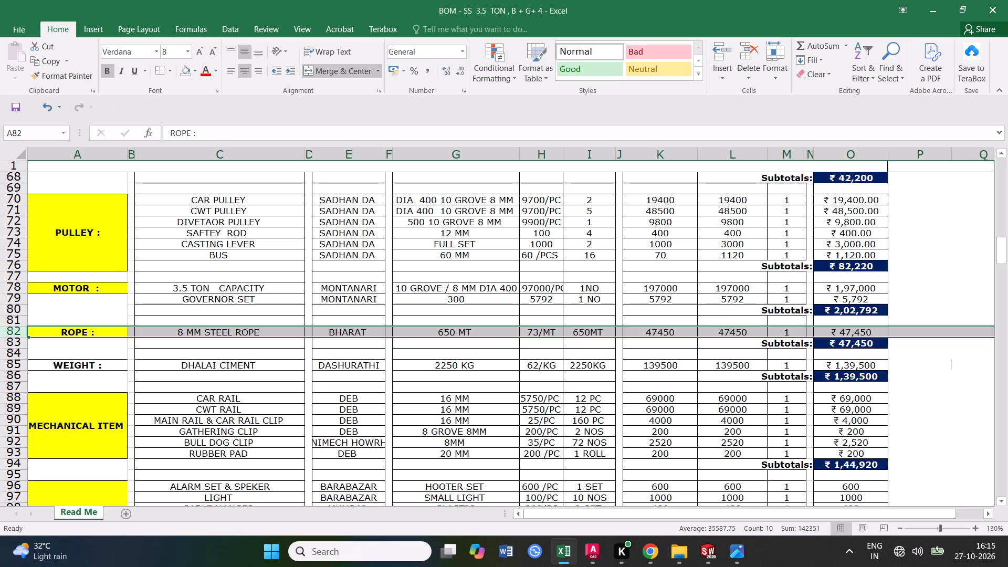
pyautogui.doubleClick(456, 332)
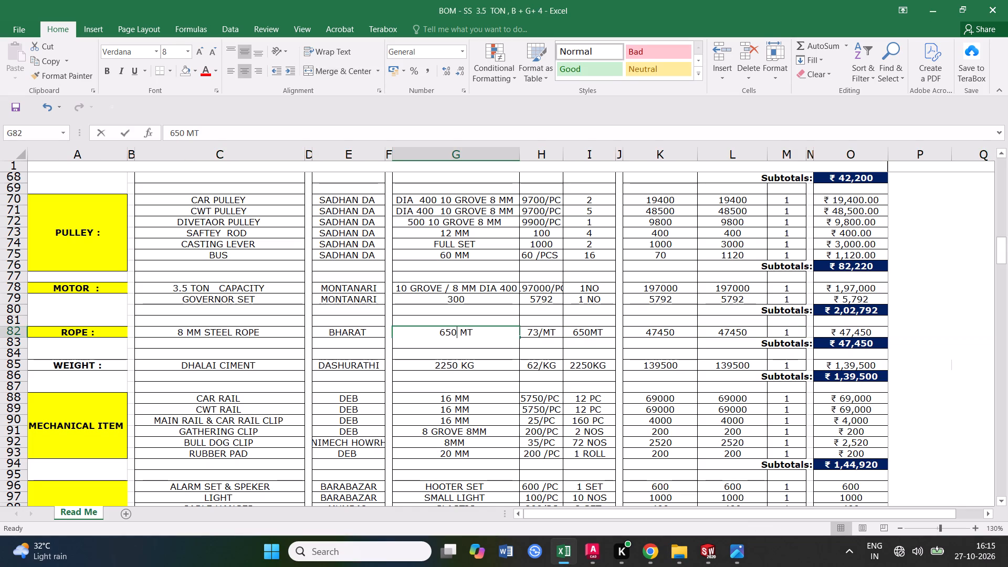
pyautogui.moveTo(456, 332); pyautogui.dragTo(442, 332)
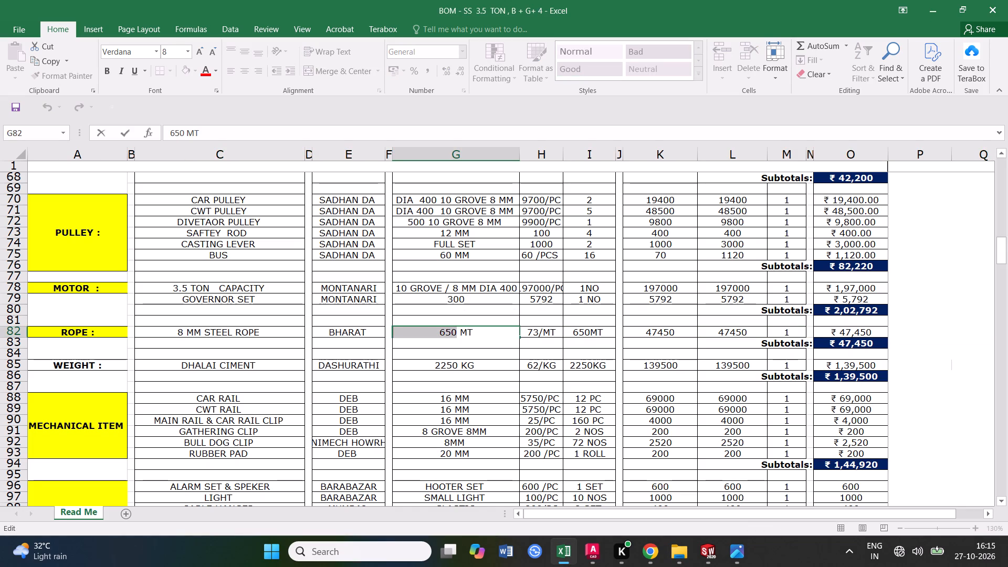
pyautogui.press('7')
pyautogui.write('00')
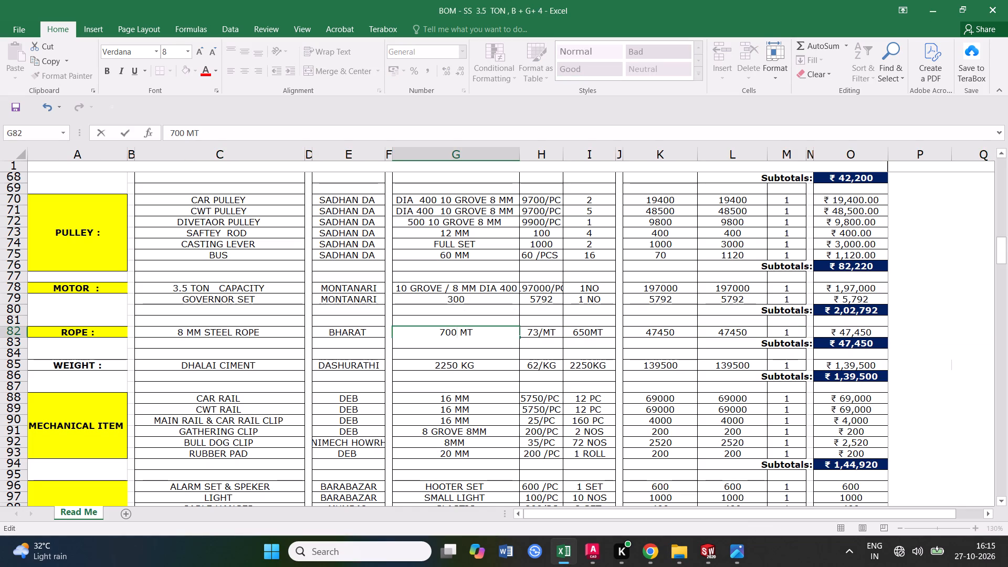
pyautogui.press('BackSpace')
pyautogui.press('BackSpace')
pyautogui.write('30')
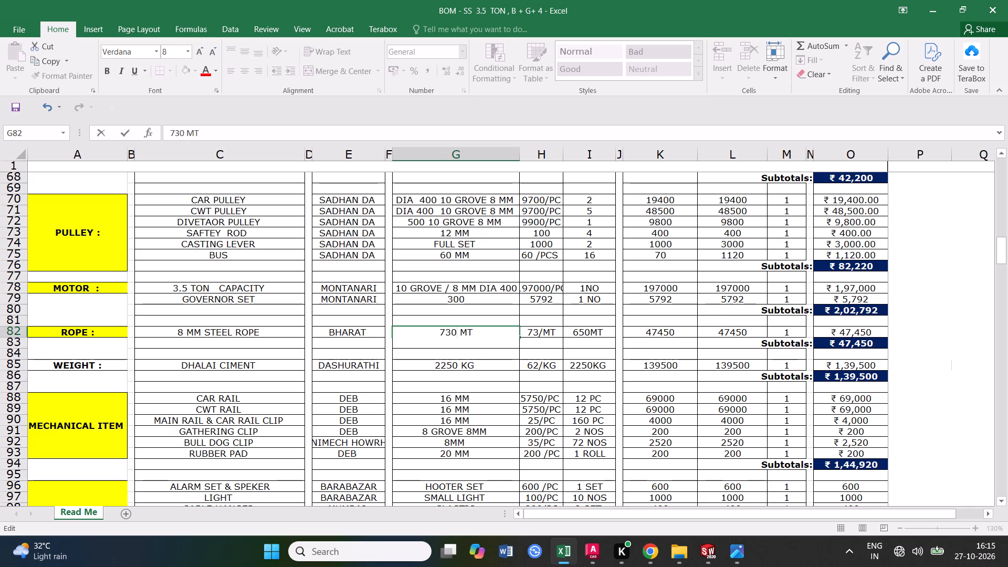
pyautogui.click(482, 381)
pyautogui.doubleClick(589, 331)
pyautogui.moveTo(592, 331); pyautogui.dragTo(576, 333)
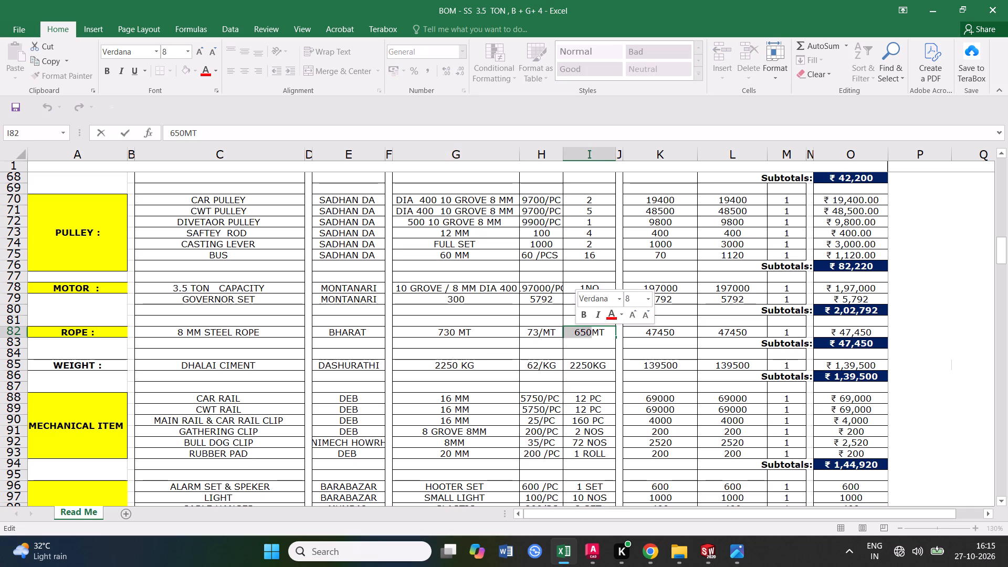
pyautogui.write('730')
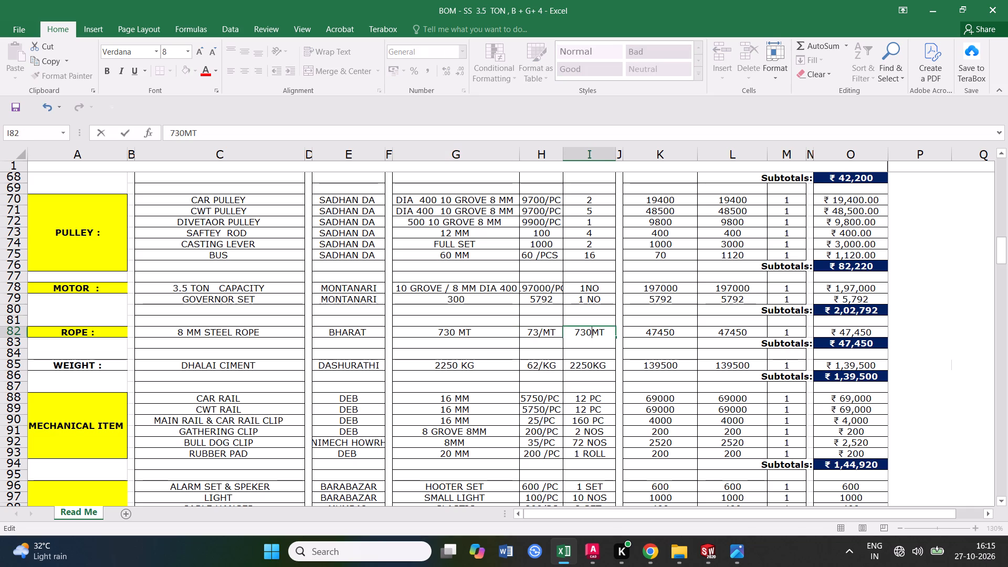
pyautogui.press('space')
pyautogui.click(596, 353)
# Calculate 730 × 73 for the ROPE amount, enter 53290 in K82 and copy it to L82.
pyautogui.click(660, 334)
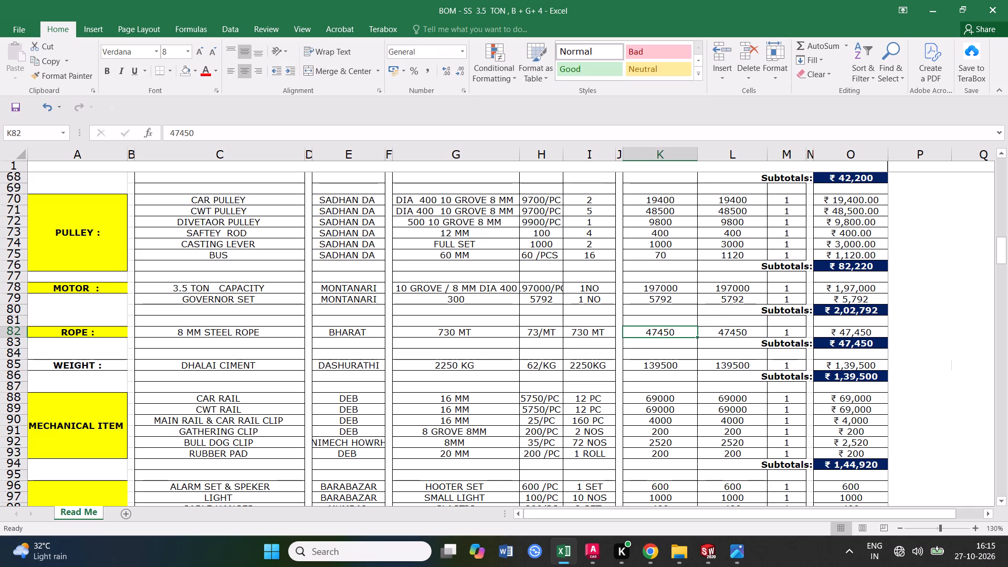
pyautogui.write('730')
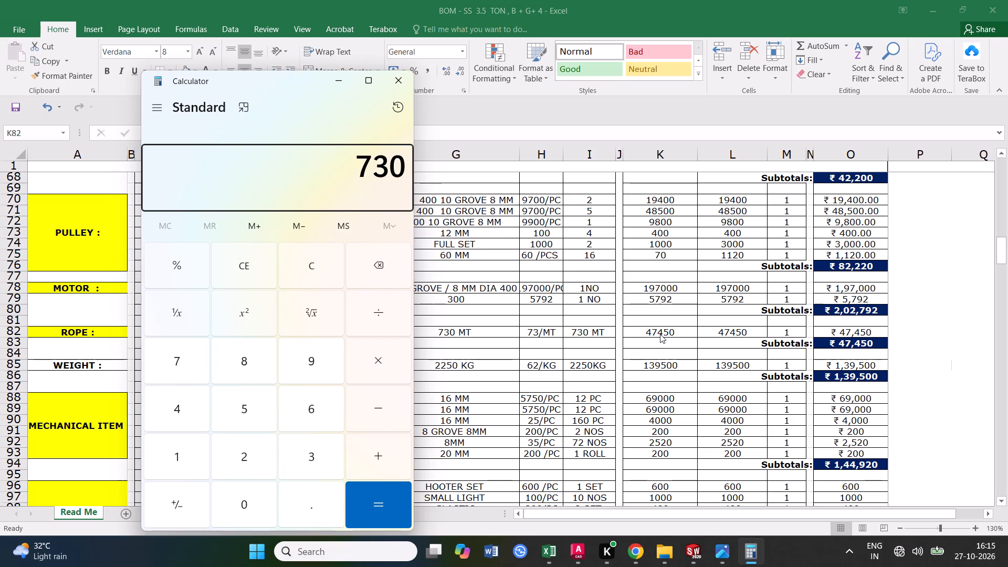
pyautogui.write('*73')
pyautogui.press('Return')
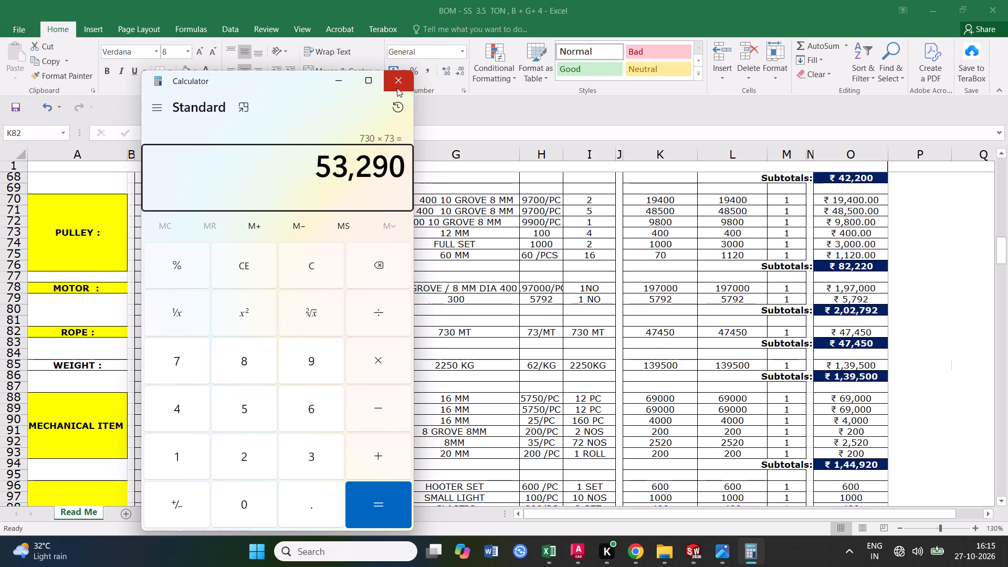
pyautogui.click(397, 88)
pyautogui.write('53290')
pyautogui.click(667, 392)
pyautogui.click(664, 330)
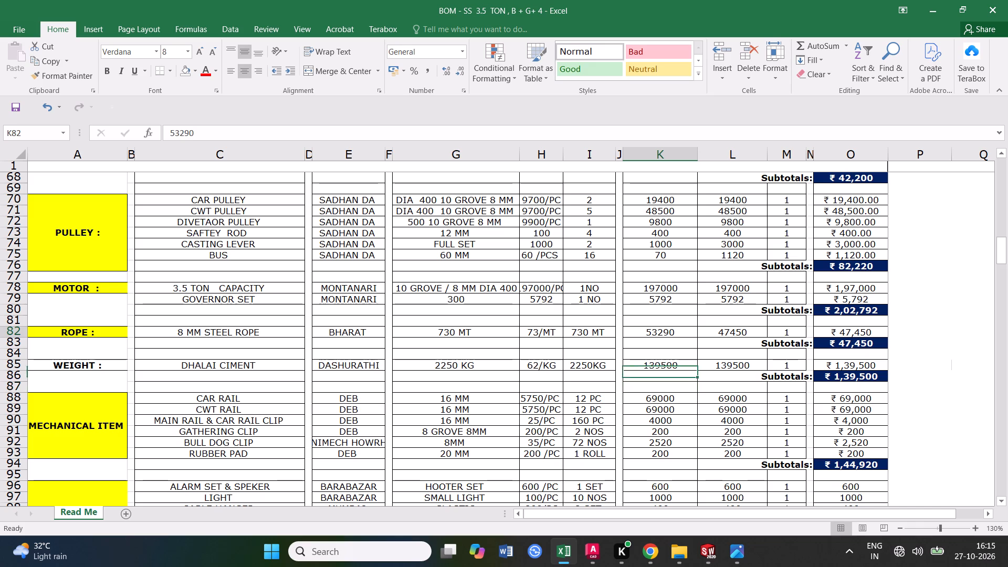
pyautogui.moveTo(697, 337); pyautogui.dragTo(745, 337)
pyautogui.click(730, 361)
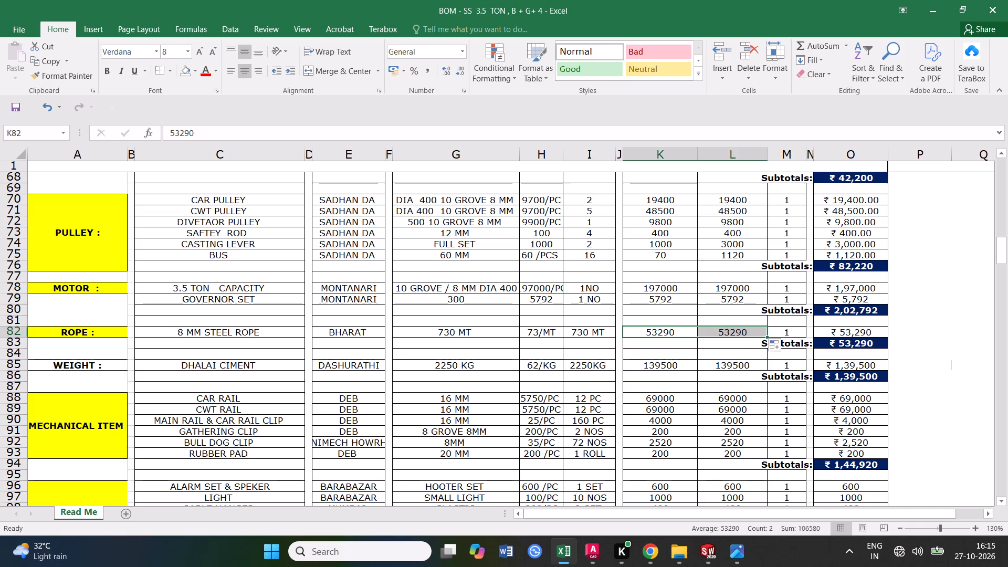
# Save the BOM workbook with the ROPE row 82 selected.
pyautogui.click(18, 332)
pyautogui.click(21, 110)
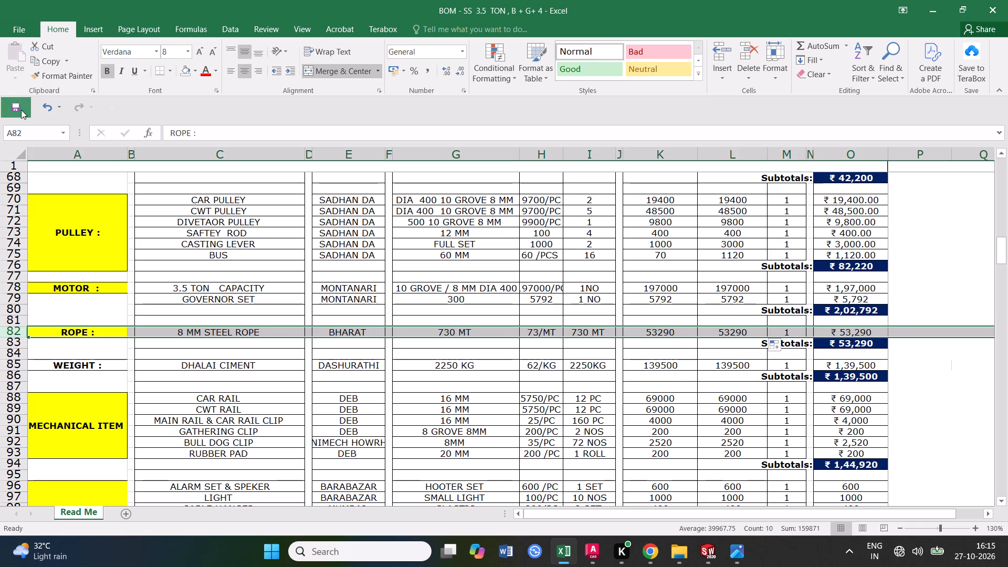
# Select the WEIGHT entry in row 85 for review.
pyautogui.scroll(-2, 180, 287)
pyautogui.click(15, 300)
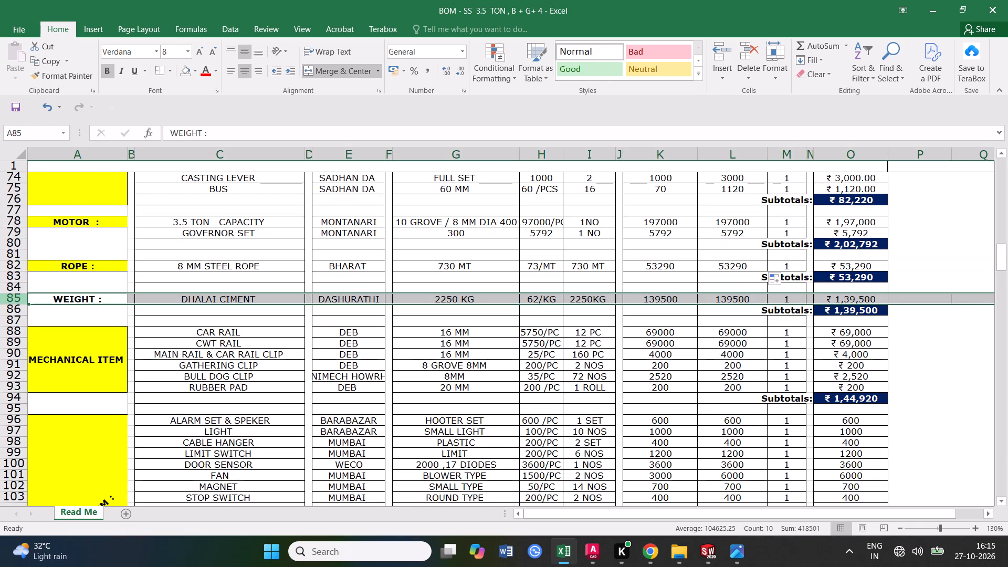
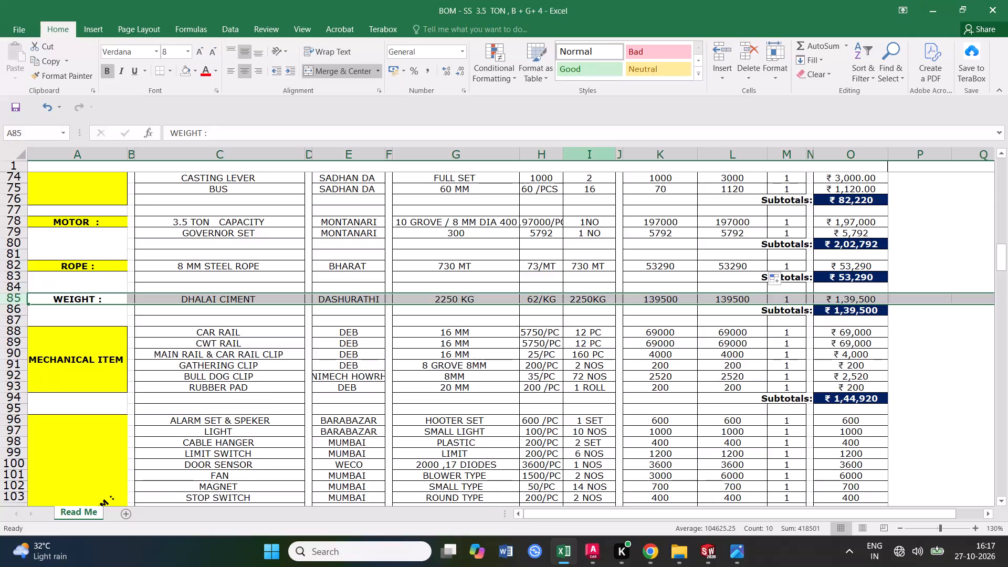
# Insert a new blank row above the WEIGHT entry in row 85.
pyautogui.click(188, 311)
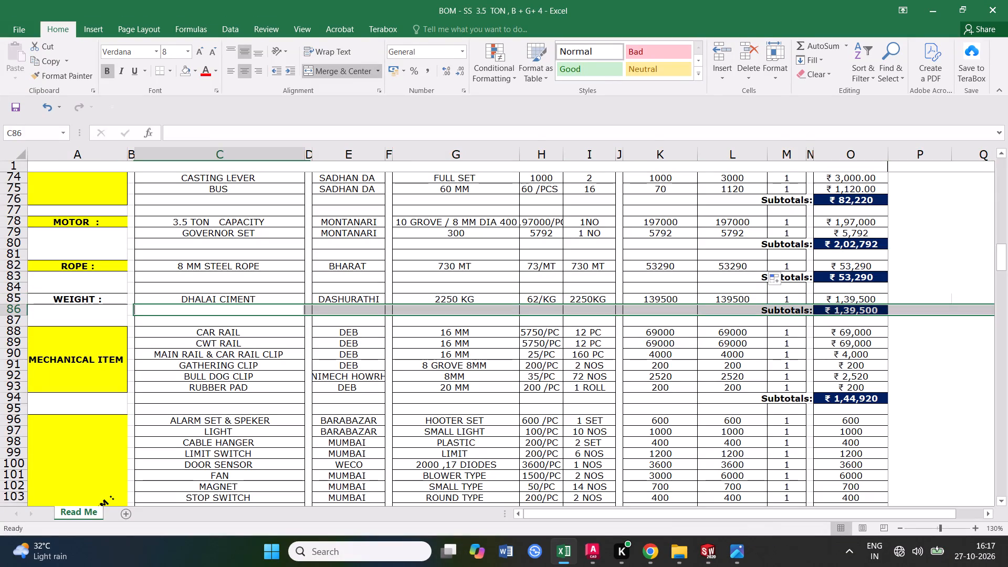
pyautogui.click(18, 301)
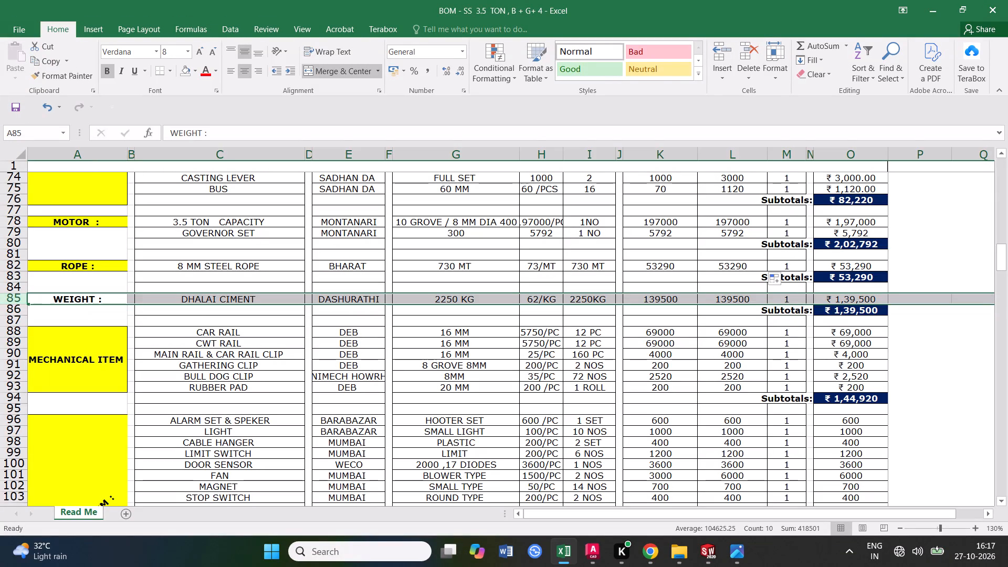
pyautogui.click(730, 78)
pyautogui.click(733, 91)
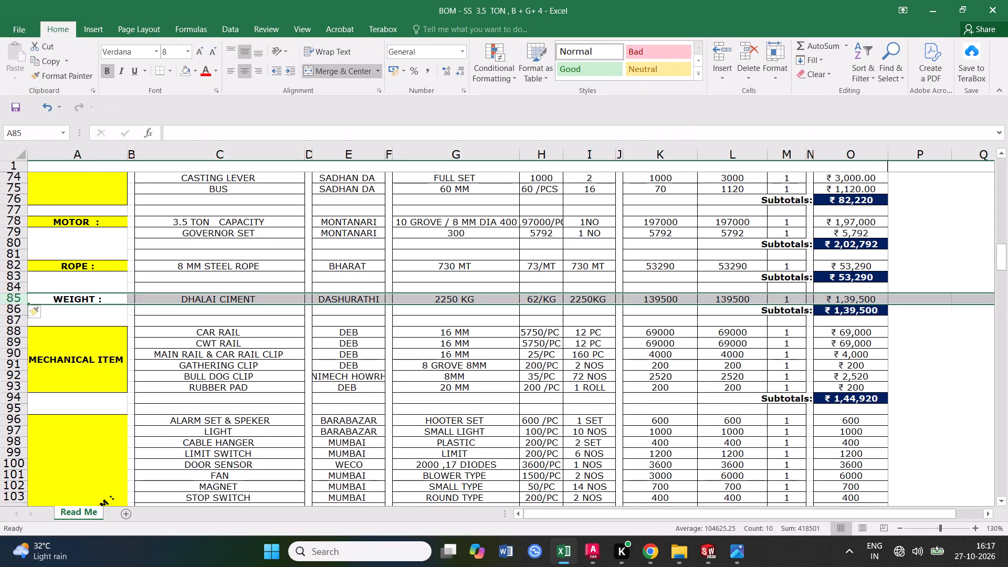
pyautogui.click(407, 339)
# Apply text wrapping to A85:A86 and merge and centre them so the WEIGHT label spans both rows.
pyautogui.moveTo(51, 299); pyautogui.dragTo(101, 304)
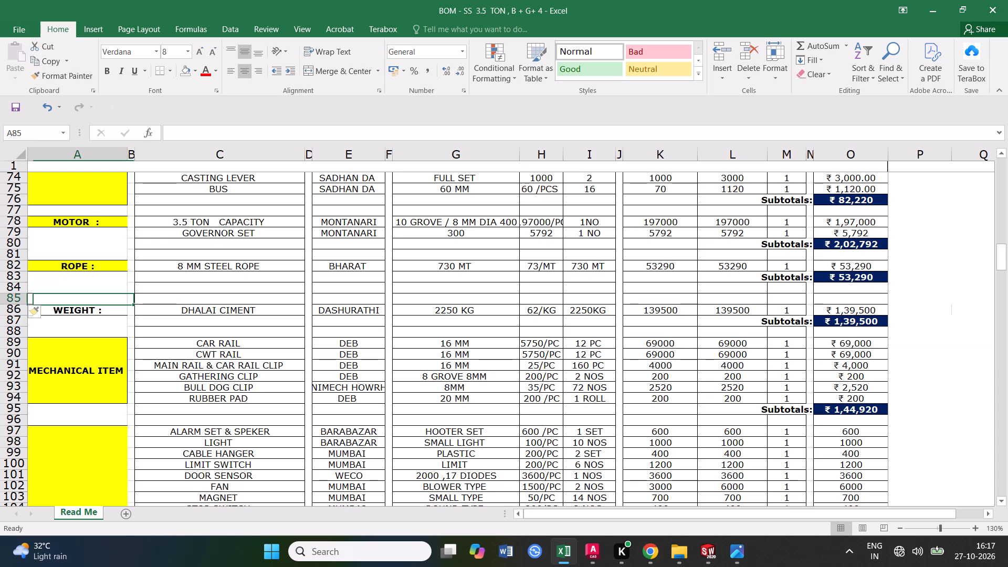
pyautogui.moveTo(101, 304); pyautogui.dragTo(115, 309)
pyautogui.click(334, 50)
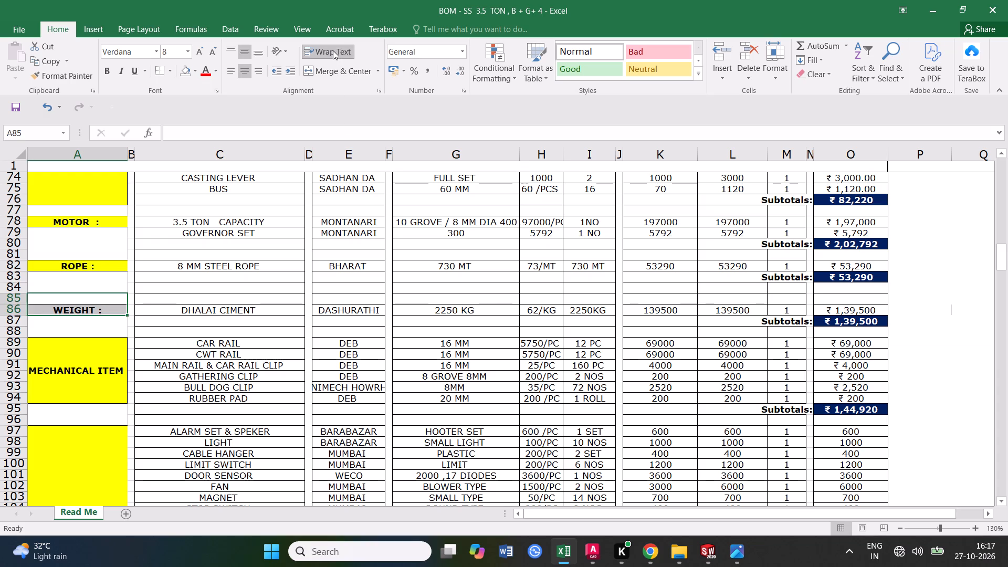
pyautogui.click(331, 71)
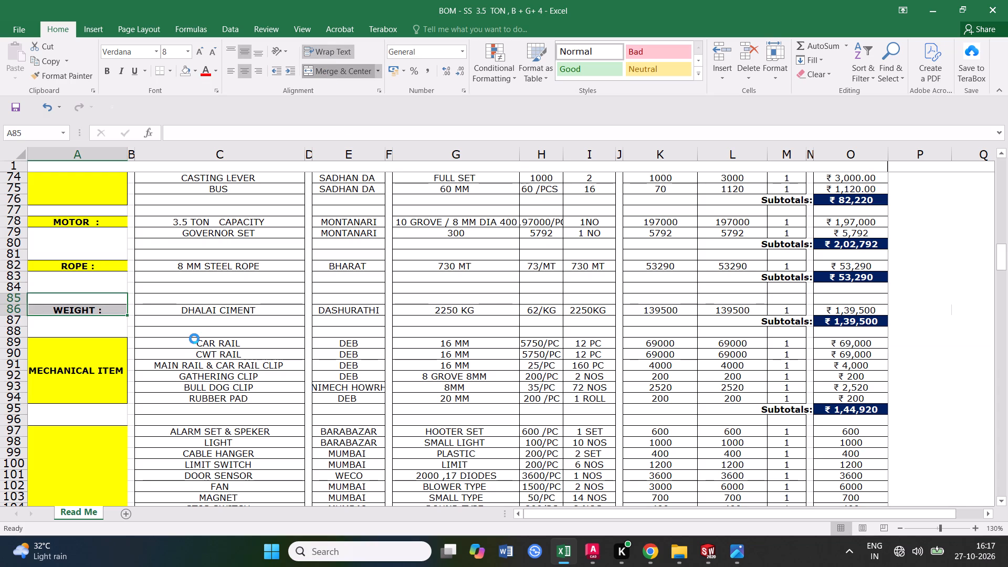
pyautogui.click(194, 339)
pyautogui.click(103, 311)
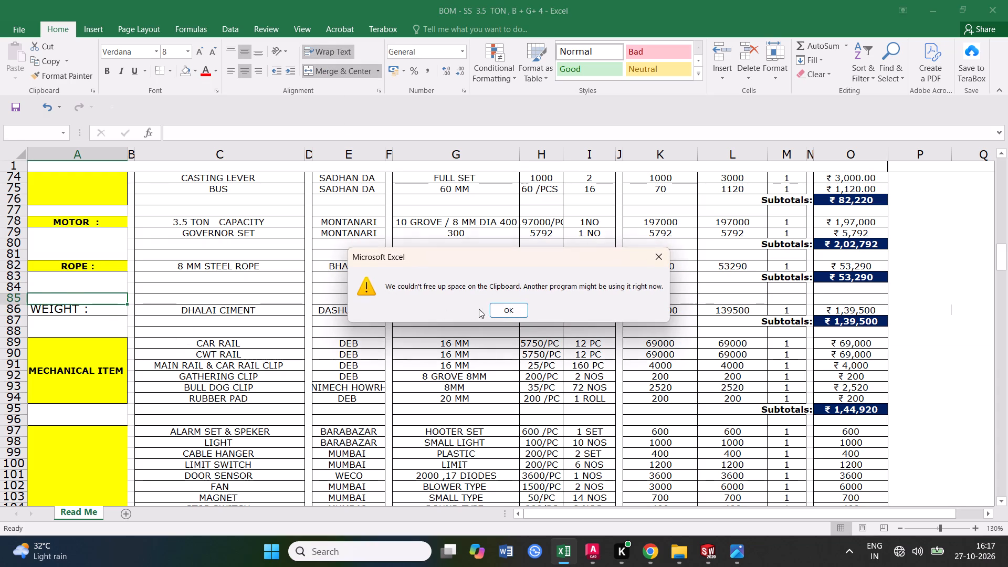
pyautogui.click(503, 309)
pyautogui.click(352, 371)
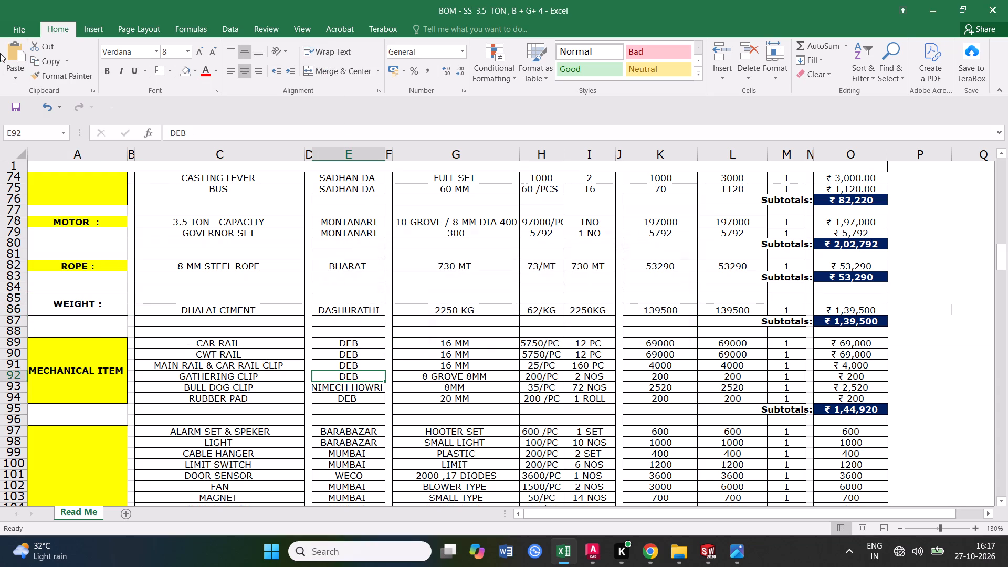
pyautogui.click(2, 102)
# Fill the merged WEIGHT label cell with yellow, matching the other section labels.
pyautogui.click(84, 301)
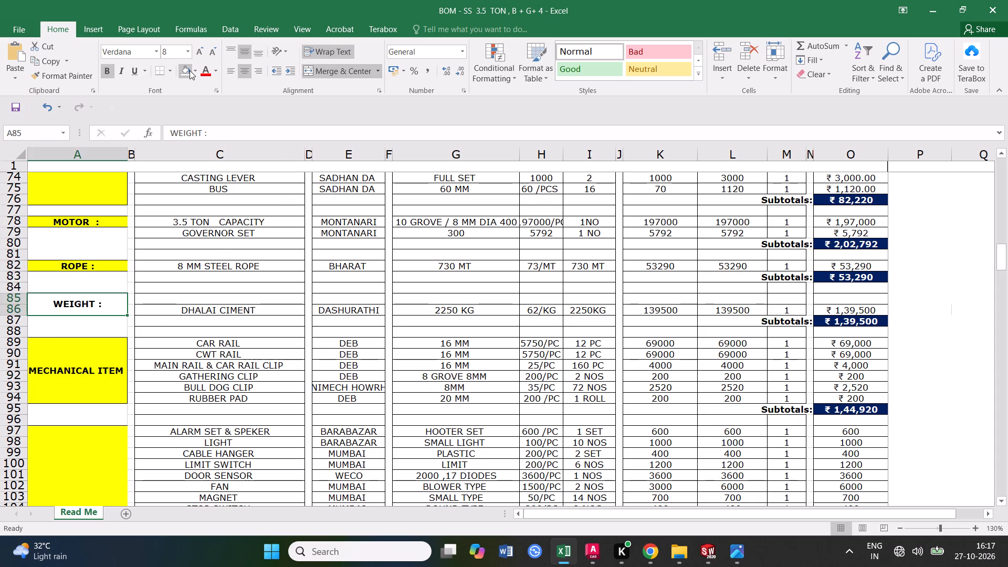
pyautogui.click(193, 70)
pyautogui.click(214, 167)
pyautogui.click(190, 342)
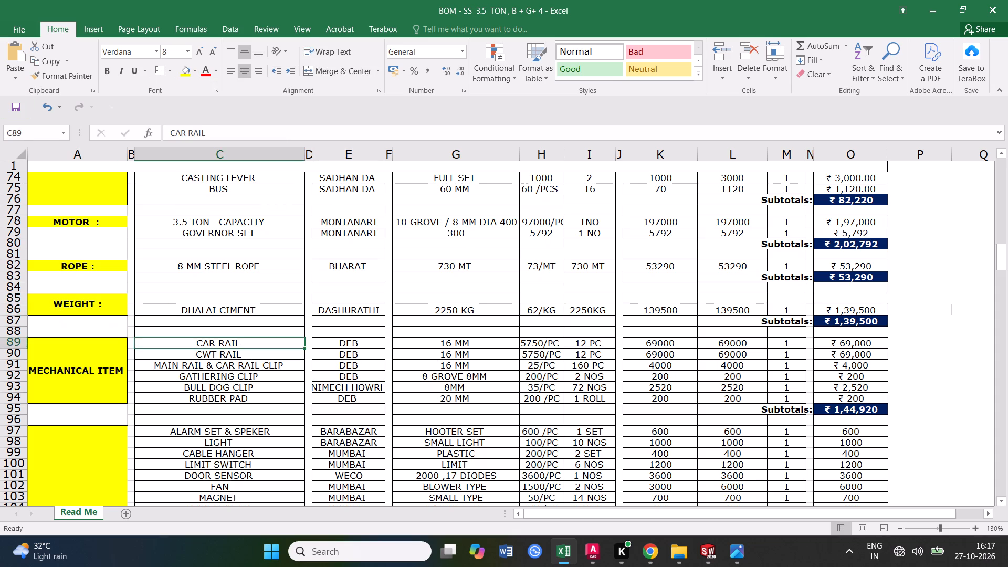
# Enter CASTING as the item description in C85.
pyautogui.click(204, 295)
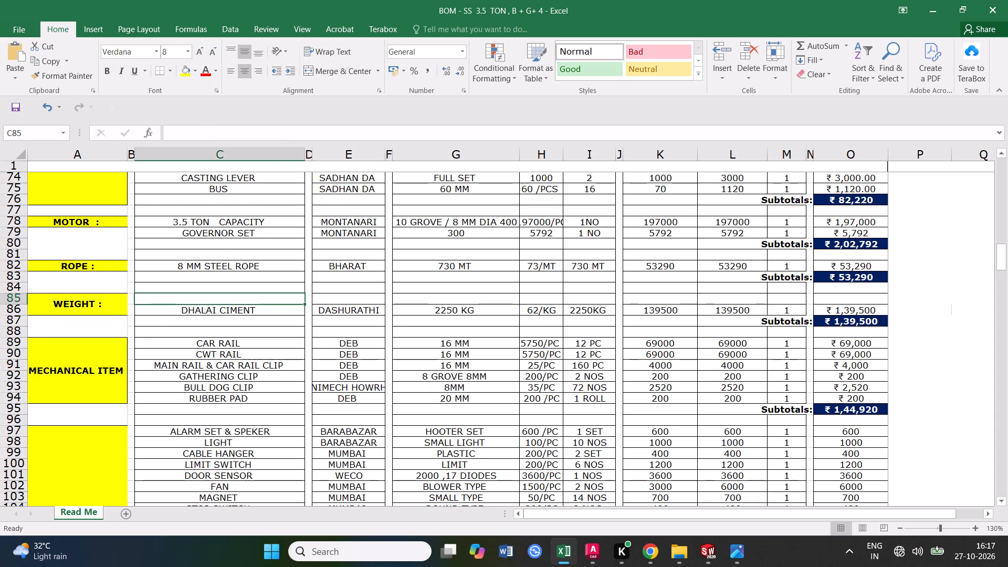
pyautogui.write('CASTING')
pyautogui.press('space')
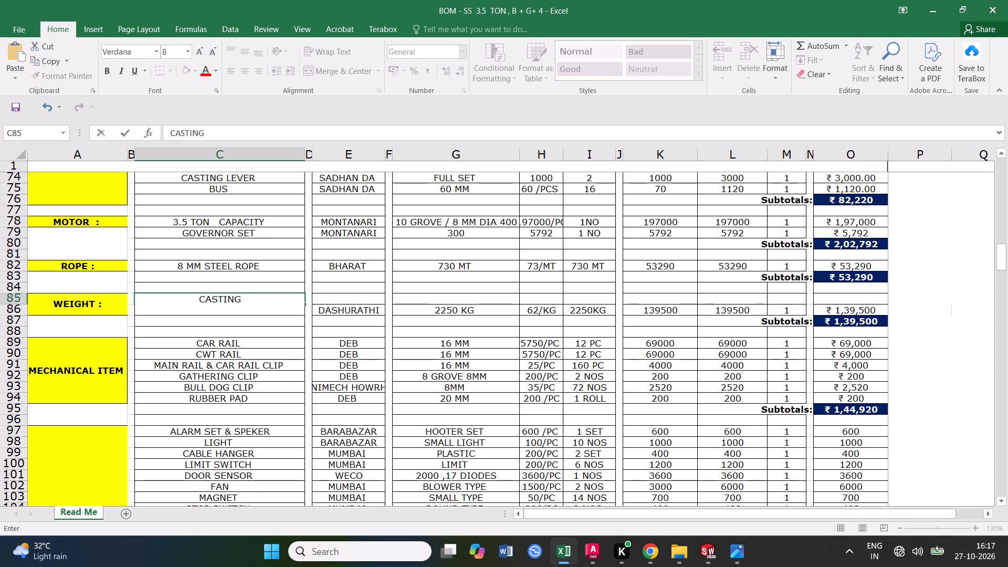
pyautogui.click(367, 346)
# Enter RAMRAJATALA as the CASTING supplier in E85 and change the DHALAI CIMENT supplier in E86 to HABRA.
pyautogui.click(363, 298)
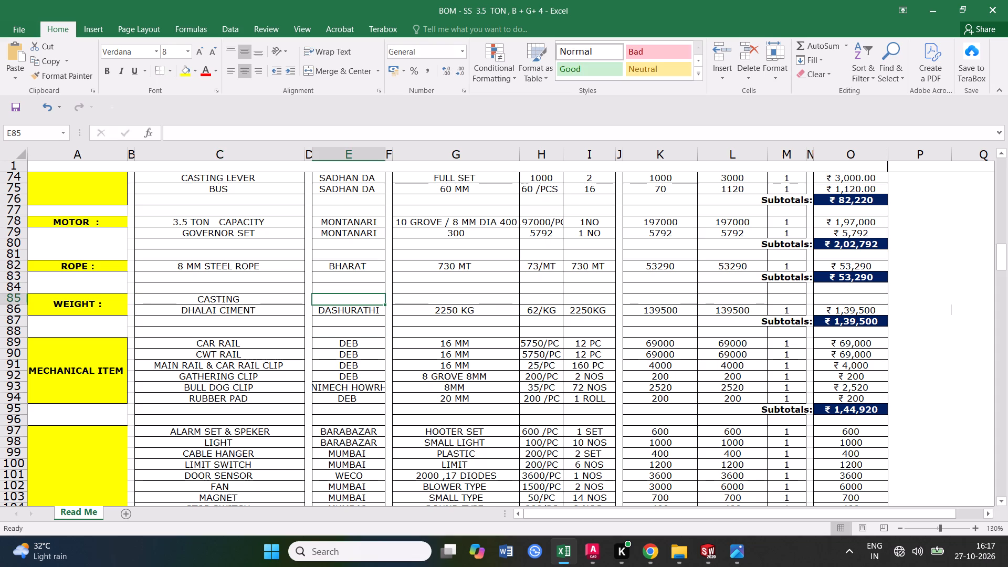
pyautogui.write('RAMRAJATAKA')
pyautogui.press('BackSpace')
pyautogui.press('BackSpace')
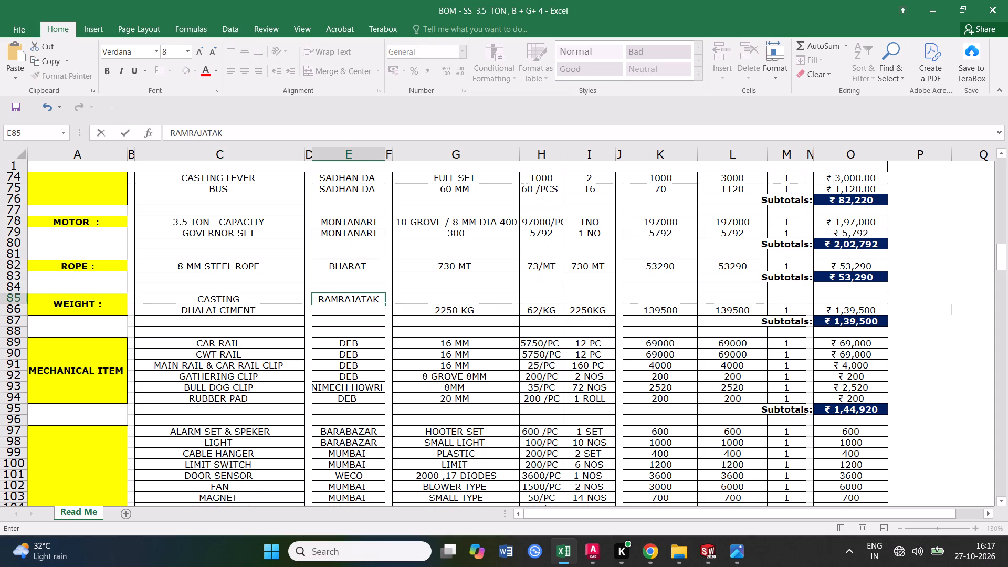
pyautogui.write('LA')
pyautogui.click(340, 361)
pyautogui.click(349, 310)
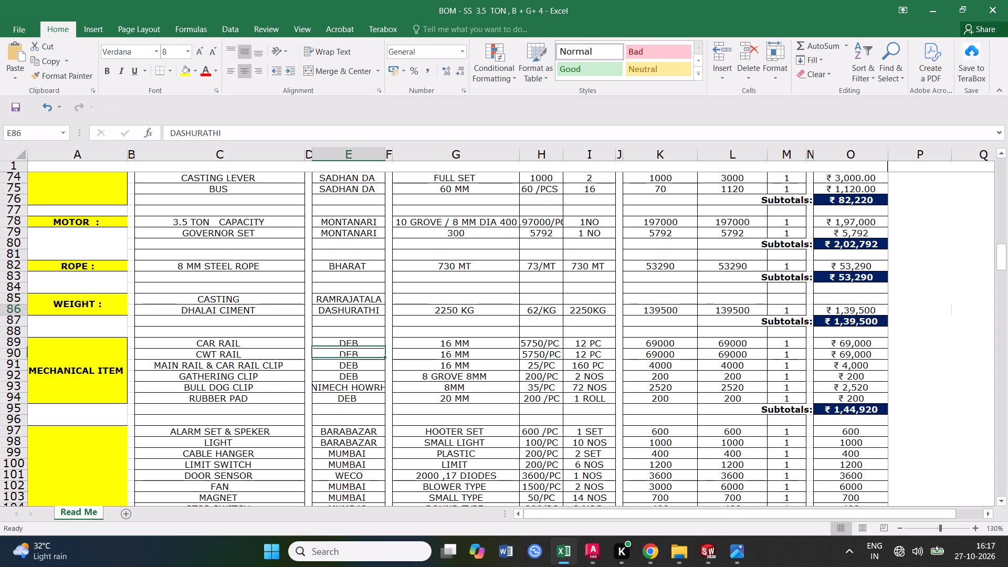
pyautogui.write('HABRA')
pyautogui.click(465, 391)
# Copy the 62/KG rate from H86 up to H85 and set the DHALAI CIMENT rate in H86 to 16/KG.
pyautogui.click(446, 300)
pyautogui.click(535, 297)
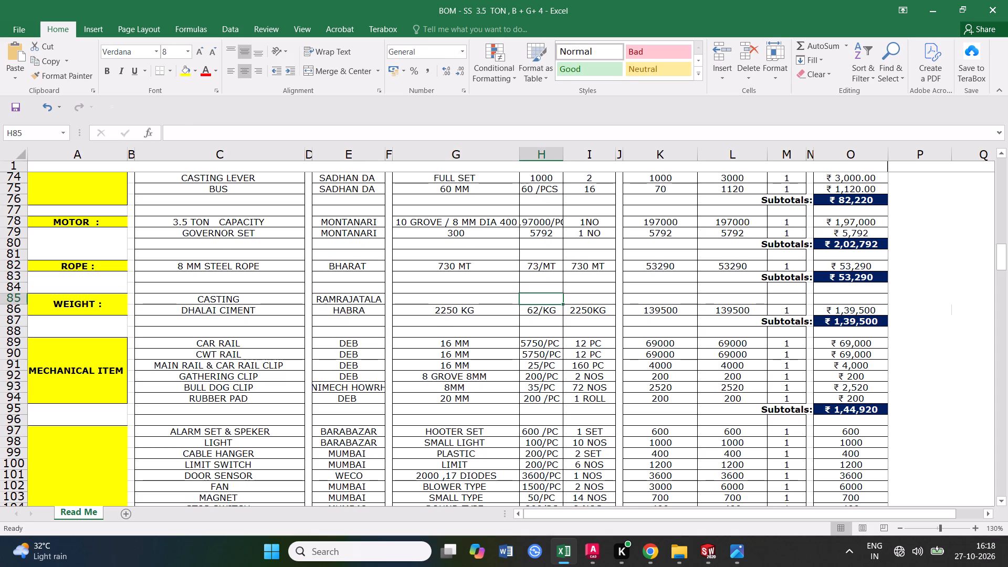
pyautogui.click(540, 299)
pyautogui.click(543, 312)
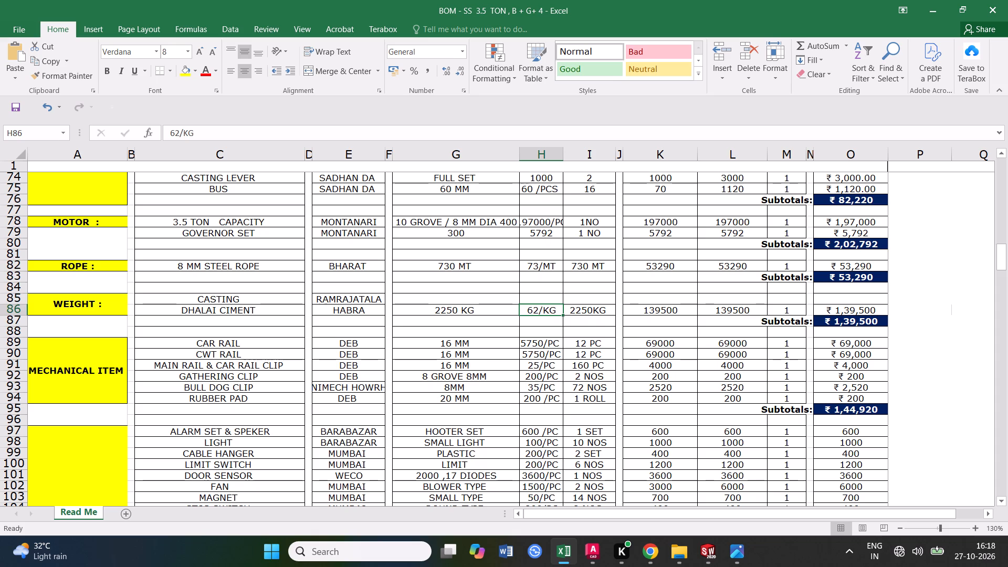
pyautogui.moveTo(562, 314); pyautogui.dragTo(558, 296)
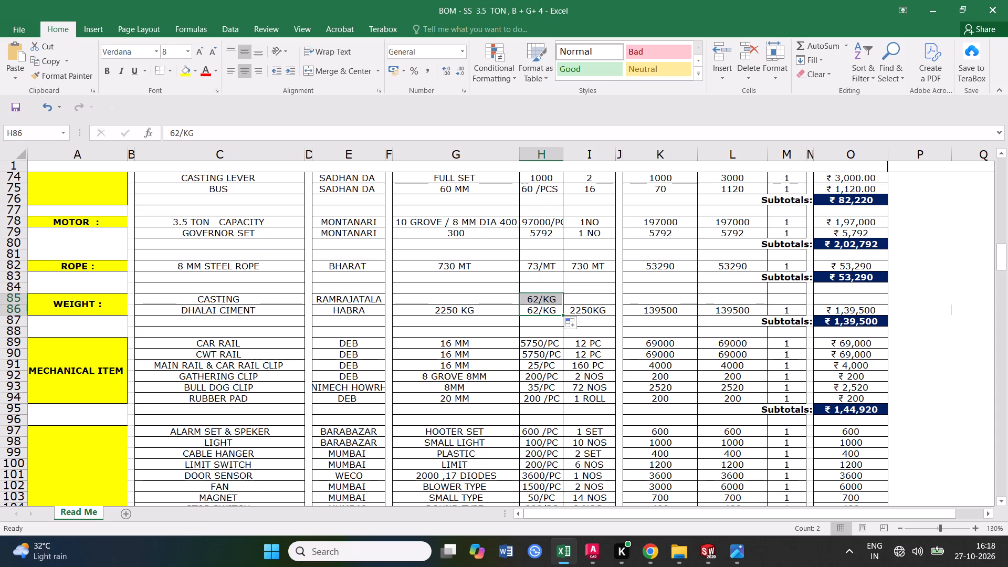
pyautogui.doubleClick(539, 309)
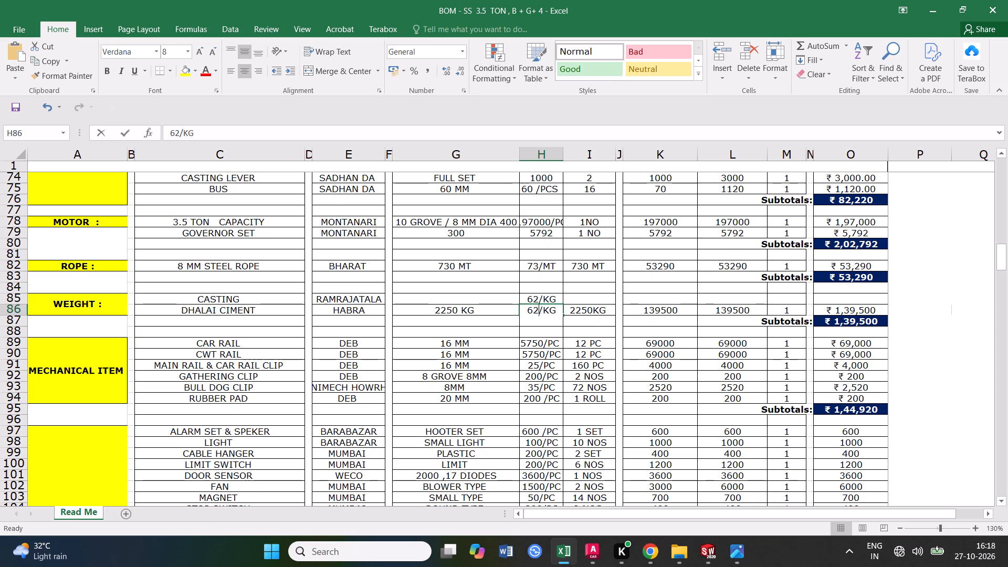
pyautogui.moveTo(539, 309); pyautogui.dragTo(527, 310)
pyautogui.write('16')
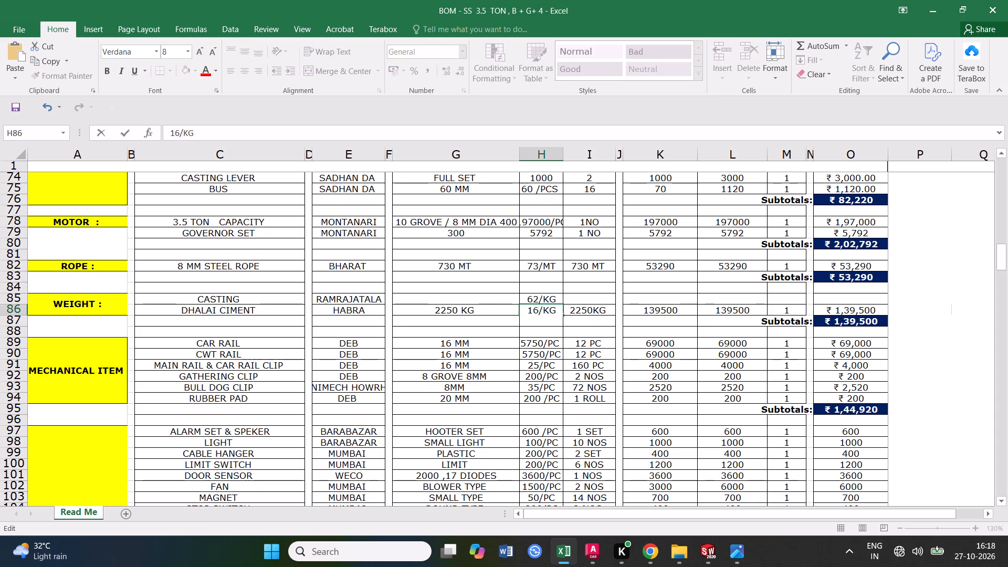
pyautogui.click(553, 349)
# Copy the DHALAI CIMENT entries in columns O, M, L and K from row 86 up to the CASTING row 85.
pyautogui.click(592, 301)
pyautogui.click(658, 300)
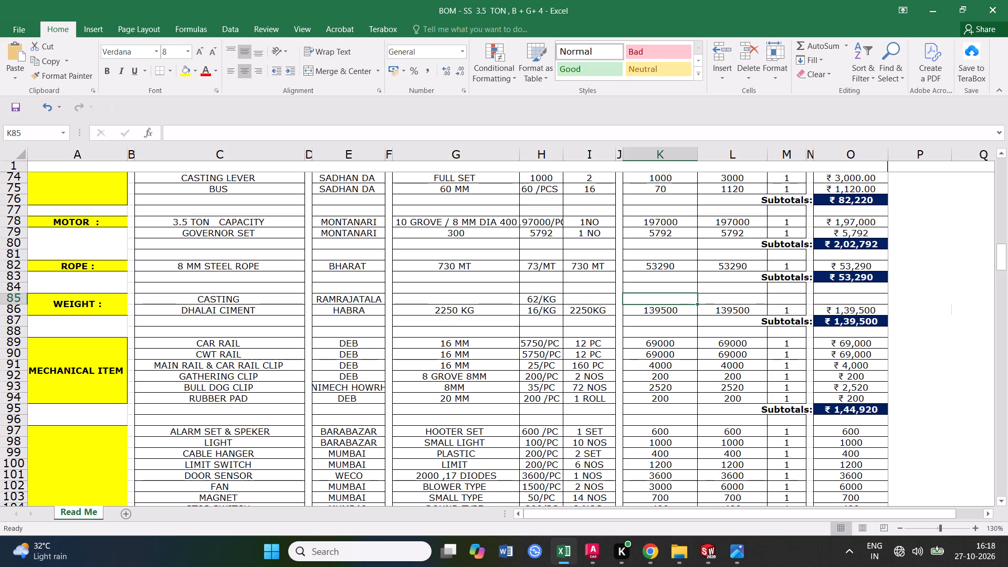
pyautogui.click(847, 300)
pyautogui.click(850, 308)
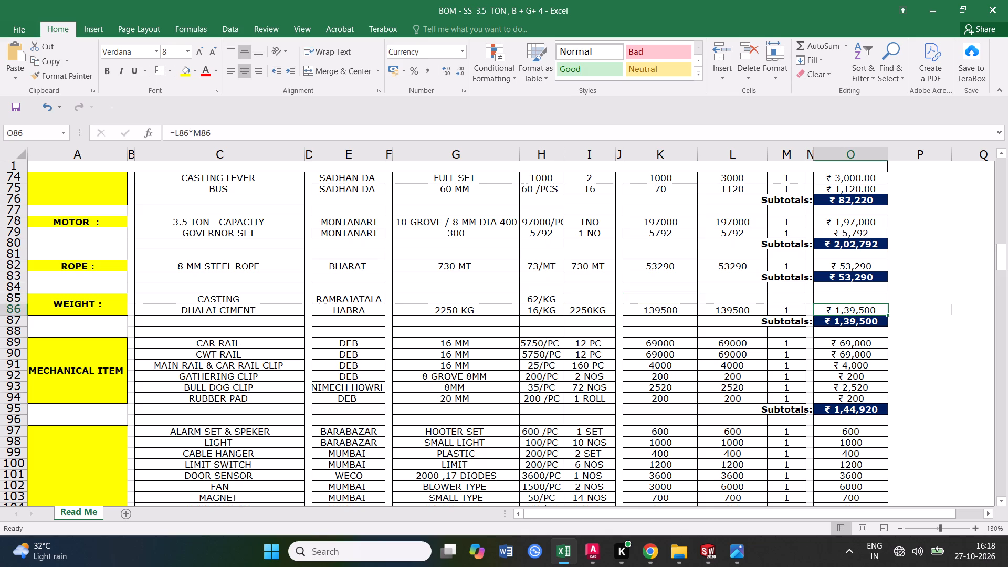
pyautogui.moveTo(889, 314); pyautogui.dragTo(891, 292)
pyautogui.click(783, 309)
pyautogui.moveTo(807, 315); pyautogui.dragTo(807, 297)
pyautogui.click(730, 310)
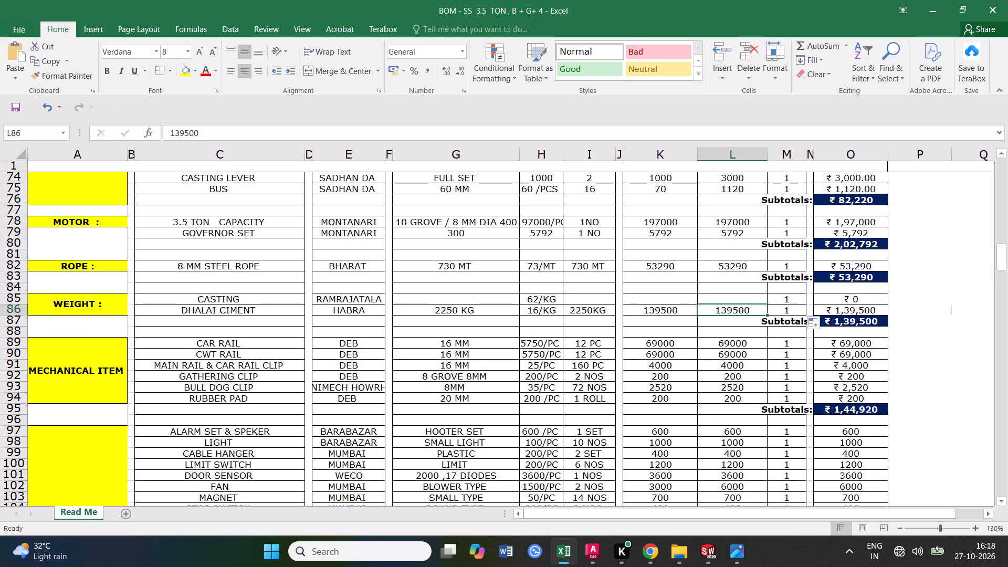
pyautogui.moveTo(767, 314); pyautogui.dragTo(768, 296)
pyautogui.click(669, 310)
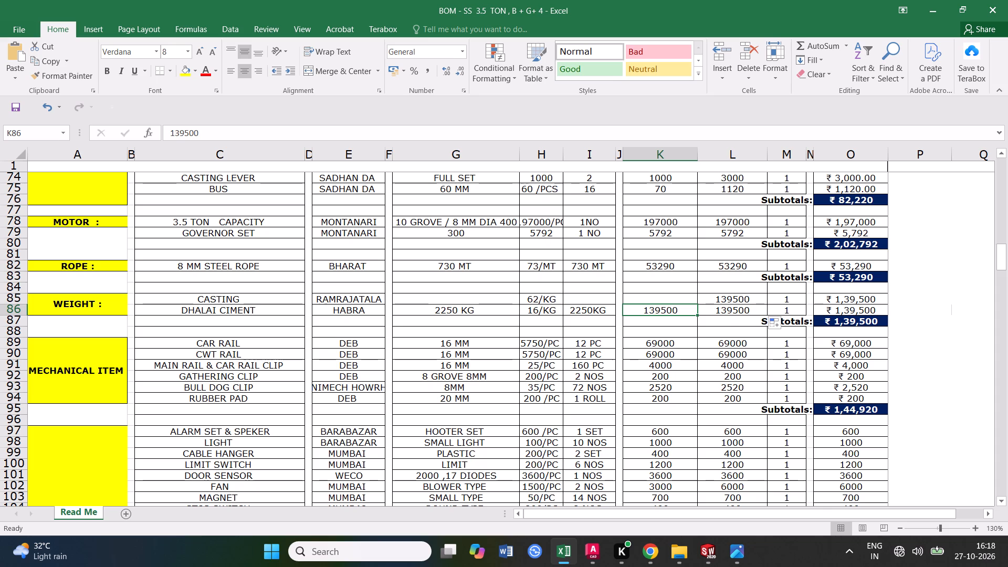
pyautogui.moveTo(697, 314); pyautogui.dragTo(698, 297)
# Try to copy the DHALAI CIMENT quantity from I86 up to the CASTING row in I85.
pyautogui.click(596, 309)
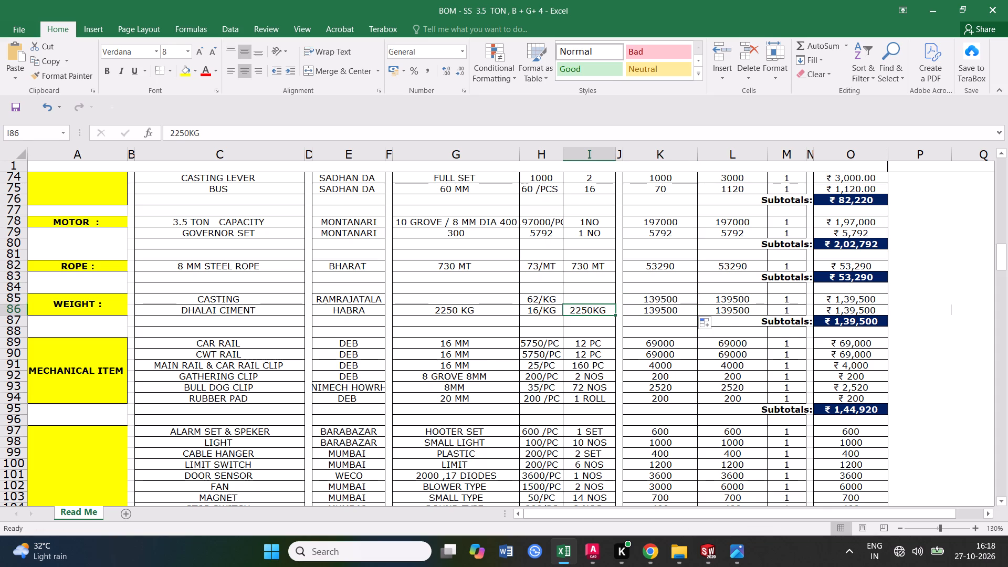
pyautogui.moveTo(614, 315); pyautogui.dragTo(614, 304)
pyautogui.click(615, 301)
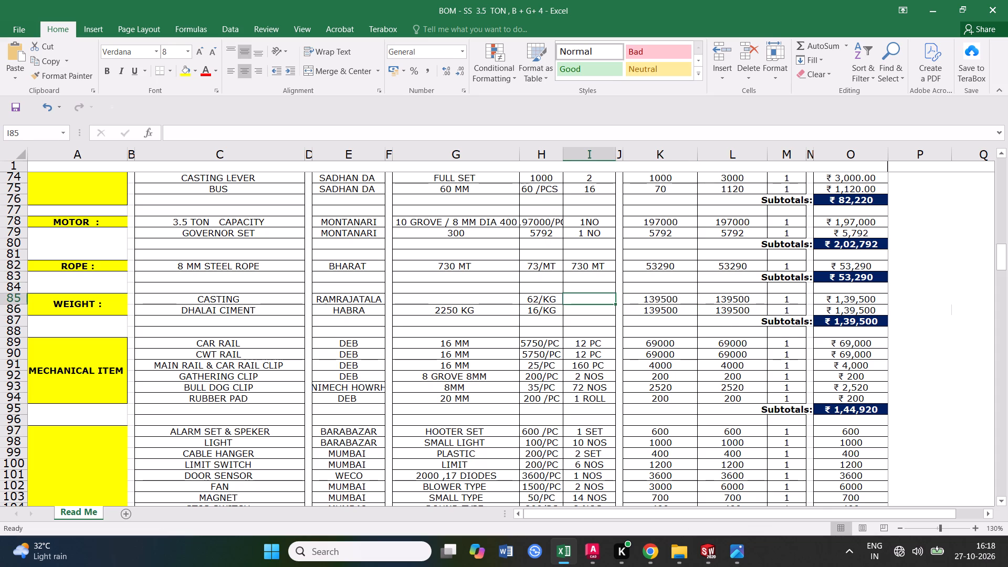
pyautogui.click(591, 309)
pyautogui.click(591, 301)
pyautogui.moveTo(615, 302); pyautogui.dragTo(616, 307)
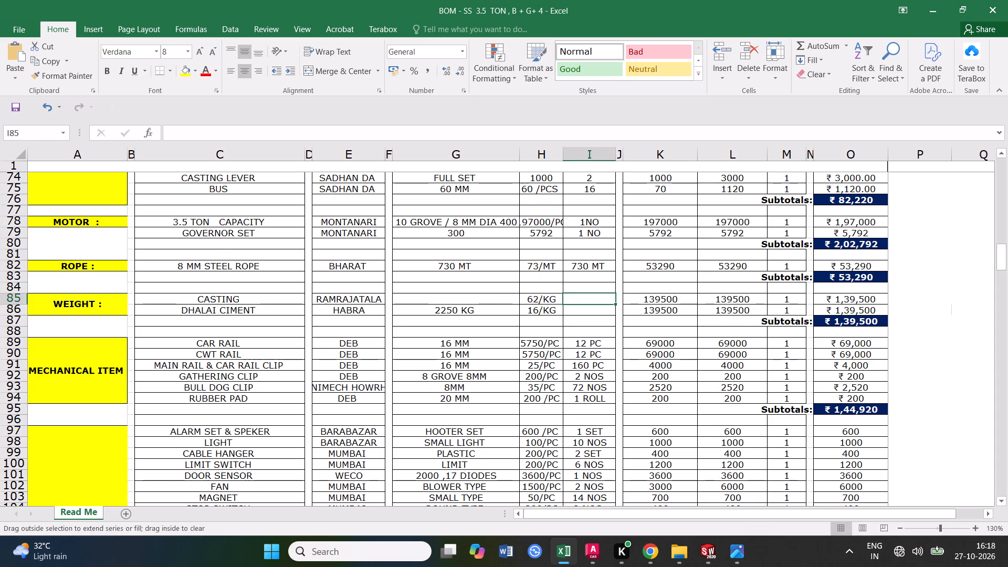
pyautogui.moveTo(616, 307); pyautogui.dragTo(615, 313)
pyautogui.click(590, 332)
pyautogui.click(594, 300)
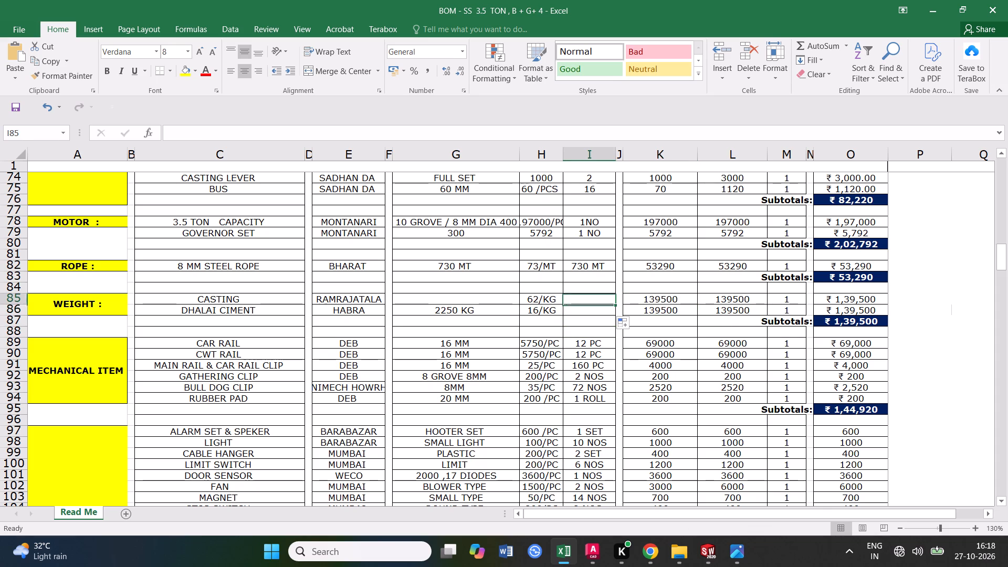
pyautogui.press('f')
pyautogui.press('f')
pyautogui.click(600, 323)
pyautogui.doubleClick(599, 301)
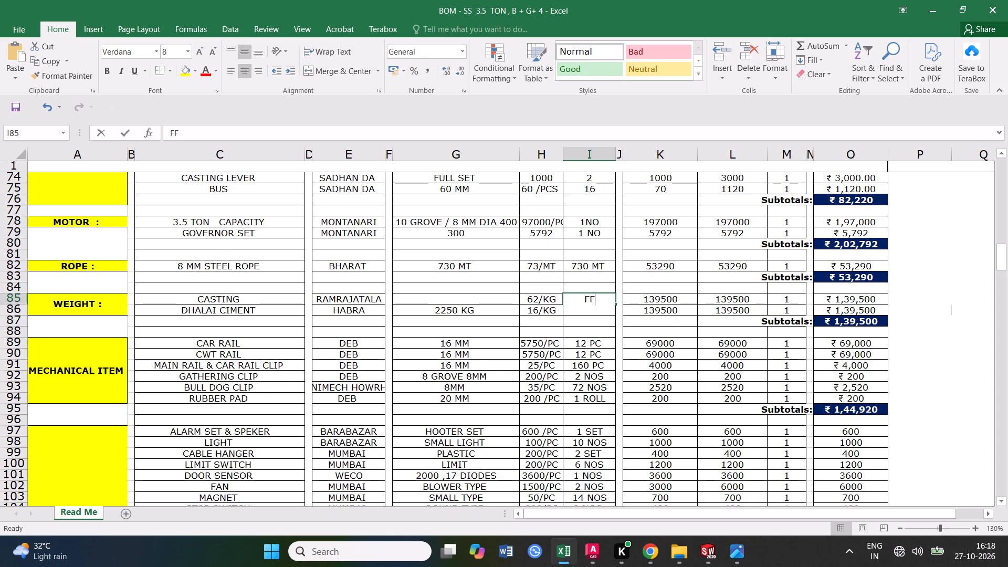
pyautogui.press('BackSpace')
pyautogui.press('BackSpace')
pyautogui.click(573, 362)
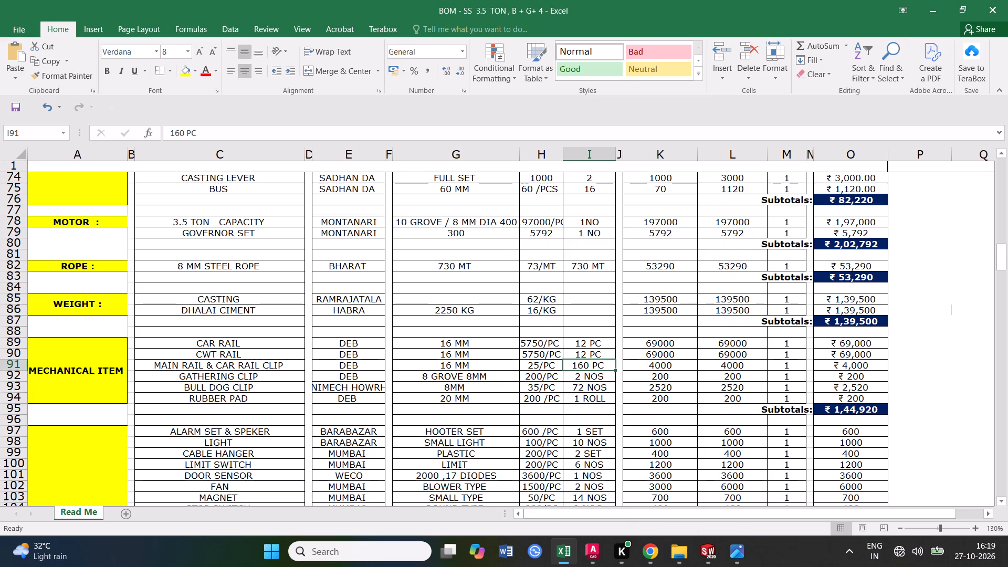
# Set the weight specification to 2625 KG for both CASTING in G85 and DHALAI CIMENT in G86.
pyautogui.click(439, 301)
pyautogui.write('2625')
pyautogui.click(453, 347)
pyautogui.doubleClick(460, 309)
pyautogui.moveTo(460, 309); pyautogui.dragTo(438, 309)
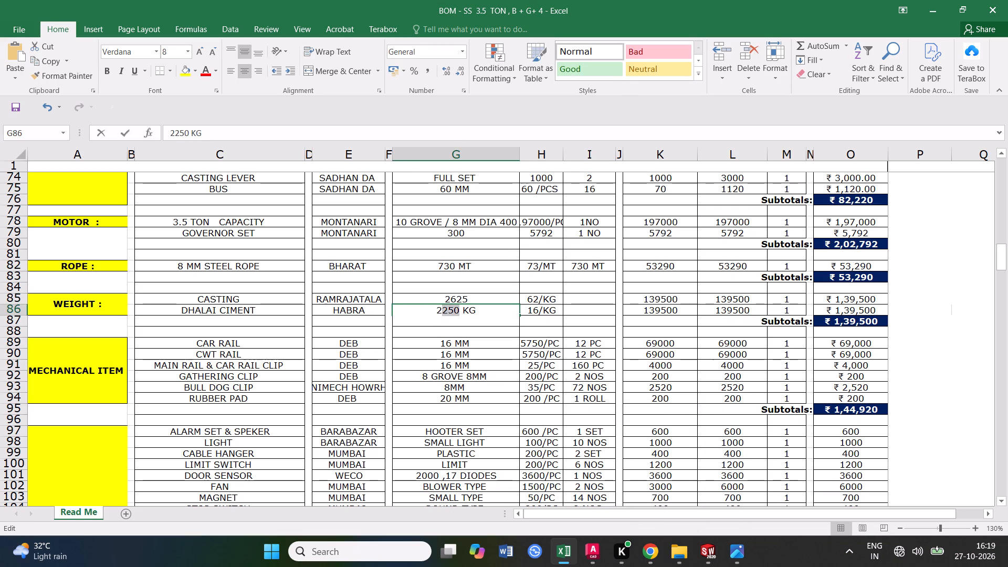
pyautogui.moveTo(438, 309); pyautogui.dragTo(432, 309)
pyautogui.write('2625')
pyautogui.click(482, 348)
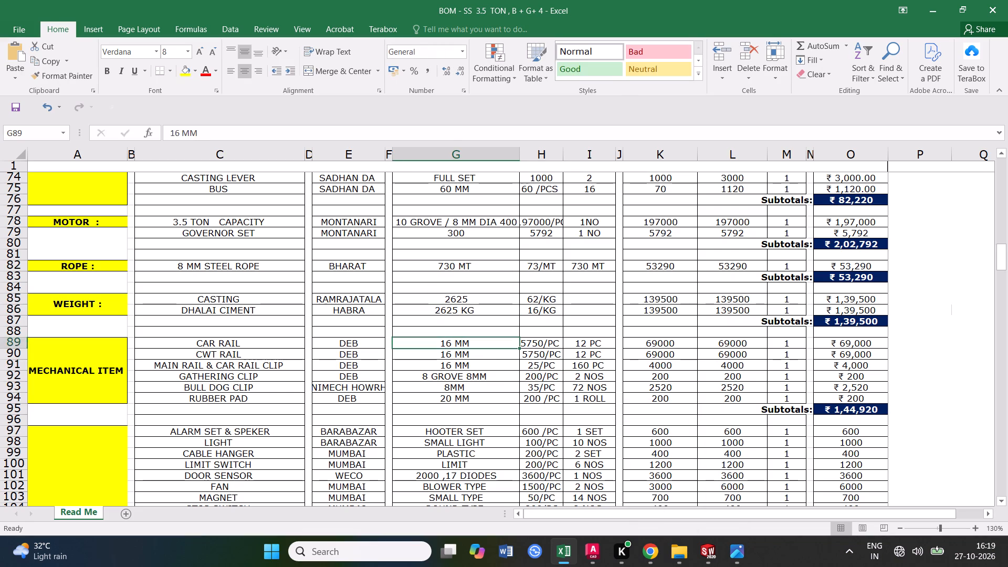
pyautogui.doubleClick(490, 296)
pyautogui.press('space')
pyautogui.write('KG')
pyautogui.press('space')
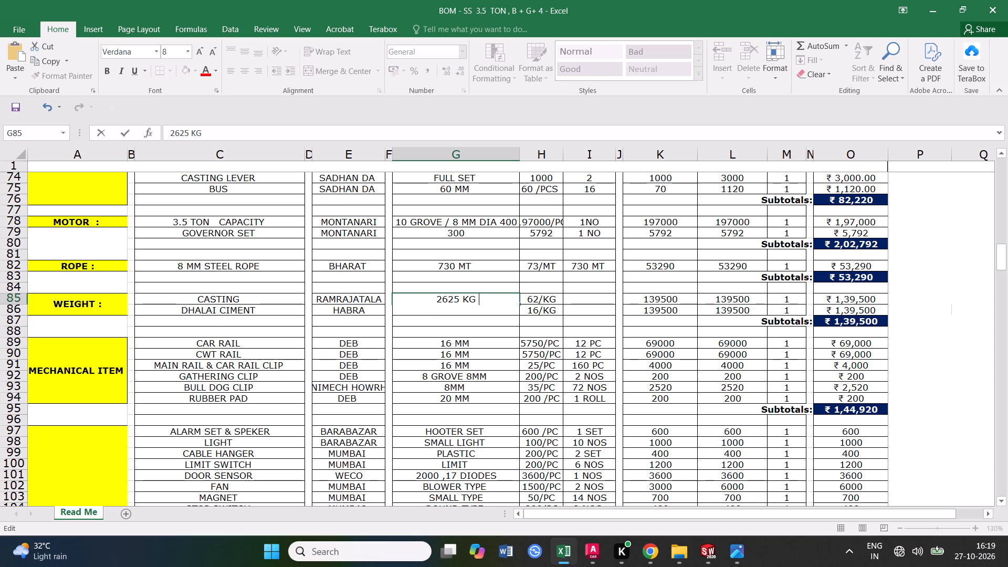
pyautogui.click(502, 352)
# Calculate 2625 × 62 in Calculator for the CASTING amount, clear it and close Calculator.
pyautogui.click(674, 301)
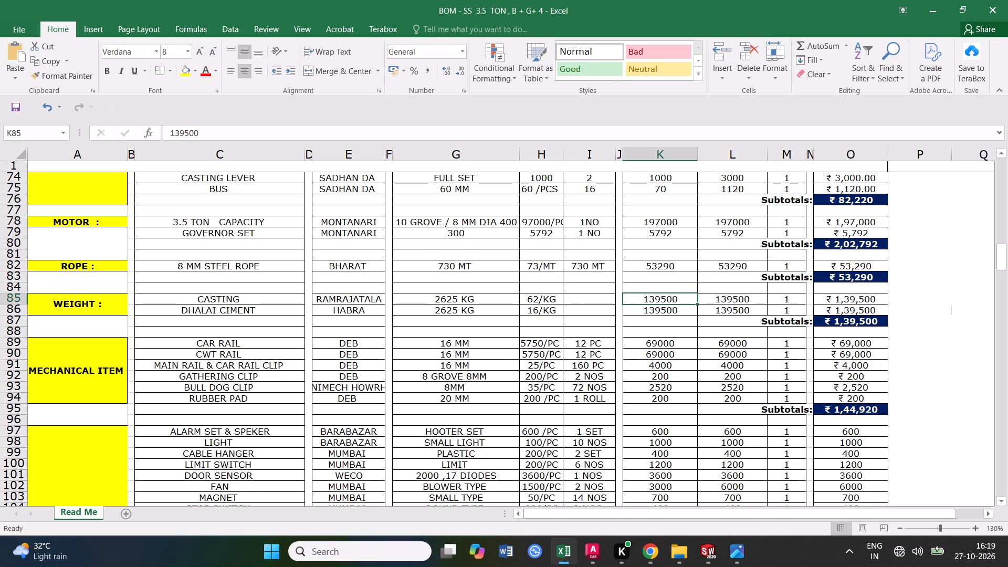
pyautogui.write('26')
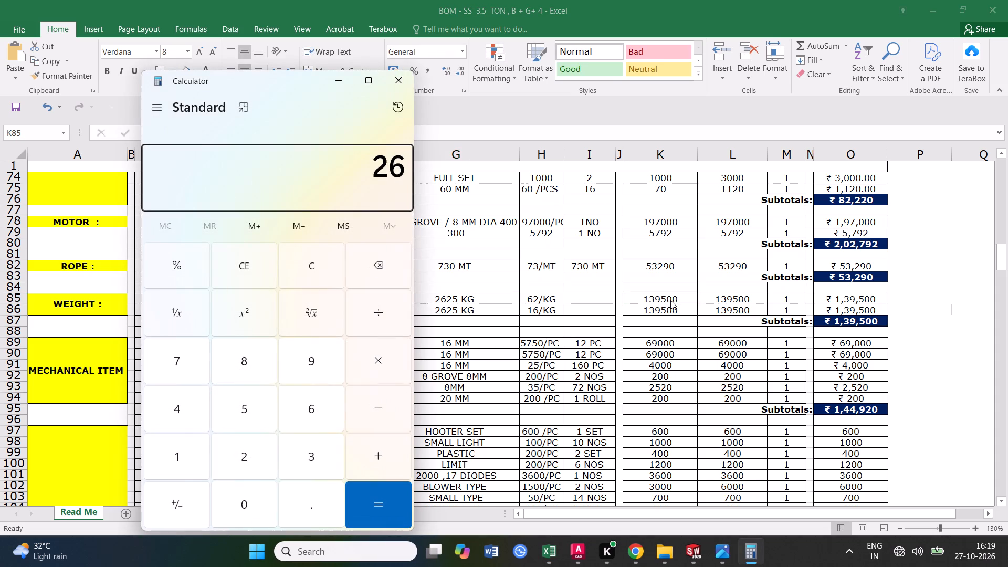
pyautogui.write('25')
pyautogui.press('*')
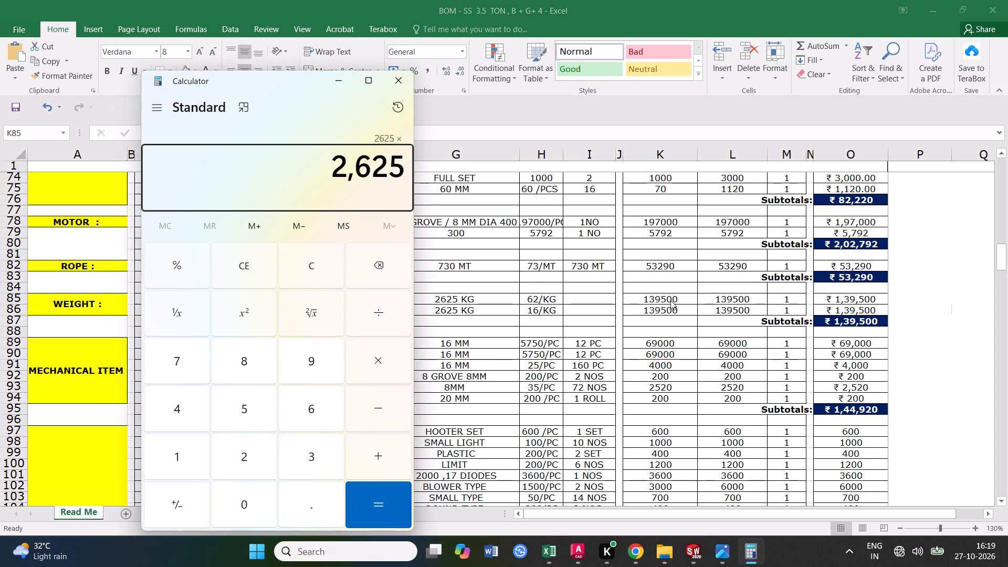
pyautogui.write('62')
pyautogui.press('Return')
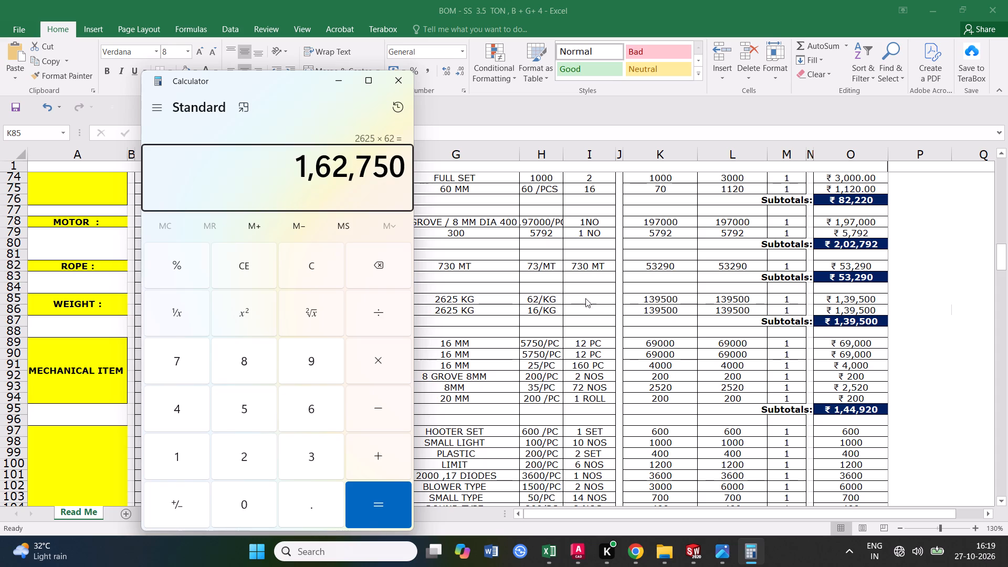
pyautogui.doubleClick(323, 269)
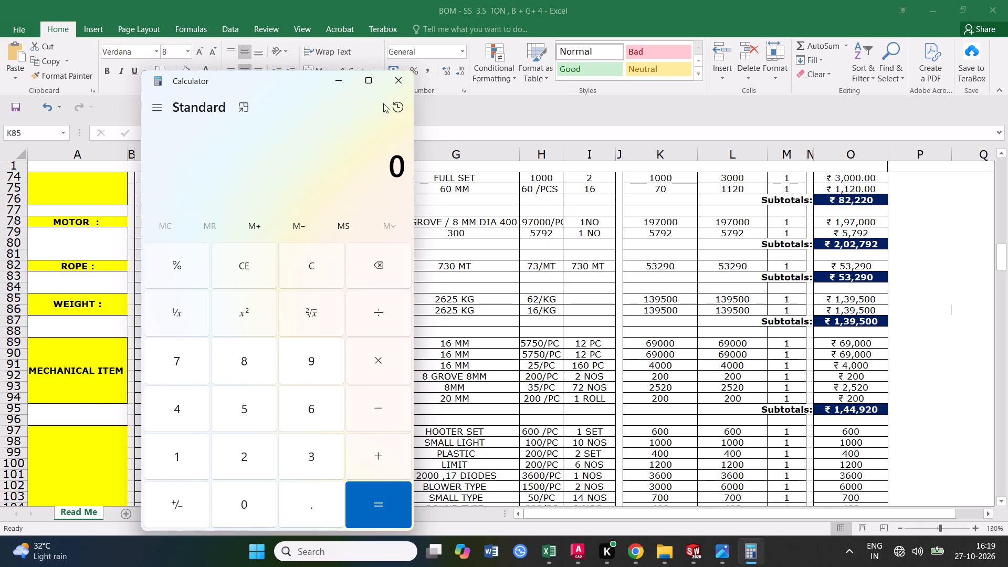
pyautogui.click(394, 81)
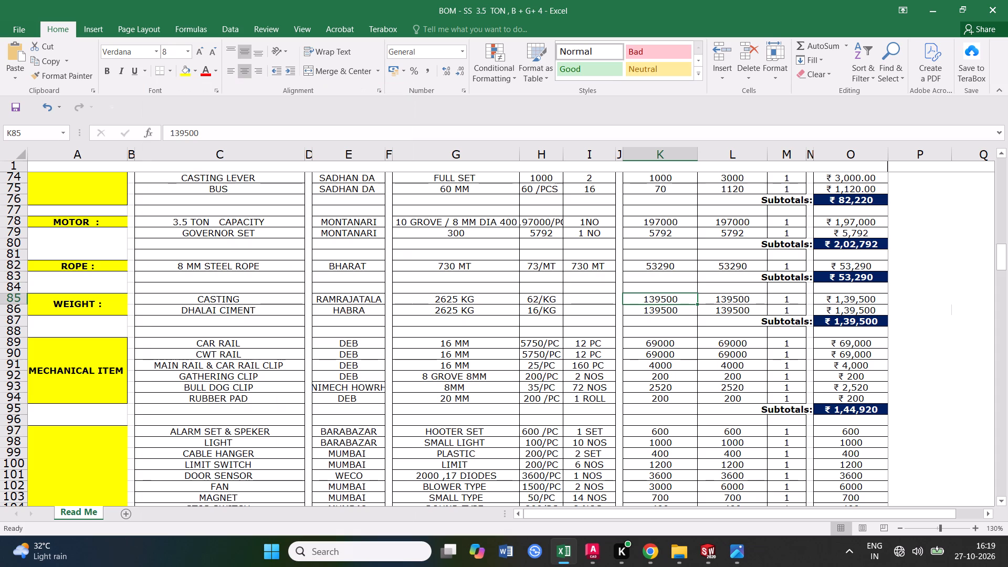
# Save the workbook.
pyautogui.click(250, 357)
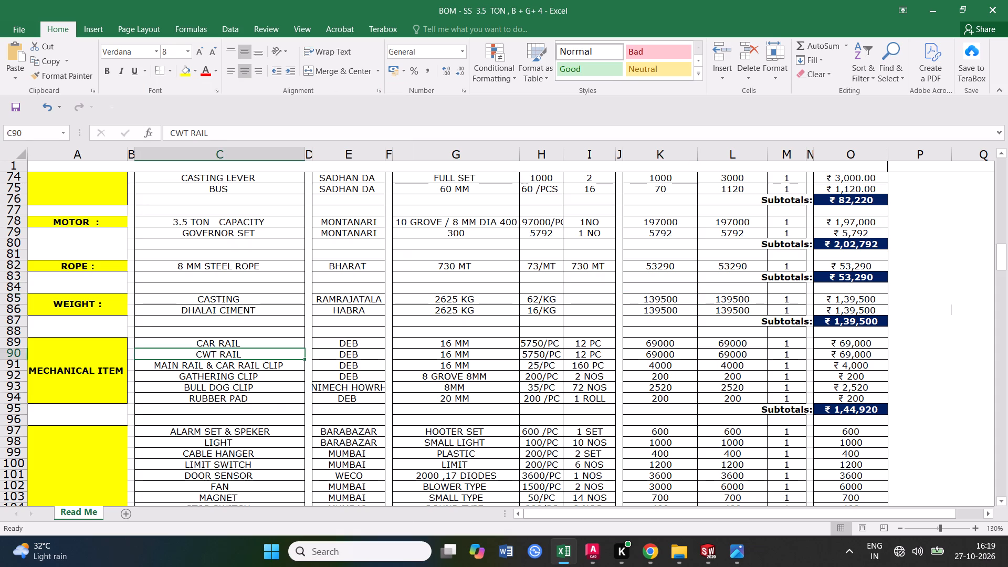
pyautogui.click(220, 302)
pyautogui.click(18, 298)
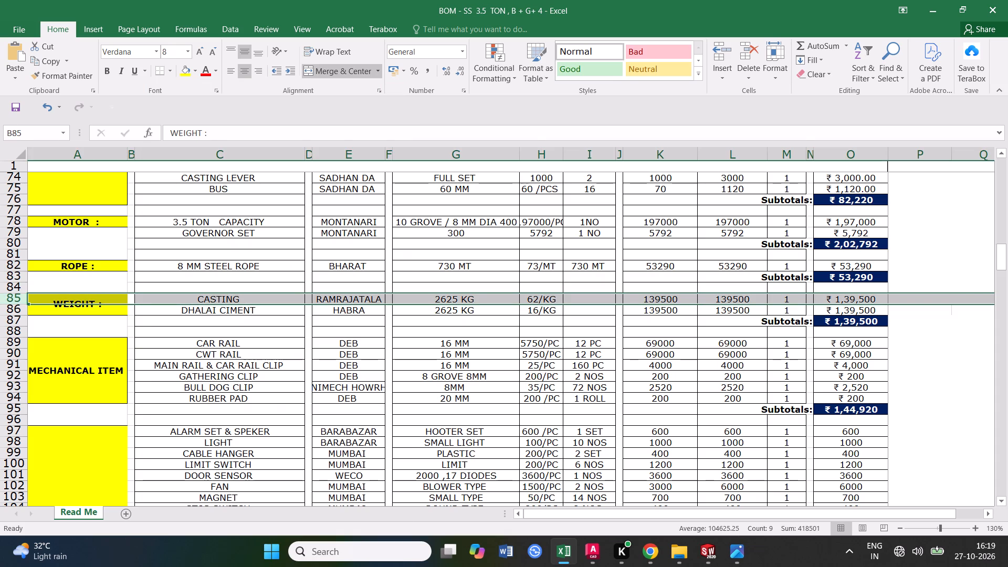
pyautogui.click(9, 114)
pyautogui.click(348, 340)
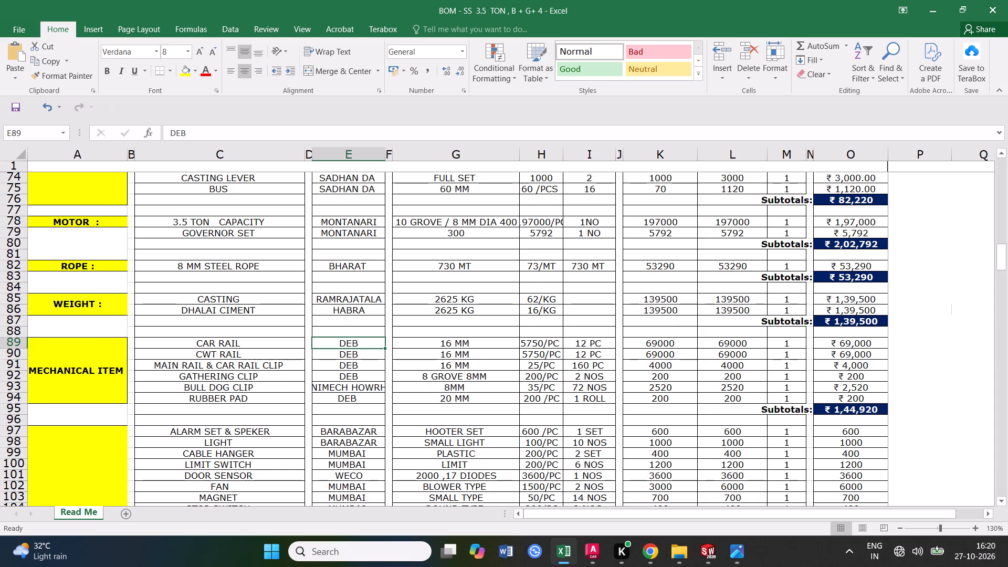
# Set the 3.5 TON CAPACITY motor's amounts in K78 and L78 to 249100.
pyautogui.click(446, 223)
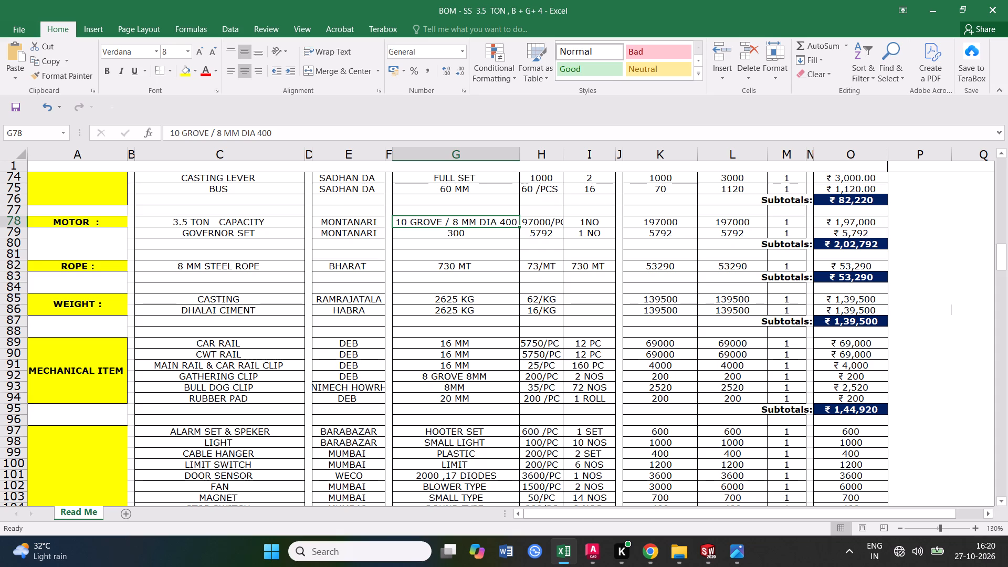
pyautogui.click(669, 223)
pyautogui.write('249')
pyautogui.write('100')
pyautogui.click(664, 255)
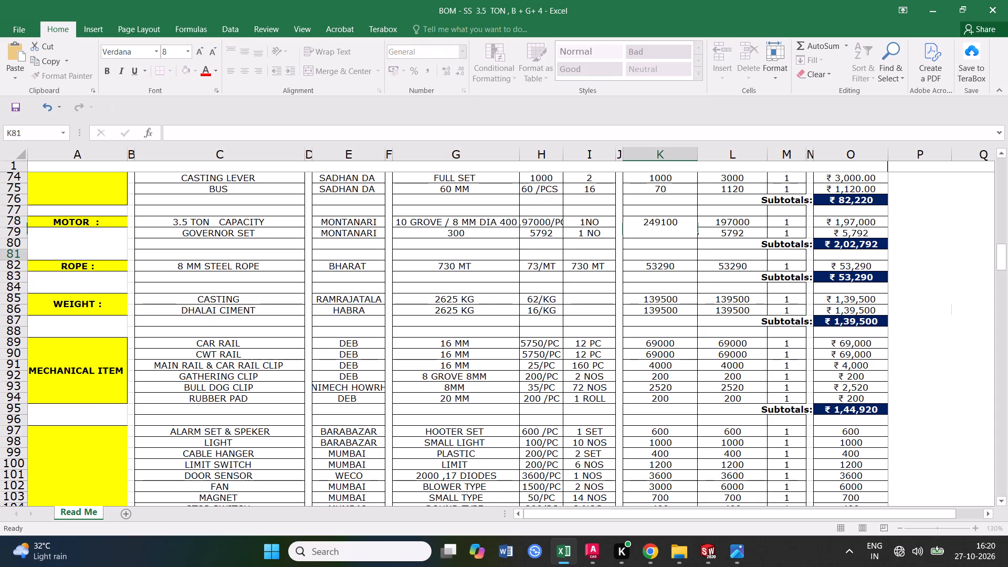
pyautogui.click(724, 222)
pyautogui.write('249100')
pyautogui.click(700, 302)
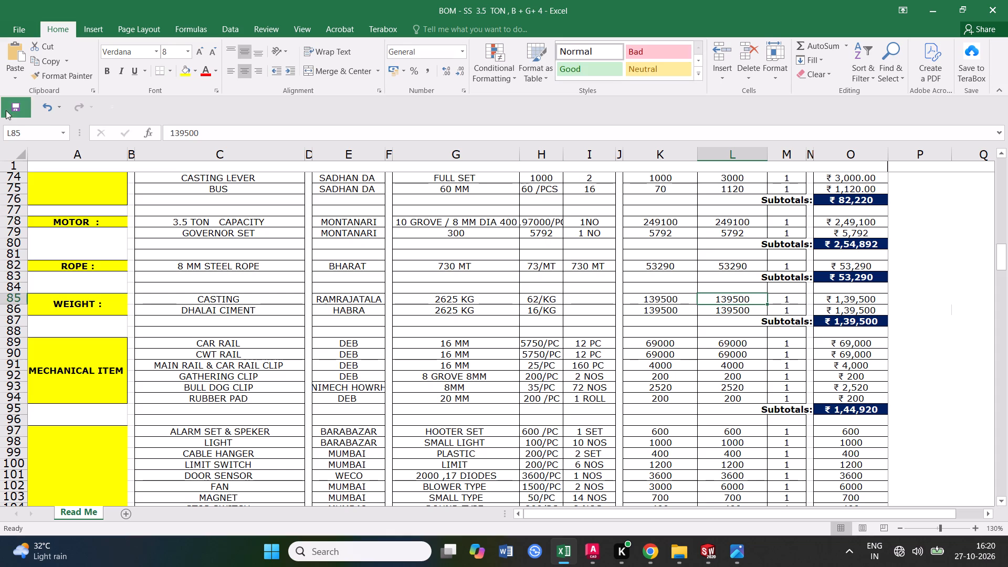
# Save the workbook with the new motor amounts.
pyautogui.click(19, 103)
pyautogui.click(19, 103)
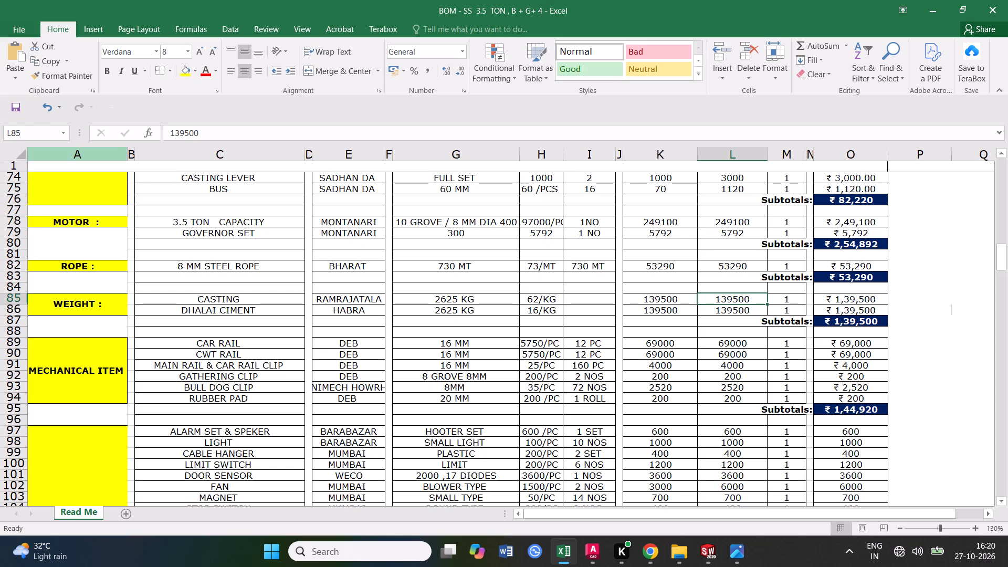
# Set the 3.5 TON CAPACITY motor's rate in H78 to 249100/PC.
pyautogui.click(534, 224)
pyautogui.doubleClick(536, 223)
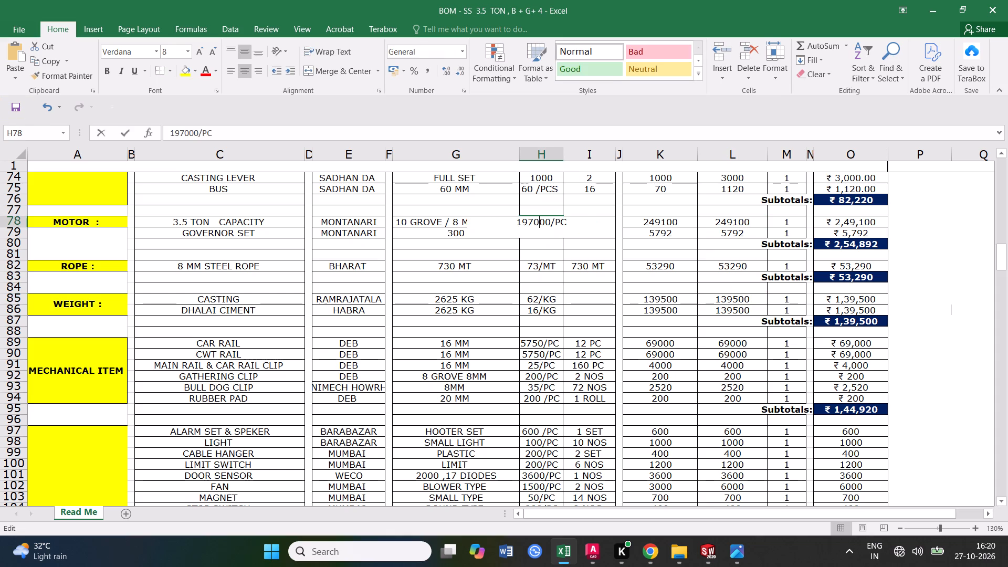
pyautogui.moveTo(551, 222); pyautogui.dragTo(501, 225)
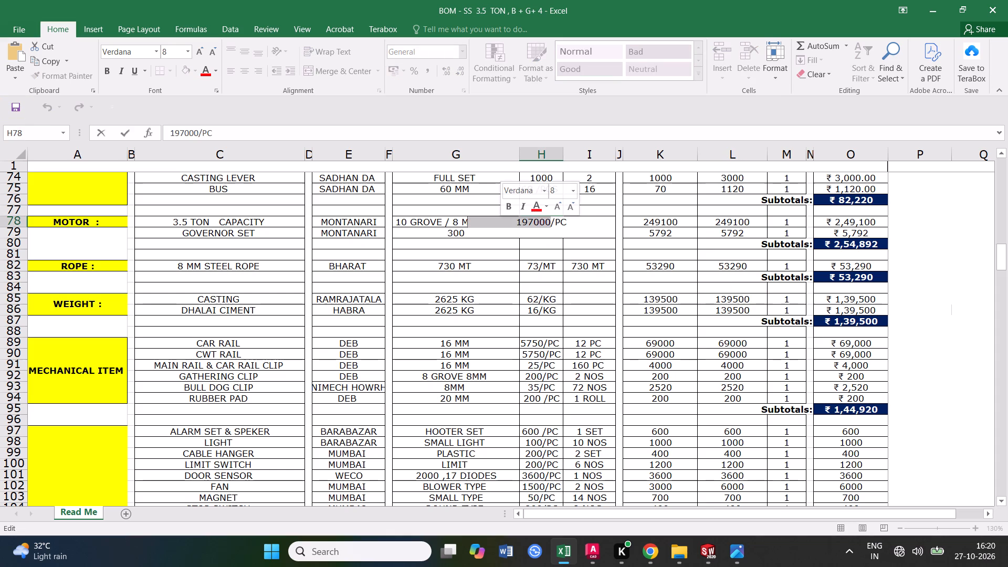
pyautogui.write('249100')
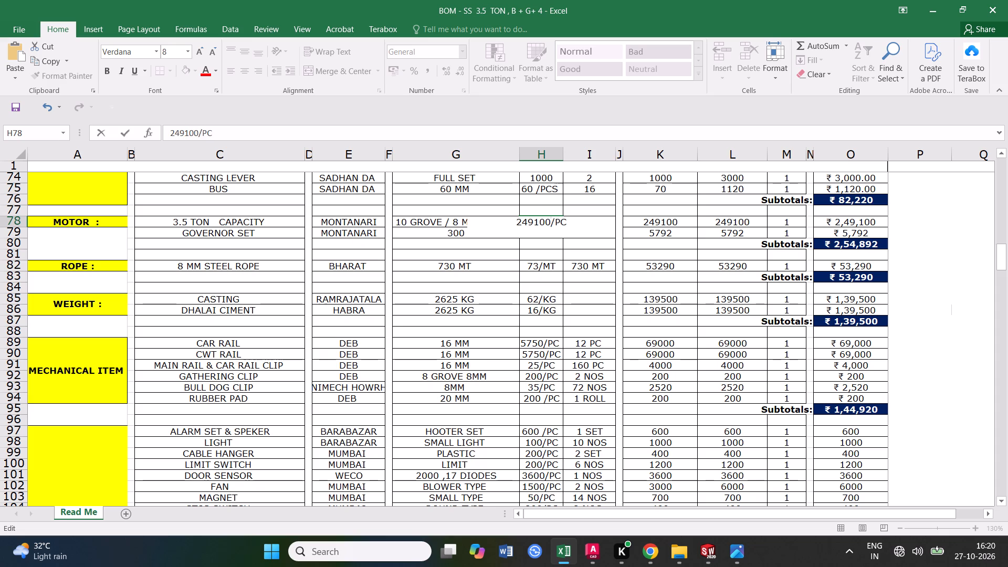
pyautogui.click(571, 314)
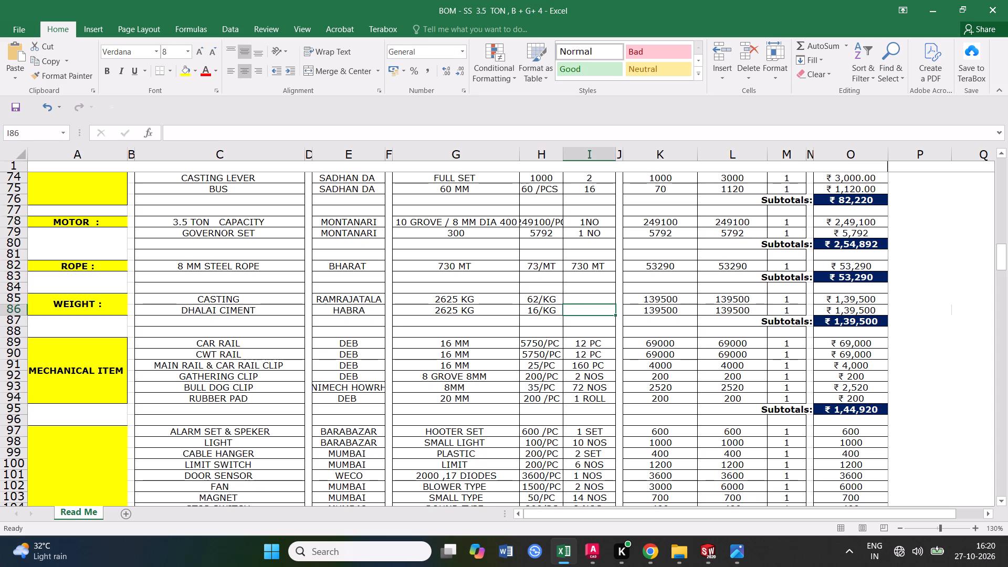
# Save the workbook with the new motor rate.
pyautogui.click(581, 286)
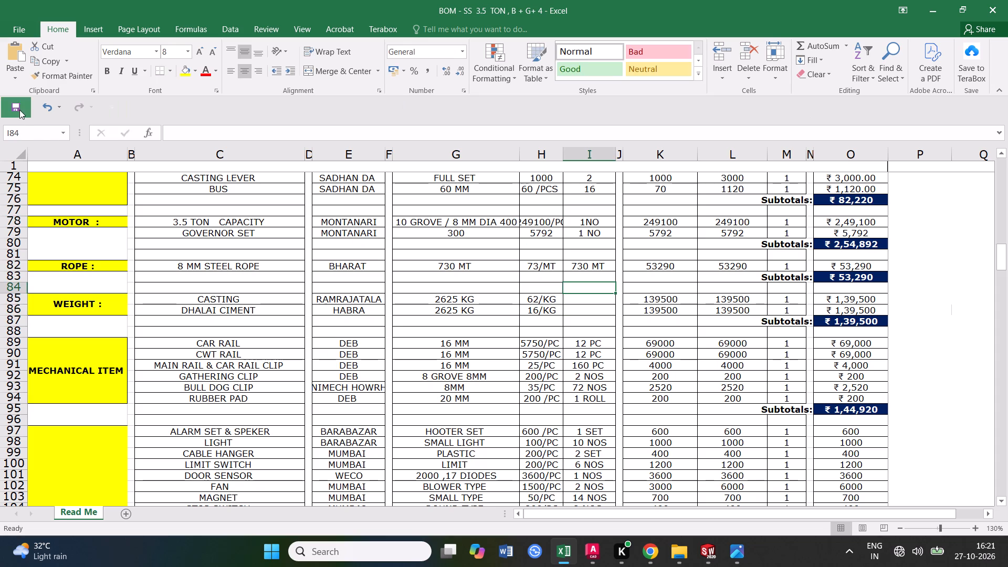
pyautogui.doubleClick(19, 110)
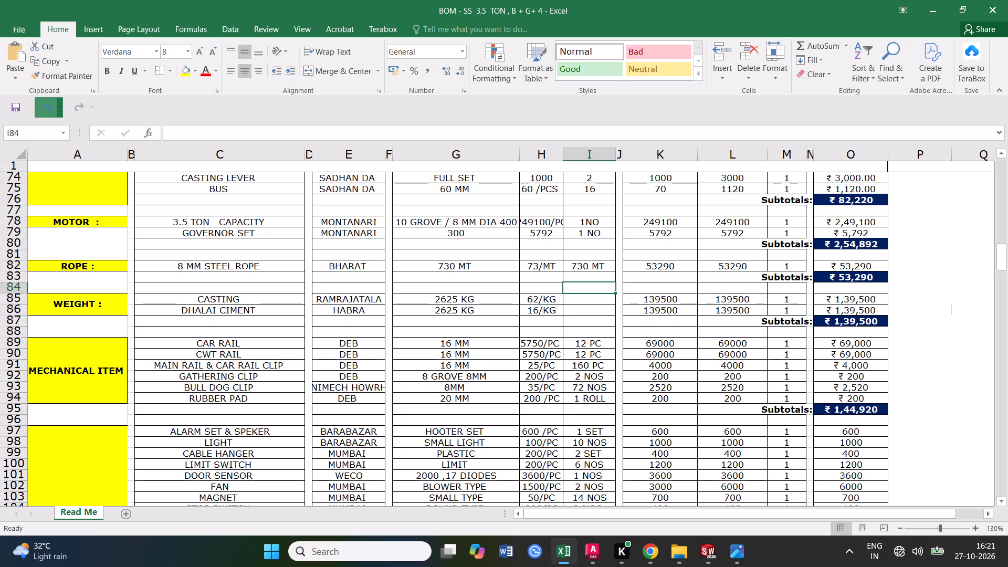
# Switch to Calculator, divide 3500 by 2 and add 3500 to the result.
pyautogui.write('3500')
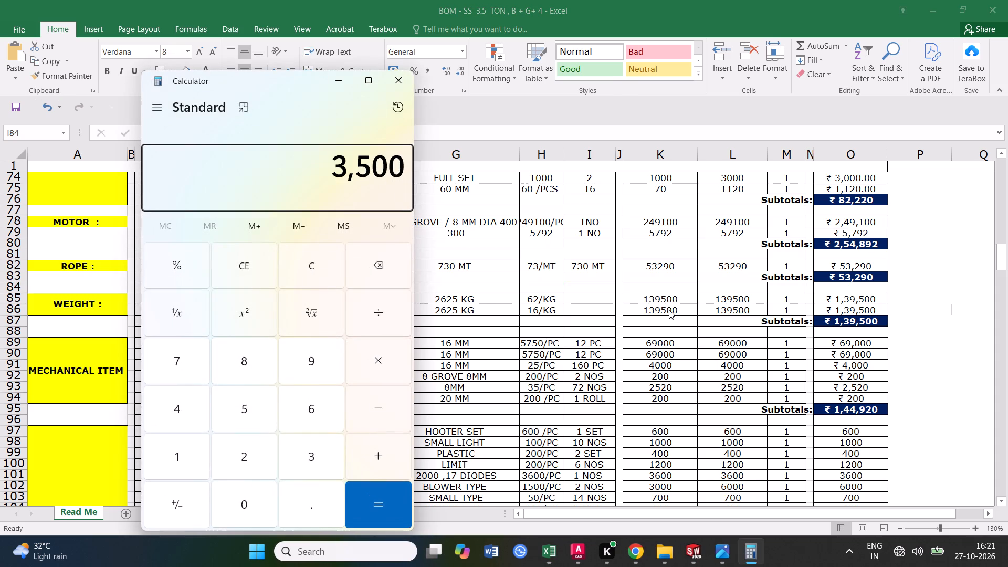
pyautogui.write('/2')
pyautogui.press('Return')
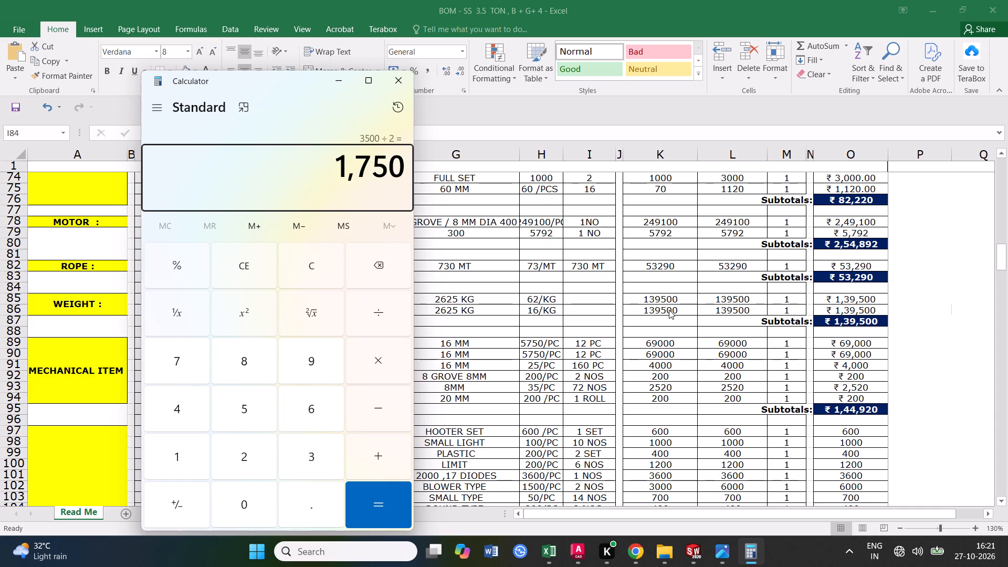
pyautogui.write('+3500')
pyautogui.press('Return')
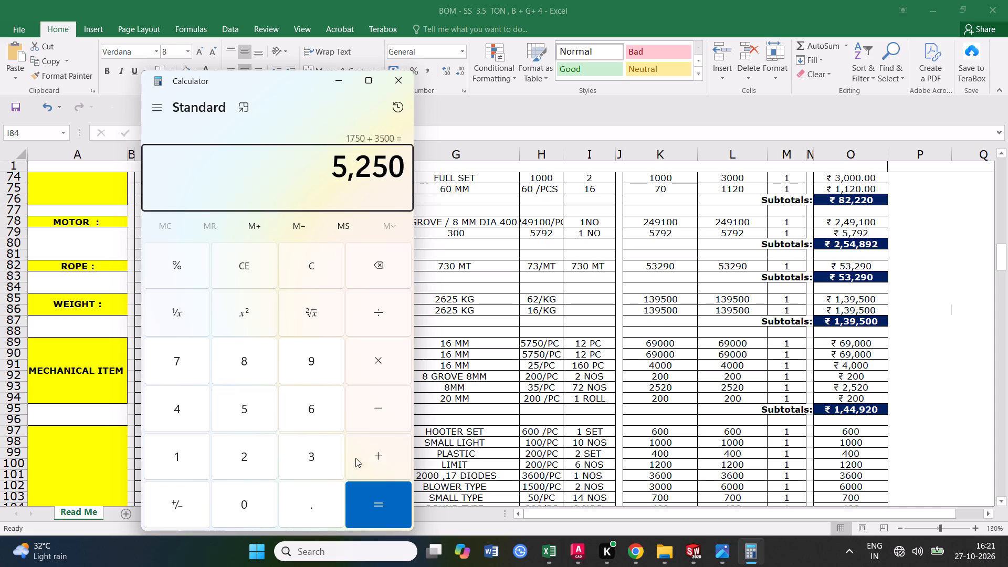
# Clear the calculation and multiply 3500 by 1.5 in Calculator.
pyautogui.doubleClick(304, 270)
pyautogui.write('3500')
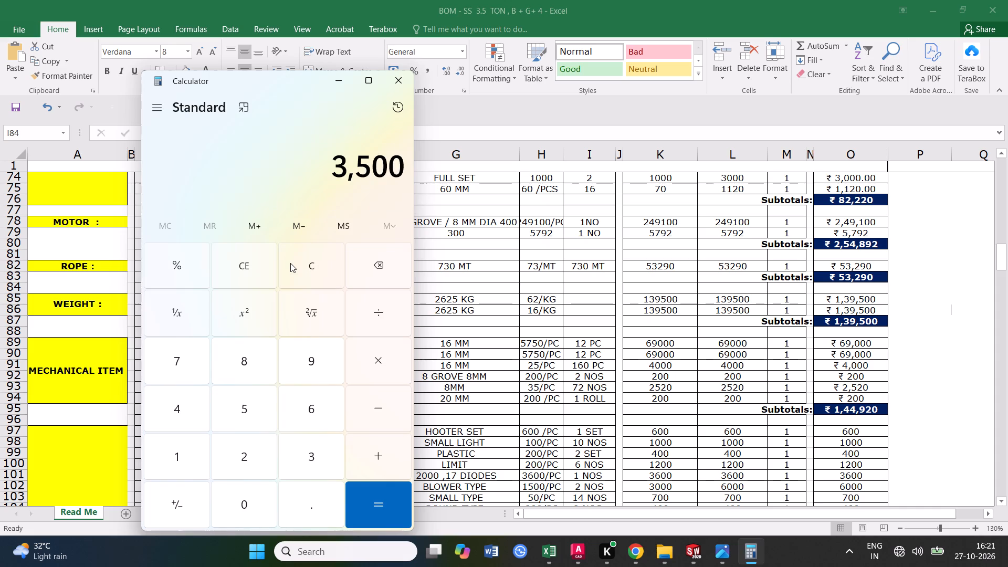
pyautogui.write('*1.5')
pyautogui.press('Return')
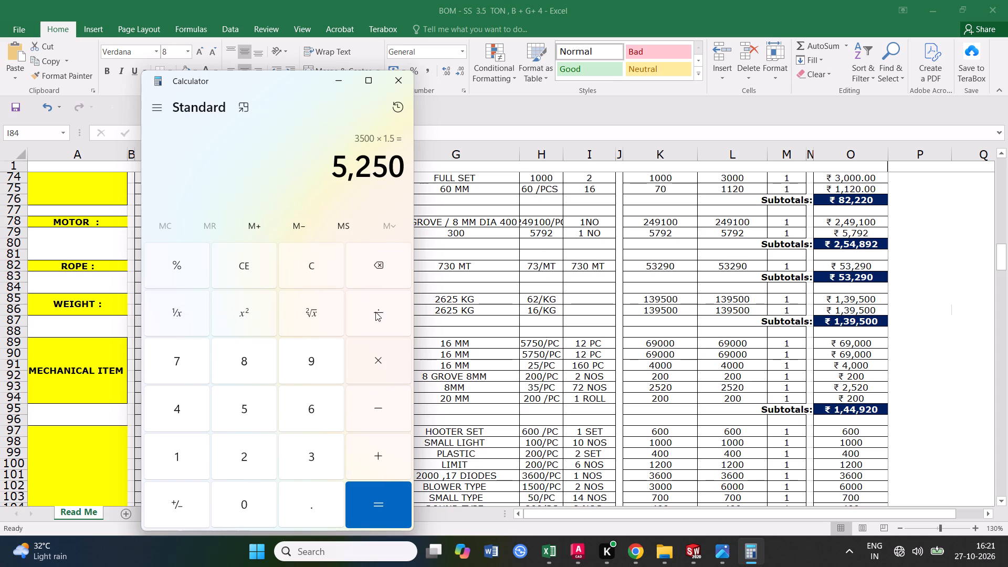
# Move the Calculator window clear of the WEIGHT item, supplier, specification and rate entries and close it.
pyautogui.moveTo(285, 81); pyautogui.dragTo(606, 128)
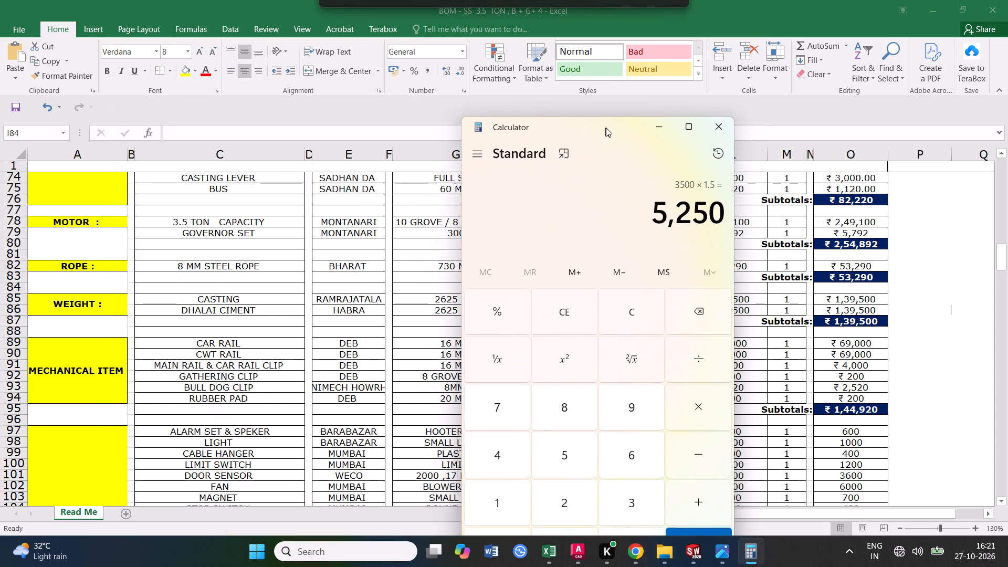
pyautogui.moveTo(606, 128); pyautogui.dragTo(602, 88)
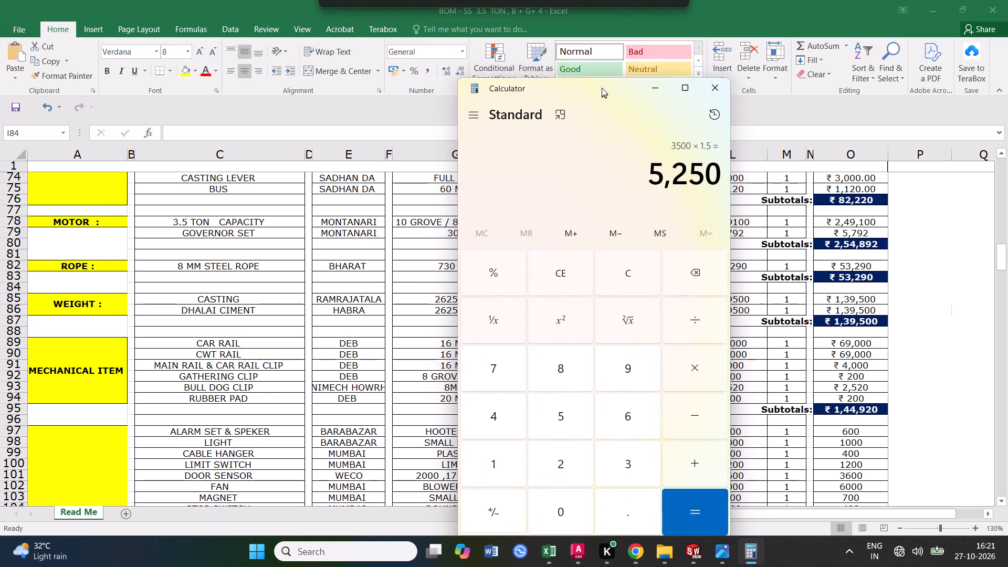
pyautogui.moveTo(602, 88); pyautogui.dragTo(602, 76)
pyautogui.moveTo(590, 70); pyautogui.dragTo(590, 61)
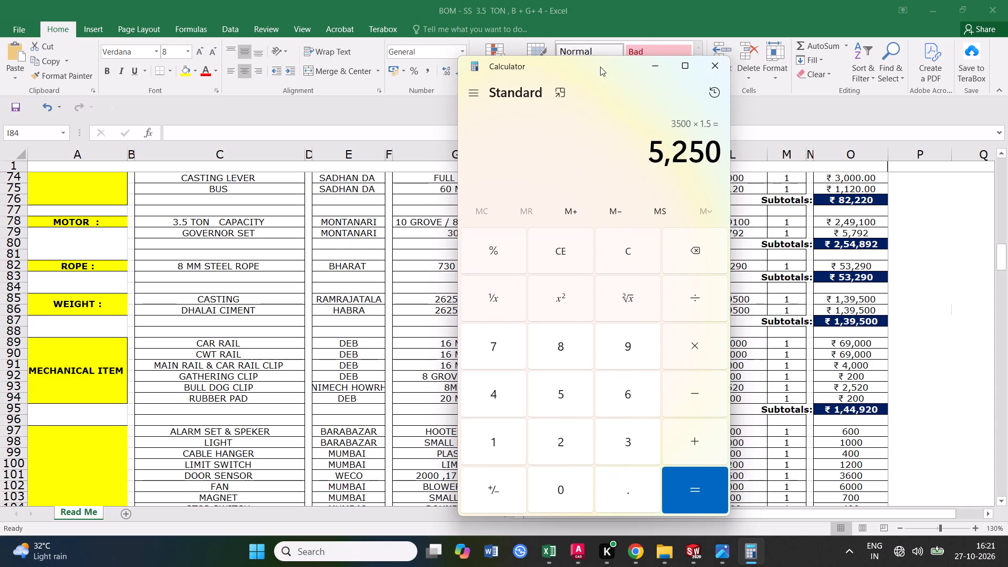
pyautogui.moveTo(597, 65); pyautogui.dragTo(823, 62)
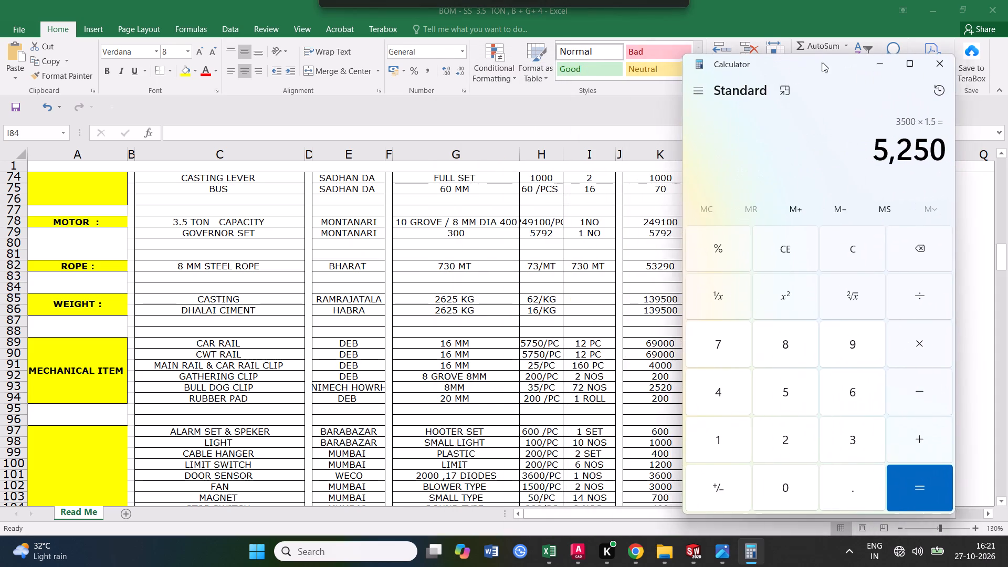
pyautogui.moveTo(823, 62); pyautogui.dragTo(833, 66)
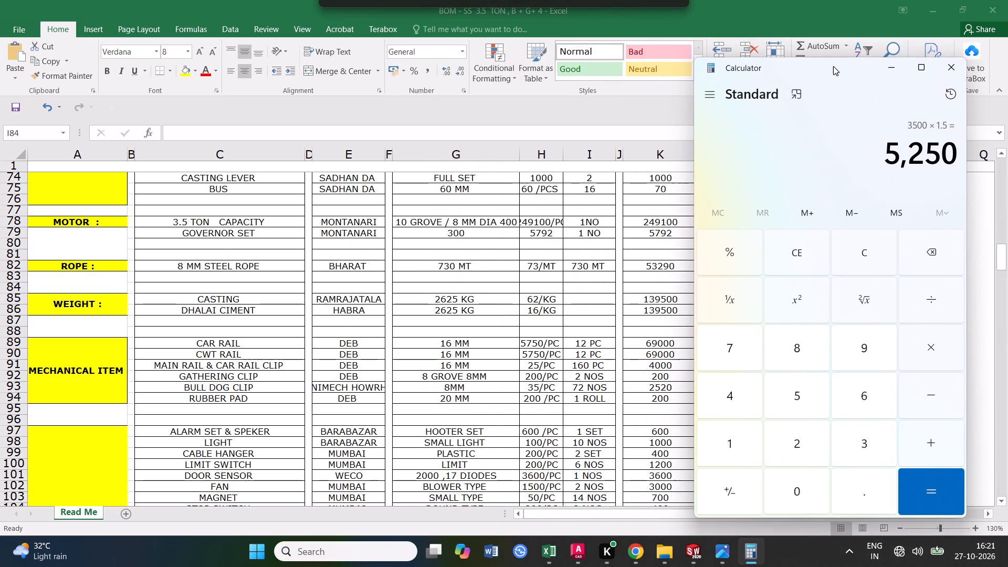
pyautogui.moveTo(833, 66); pyautogui.dragTo(828, 64)
pyautogui.moveTo(820, 65); pyautogui.dragTo(813, 65)
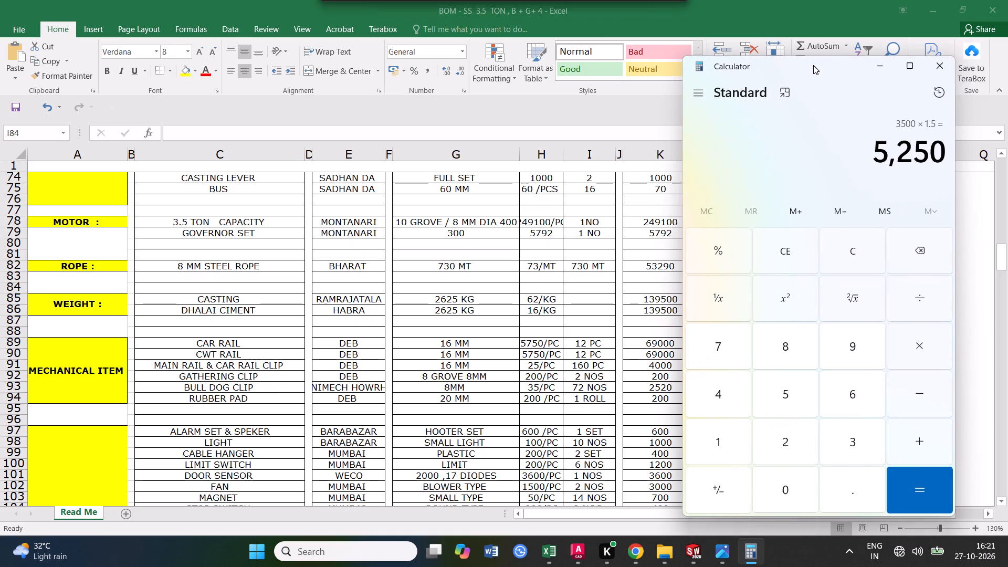
pyautogui.moveTo(813, 65); pyautogui.dragTo(815, 65)
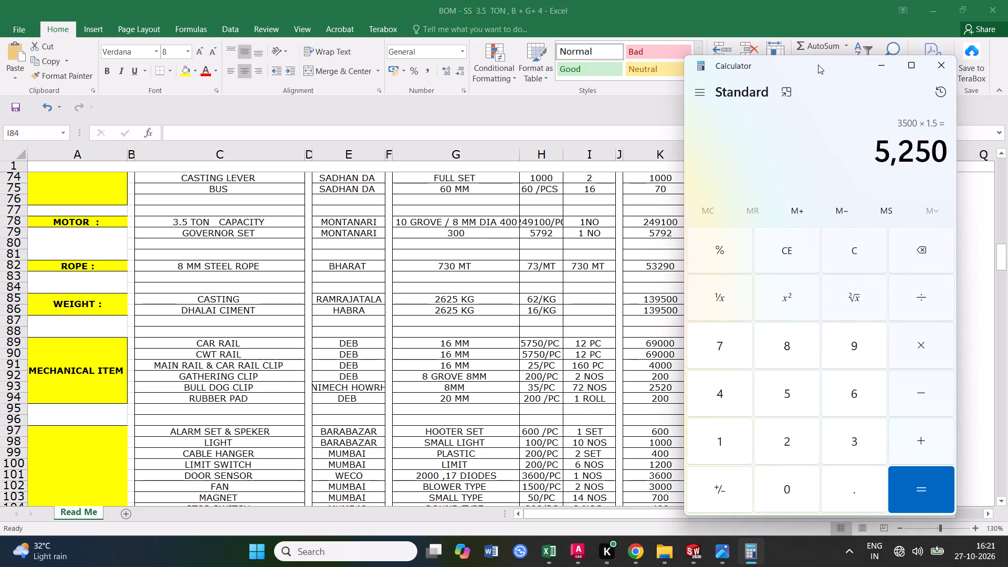
pyautogui.moveTo(847, 74); pyautogui.dragTo(837, 81)
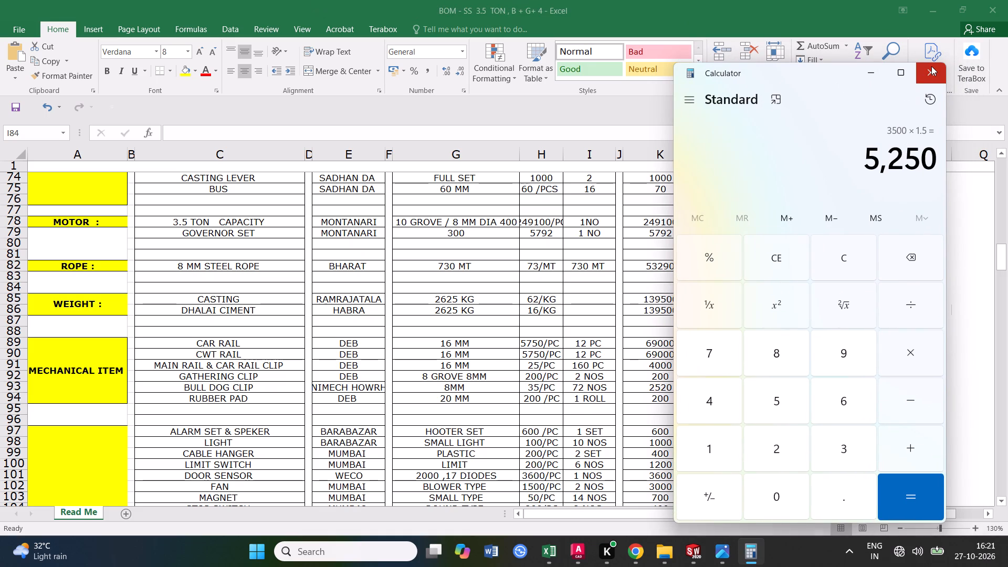
pyautogui.click(931, 66)
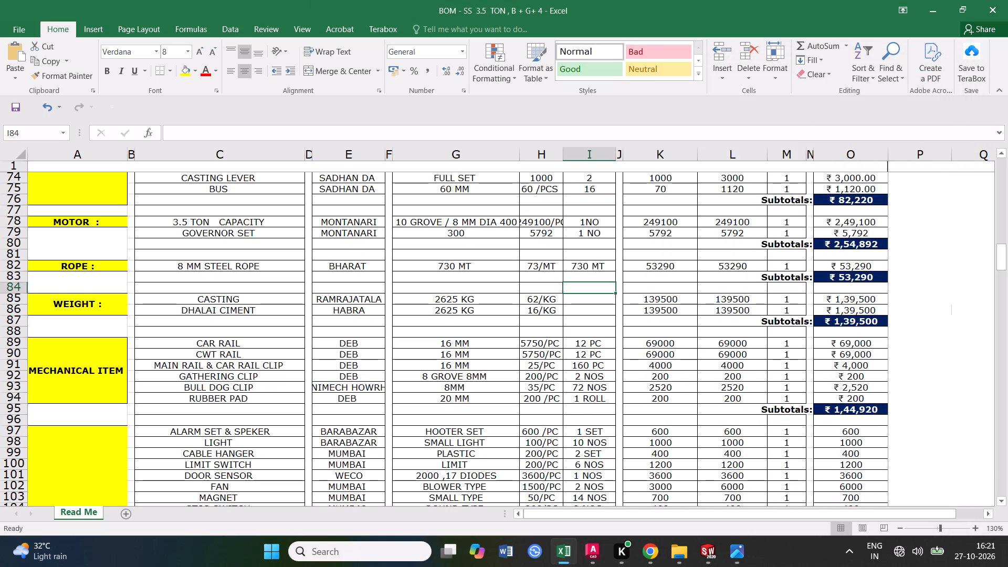
# Select the CASTING weight cell, switch to Calculator and divide 5250 by 2.
pyautogui.click(456, 299)
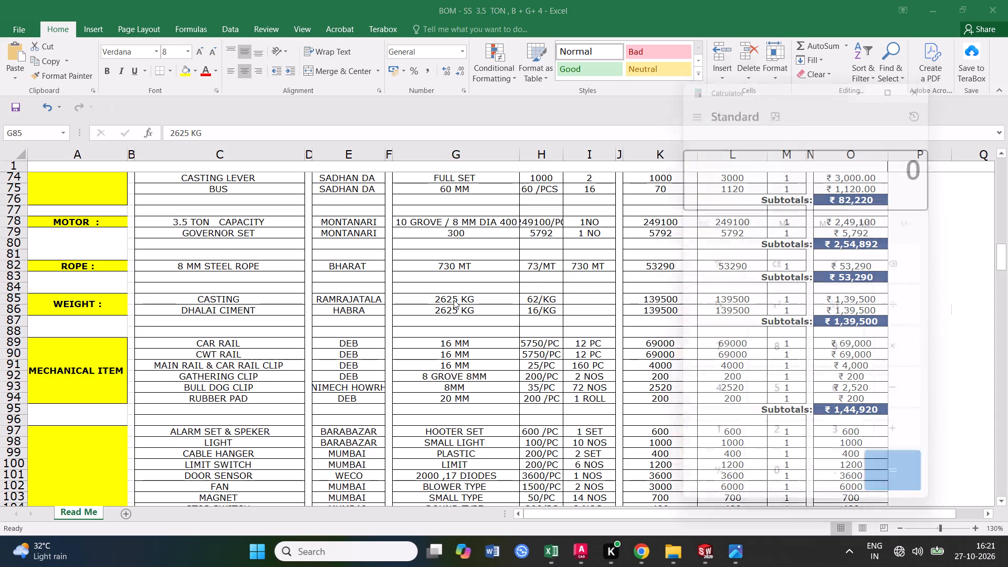
pyautogui.write('52')
pyautogui.write('50')
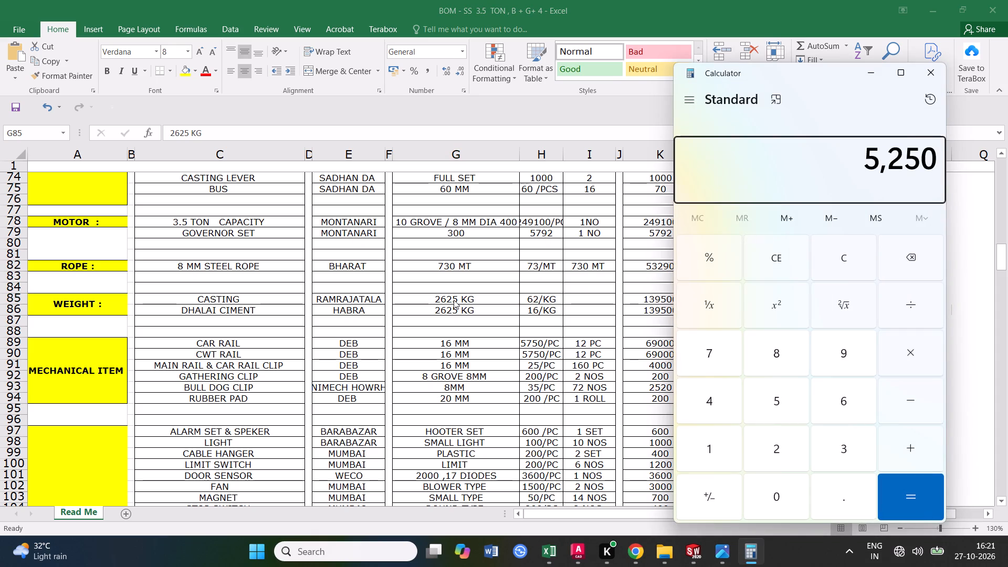
pyautogui.write('/2')
pyautogui.press('Return')
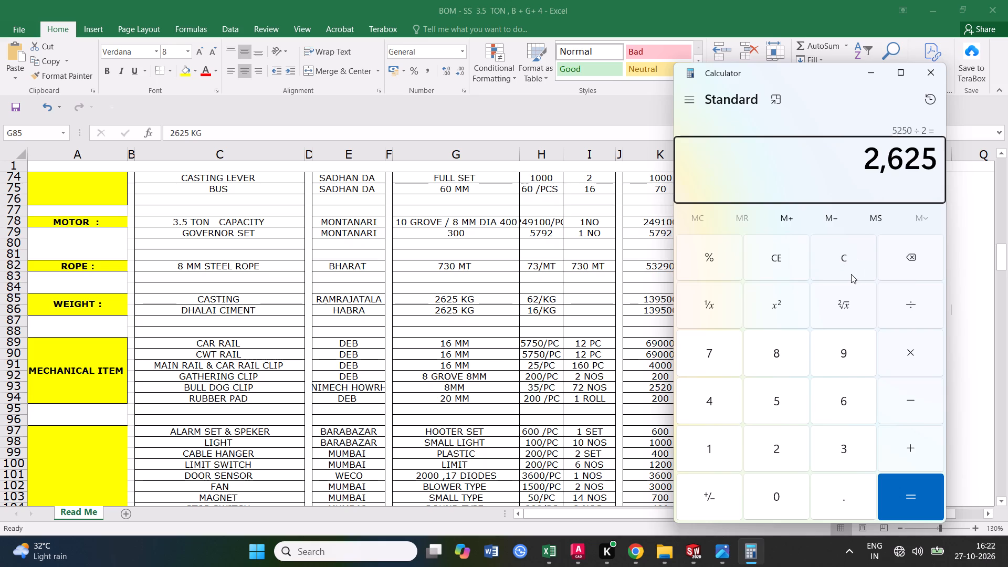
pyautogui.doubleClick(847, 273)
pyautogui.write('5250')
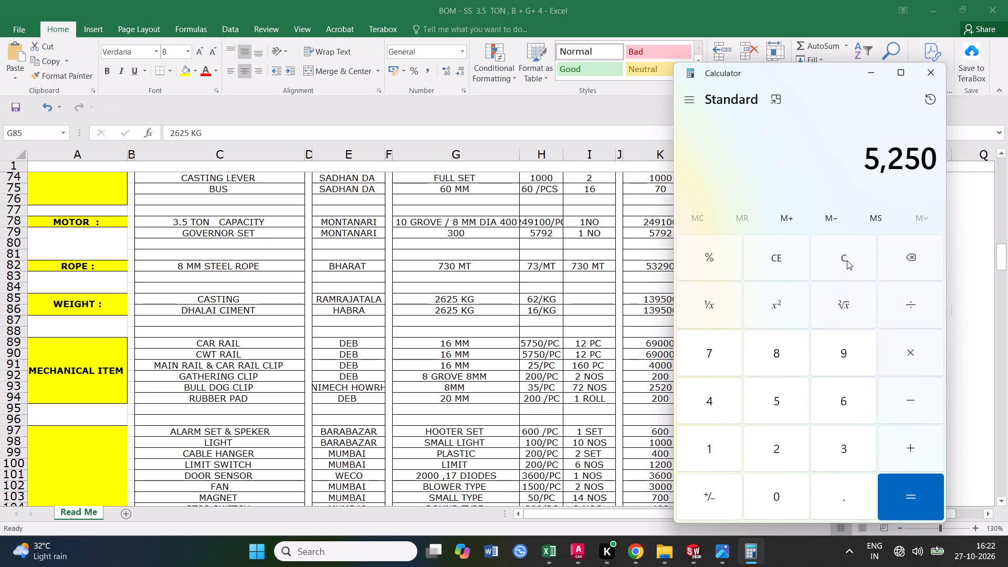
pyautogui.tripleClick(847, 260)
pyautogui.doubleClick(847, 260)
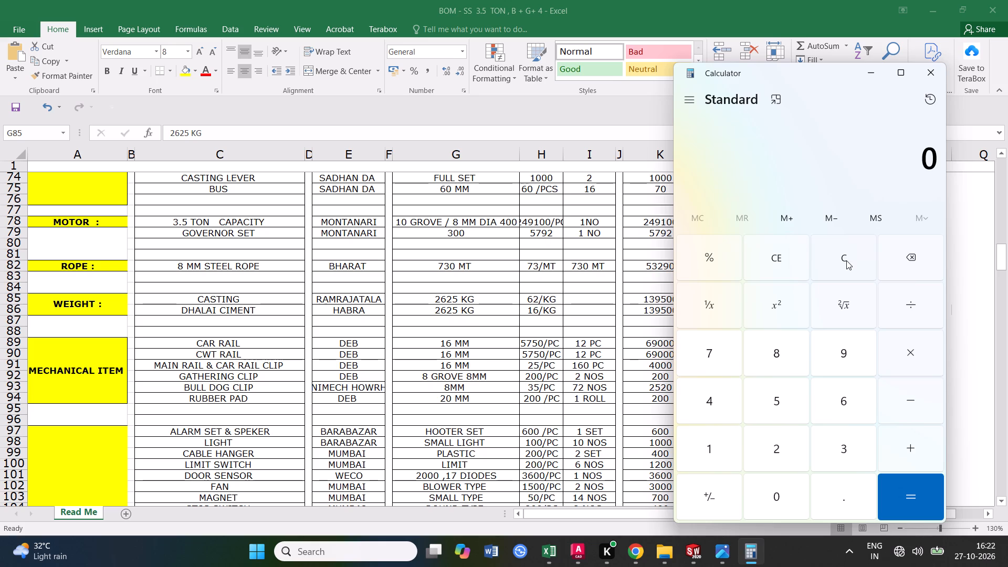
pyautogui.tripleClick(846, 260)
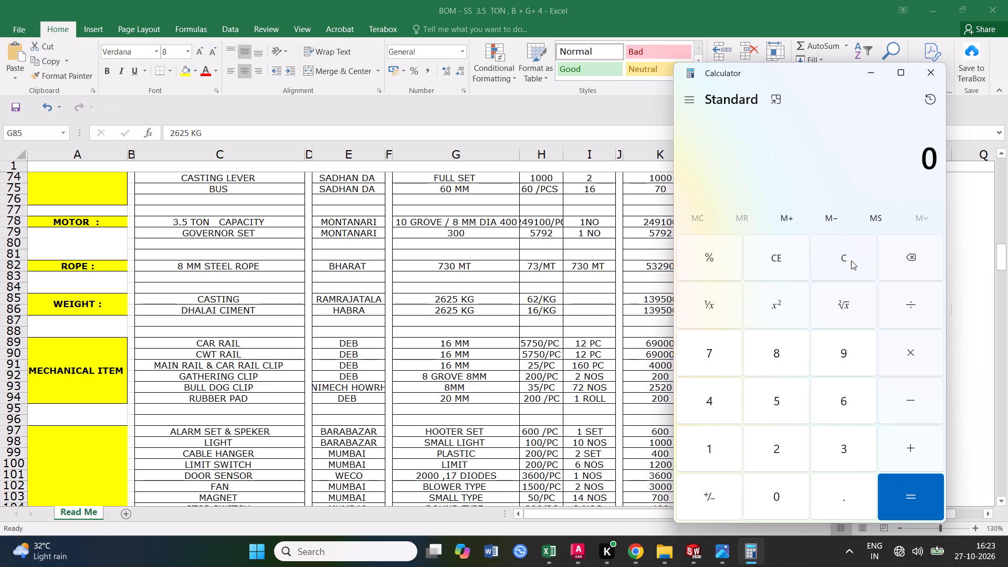
# Clear Calculator, subtract 700 and 200 from 3400, and divide the result by 120.
pyautogui.doubleClick(839, 262)
pyautogui.write('3400')
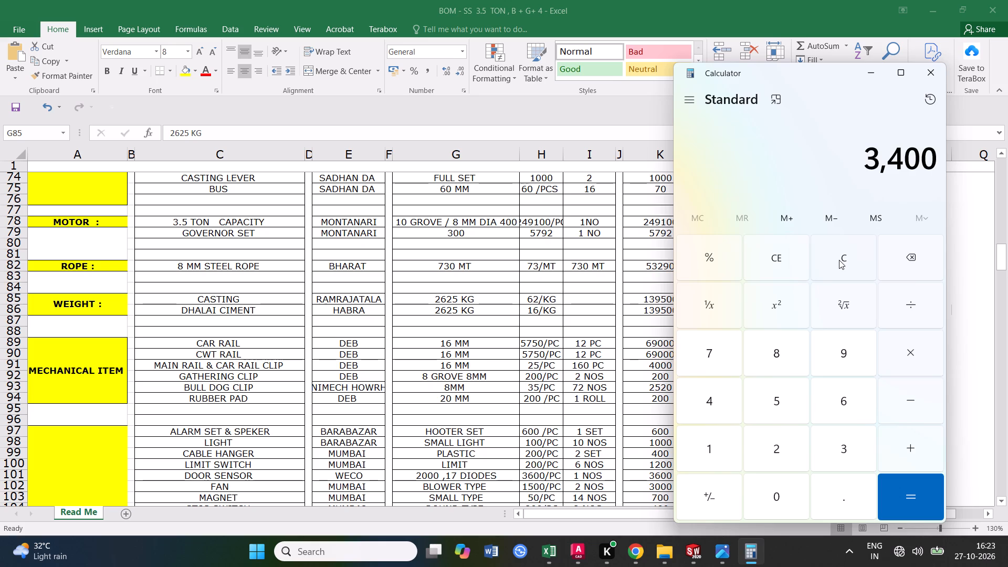
pyautogui.write('-700')
pyautogui.press('Return')
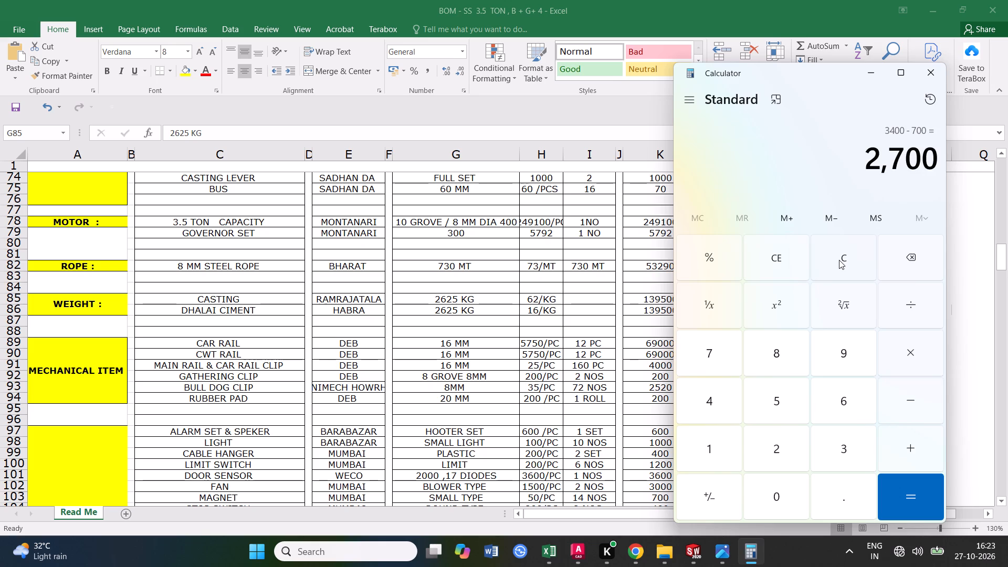
pyautogui.write('-200')
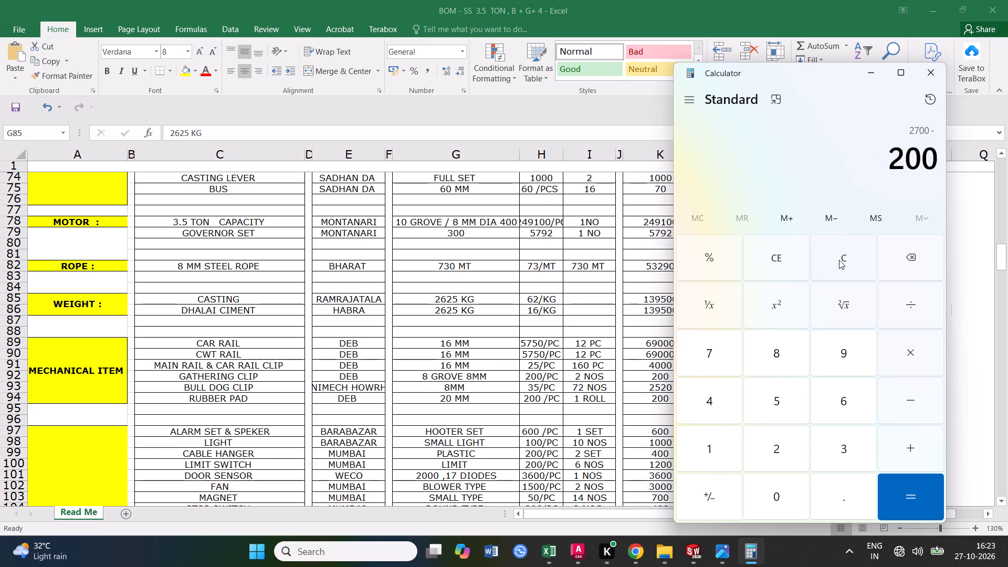
pyautogui.press('Return')
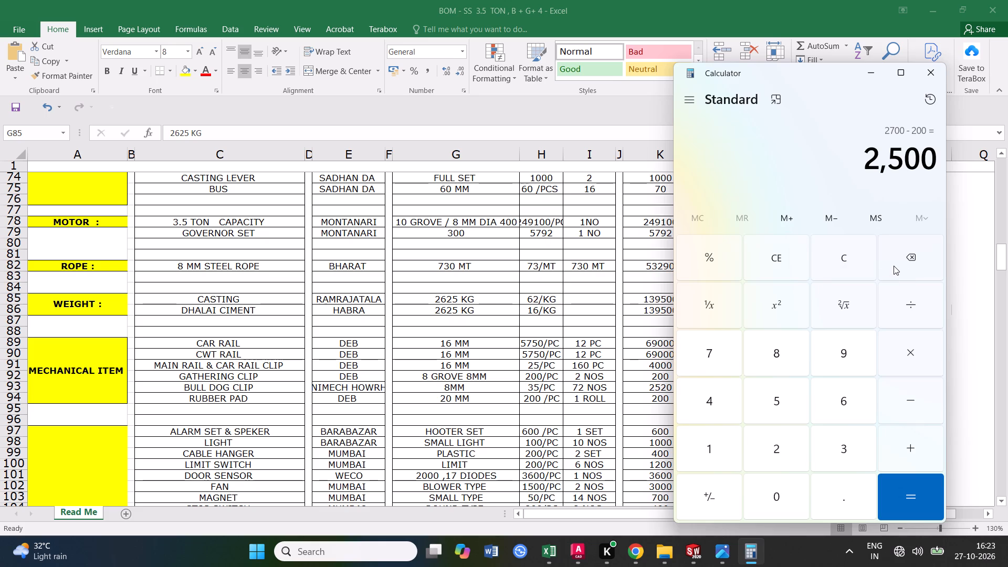
pyautogui.click(905, 309)
pyautogui.write('120')
pyautogui.press('Return')
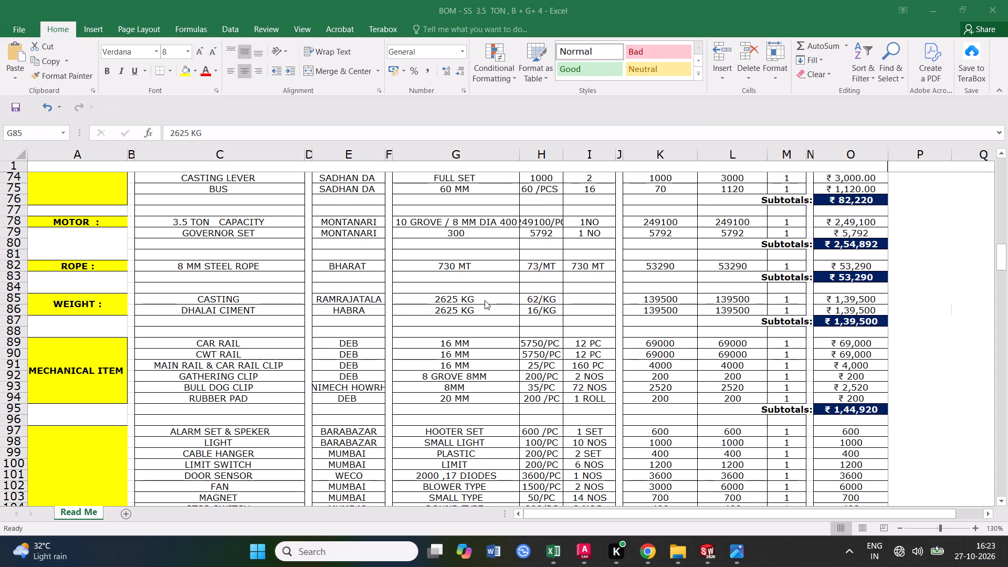
# Multiply 30 by 50 in a fresh Calculator window and close it.
pyautogui.press('3')
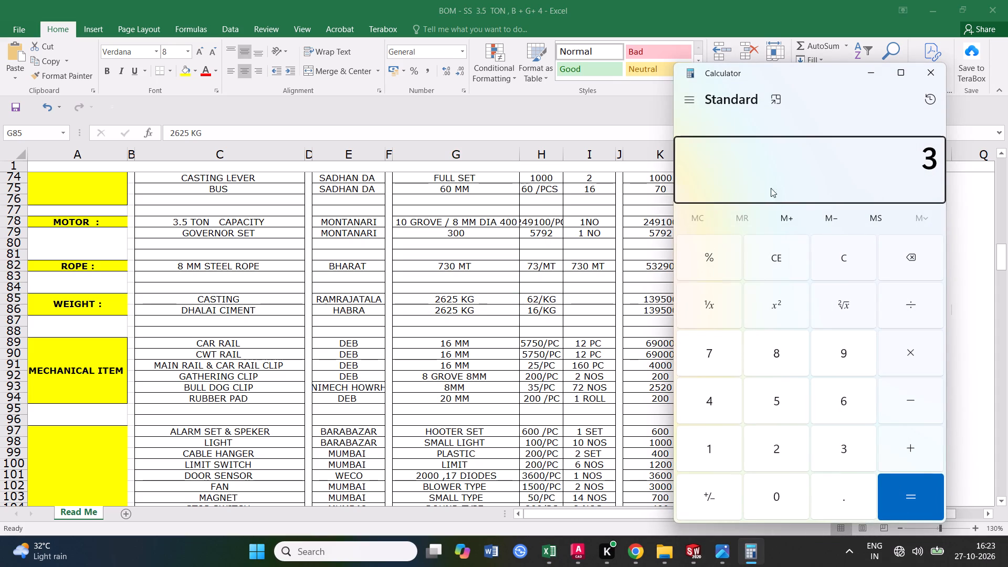
pyautogui.click(929, 78)
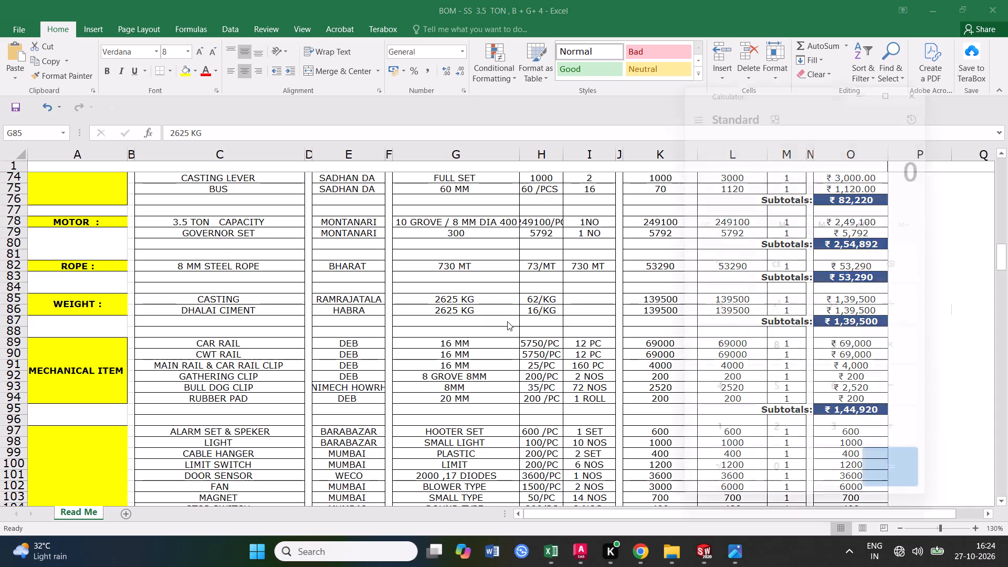
pyautogui.write('30')
pyautogui.press('*')
pyautogui.write('50')
pyautogui.press('Return')
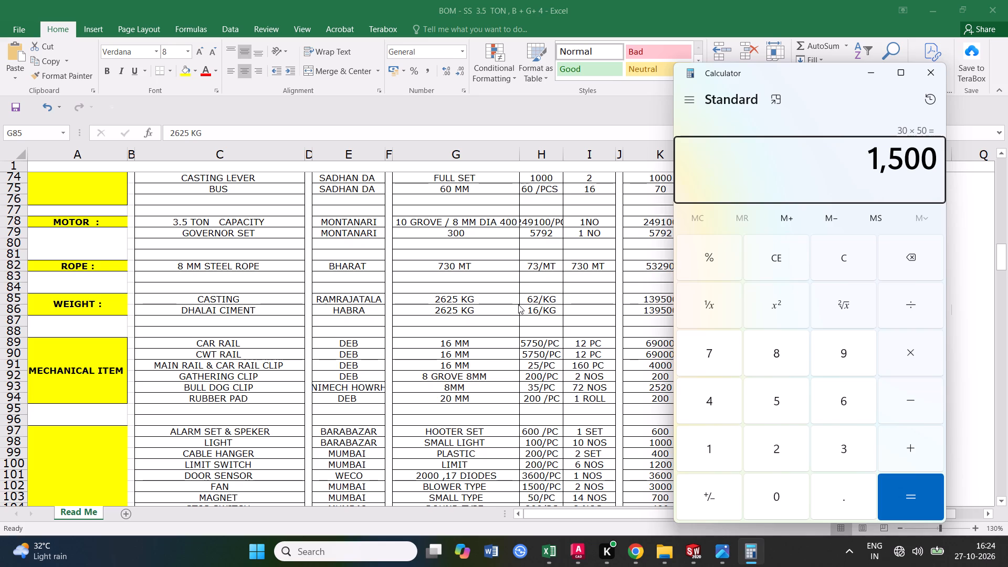
pyautogui.click(926, 79)
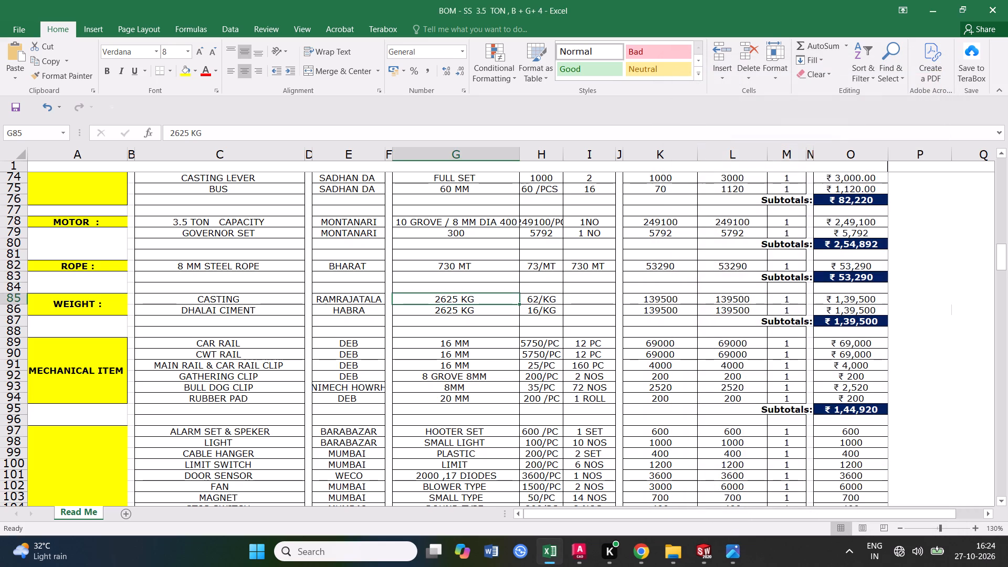
# Select the CASTING row, switch to Calculator, multiply 2625 by 2 and divide the result by 3.
pyautogui.click(18, 298)
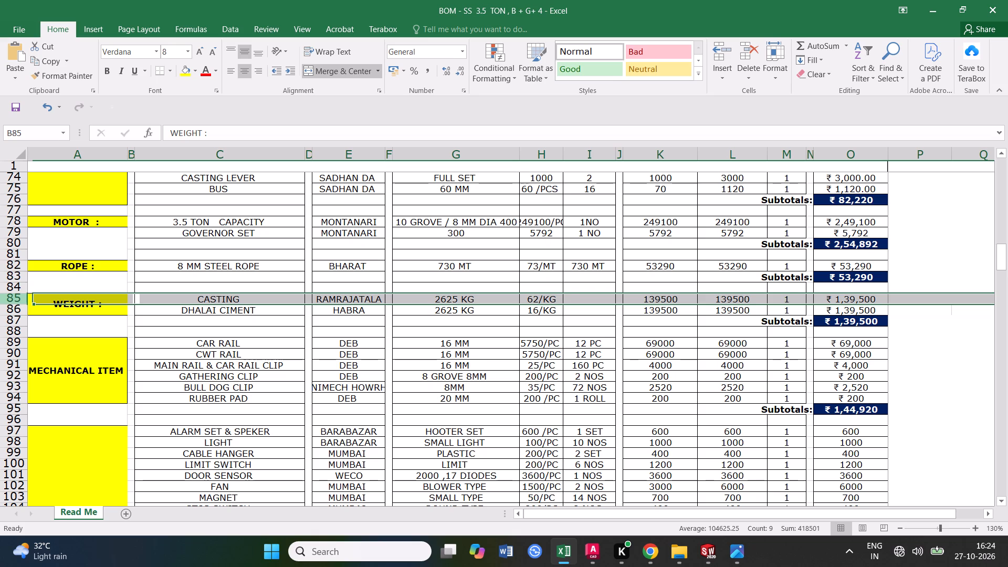
pyautogui.write('2625')
pyautogui.write('*2')
pyautogui.press('Return')
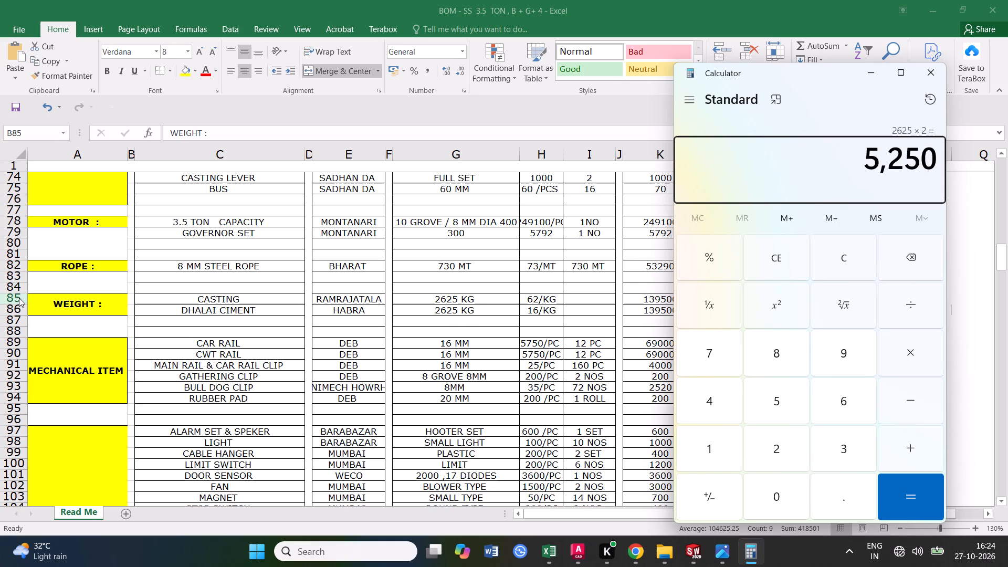
pyautogui.write('/3')
pyautogui.press('Return')
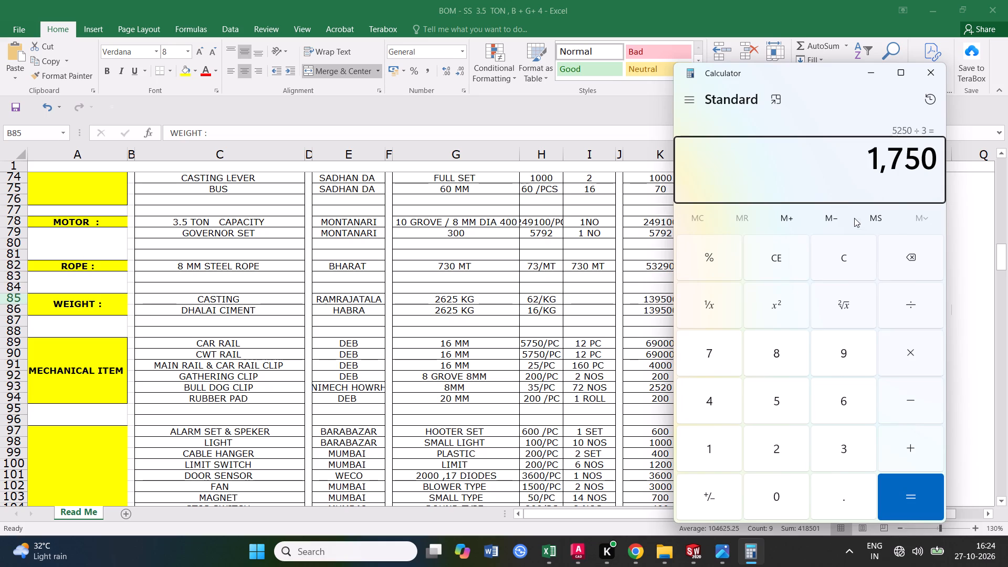
# Clear the calculation, add 1750 and 1750, and close Calculator.
pyautogui.click(839, 249)
pyautogui.write('1750+1750')
pyautogui.press('Return')
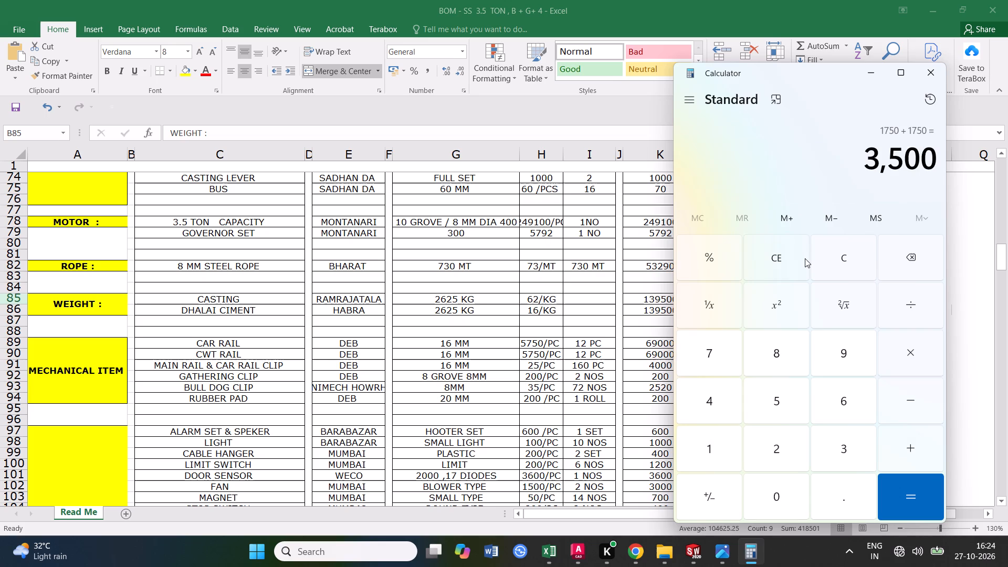
pyautogui.click(932, 74)
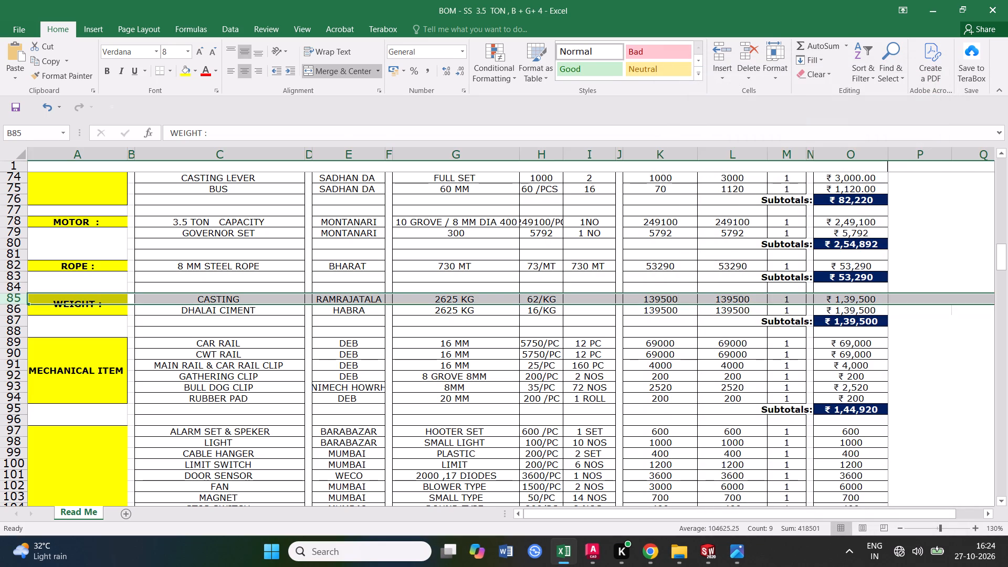
# Set the DHALAI CIMENT weight in the WEIGHT section to 3500 KG.
pyautogui.doubleClick(456, 311)
pyautogui.moveTo(461, 311); pyautogui.dragTo(436, 312)
pyautogui.write('3500')
pyautogui.press('space')
pyautogui.click(471, 339)
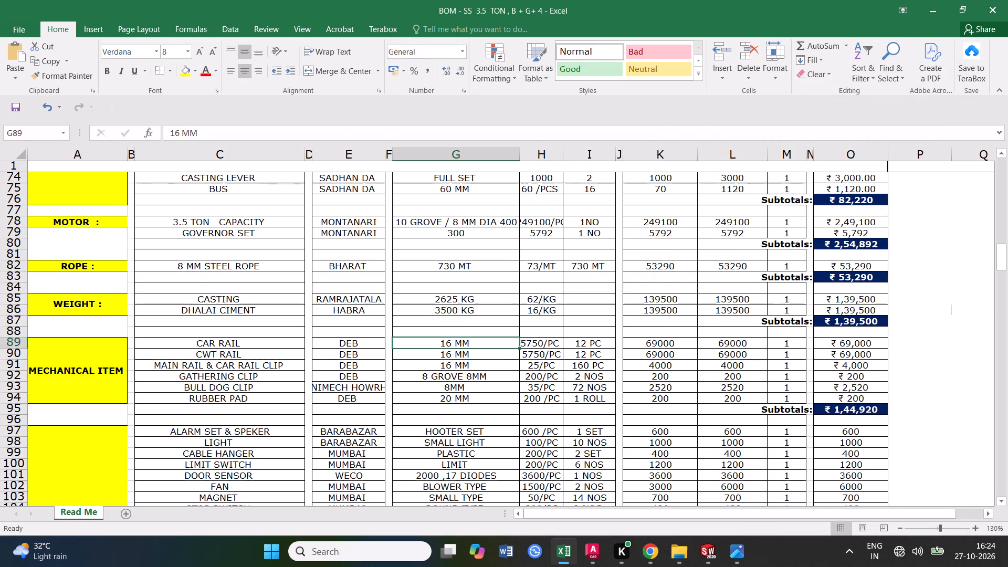
# Open the CASTING weight entry for editing and select its number without the KG unit.
pyautogui.doubleClick(458, 298)
pyautogui.moveTo(458, 298); pyautogui.dragTo(425, 298)
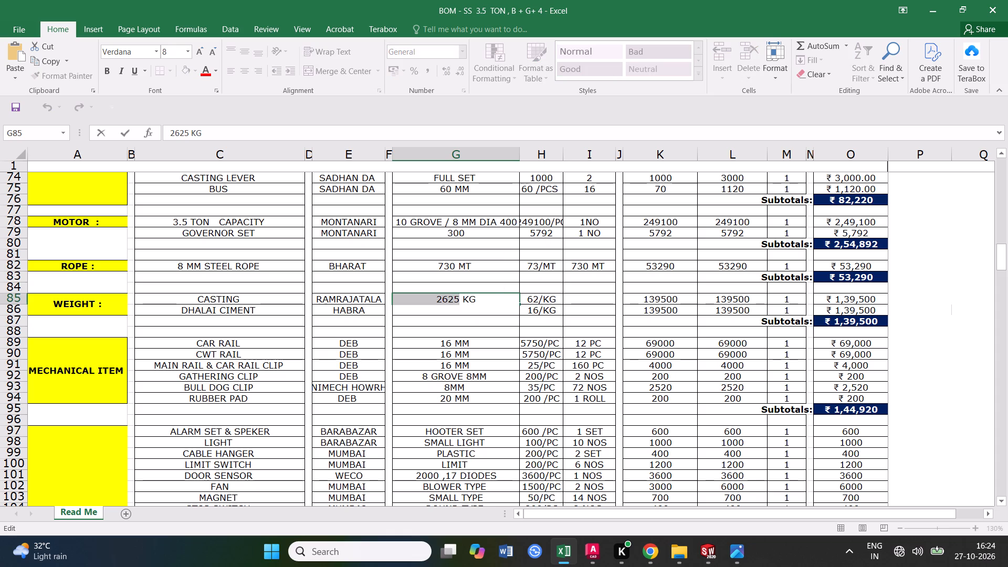
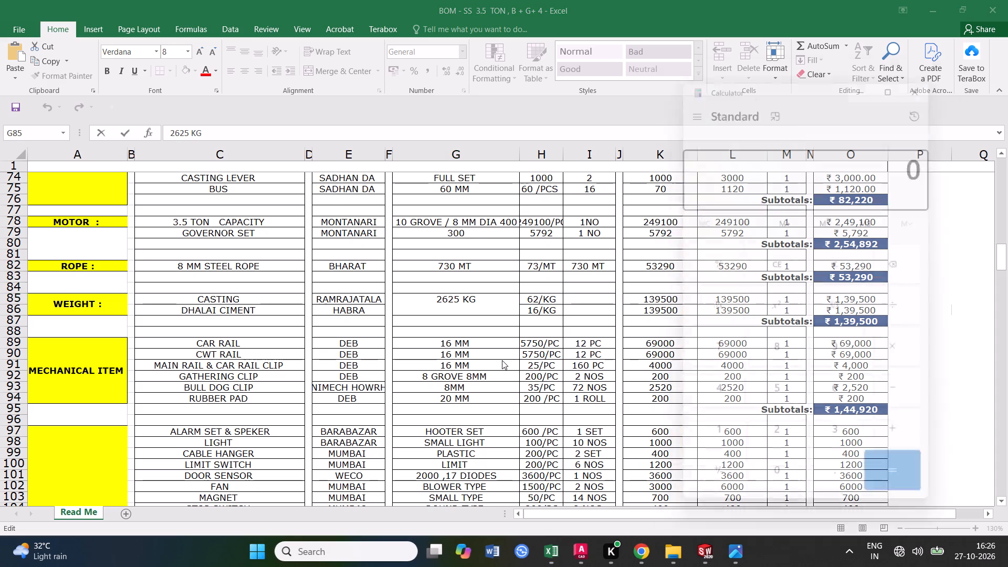
# Multiply 19 by 2 and the result by 55 in Calculator, clear the calculation and close Calculator.
pyautogui.write('19')
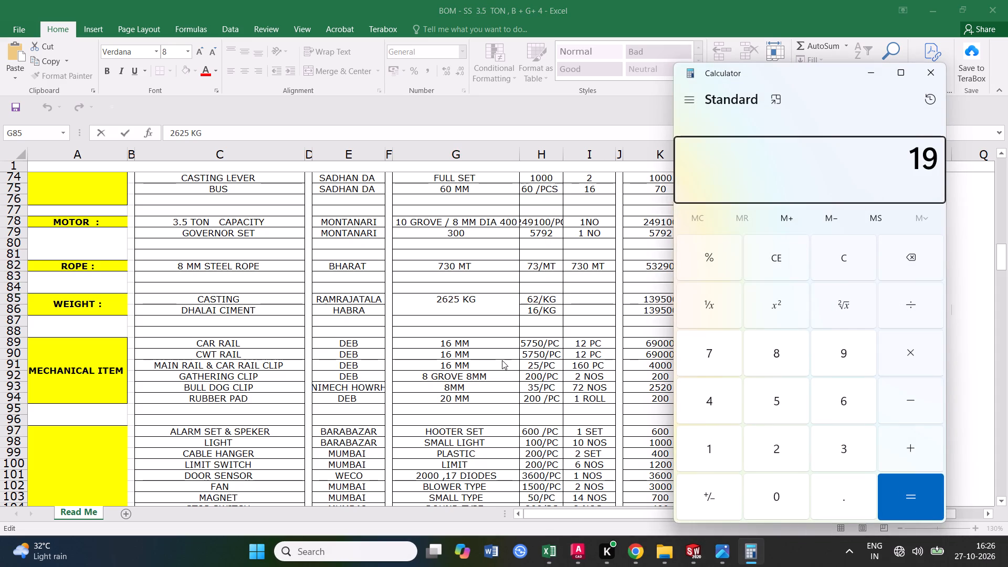
pyautogui.write('*2')
pyautogui.press('Return')
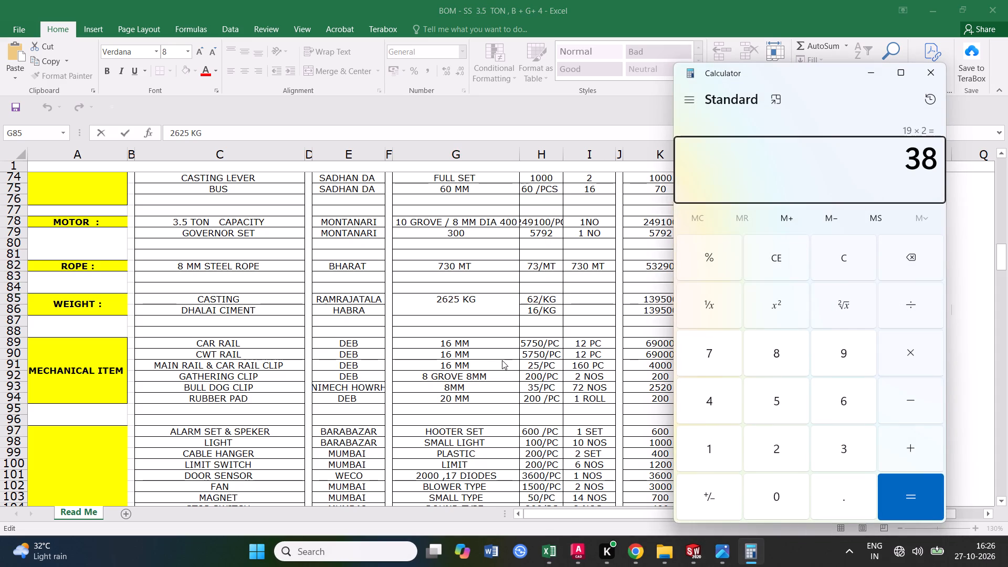
pyautogui.press('*')
pyautogui.write('55')
pyautogui.press('Return')
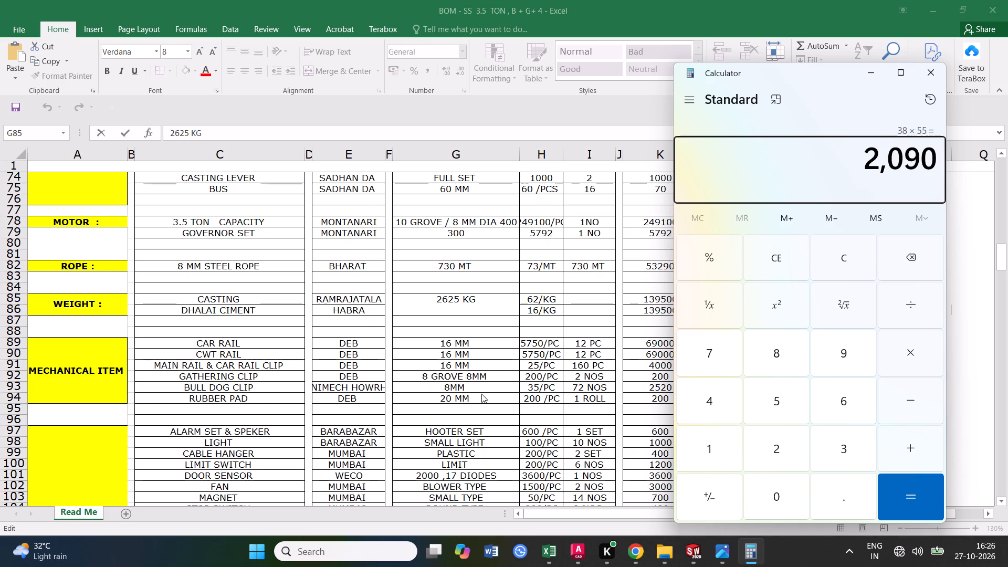
pyautogui.click(847, 254)
pyautogui.click(935, 80)
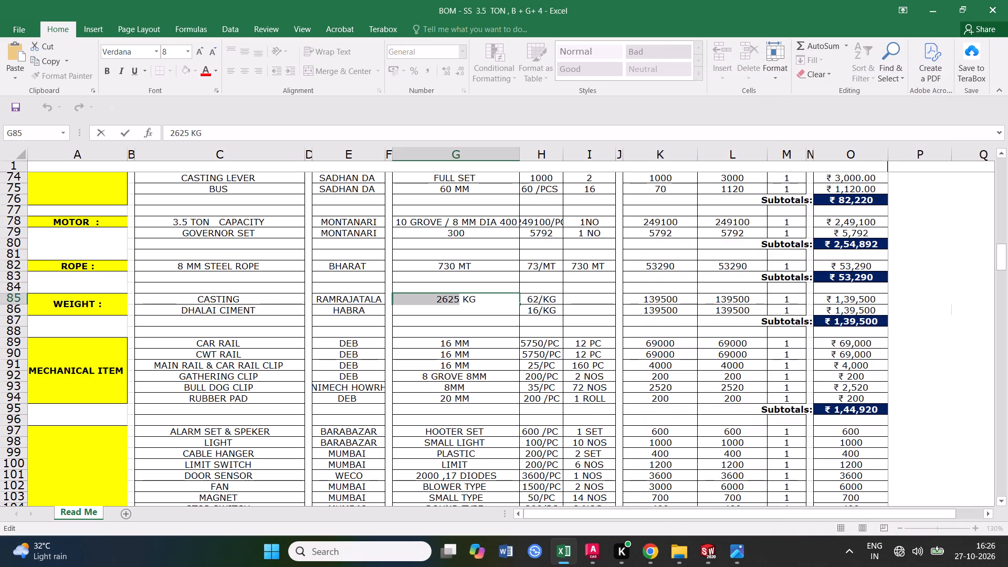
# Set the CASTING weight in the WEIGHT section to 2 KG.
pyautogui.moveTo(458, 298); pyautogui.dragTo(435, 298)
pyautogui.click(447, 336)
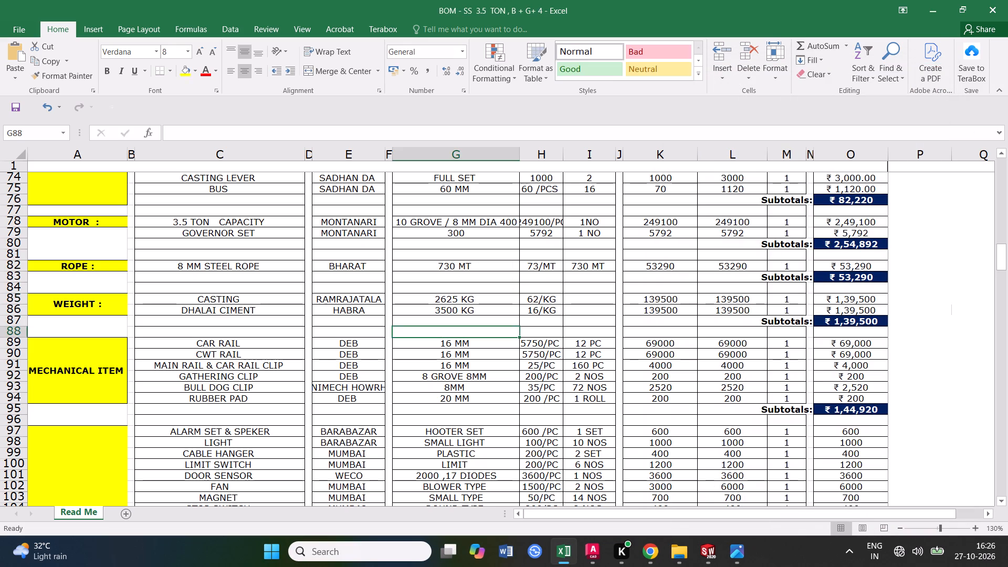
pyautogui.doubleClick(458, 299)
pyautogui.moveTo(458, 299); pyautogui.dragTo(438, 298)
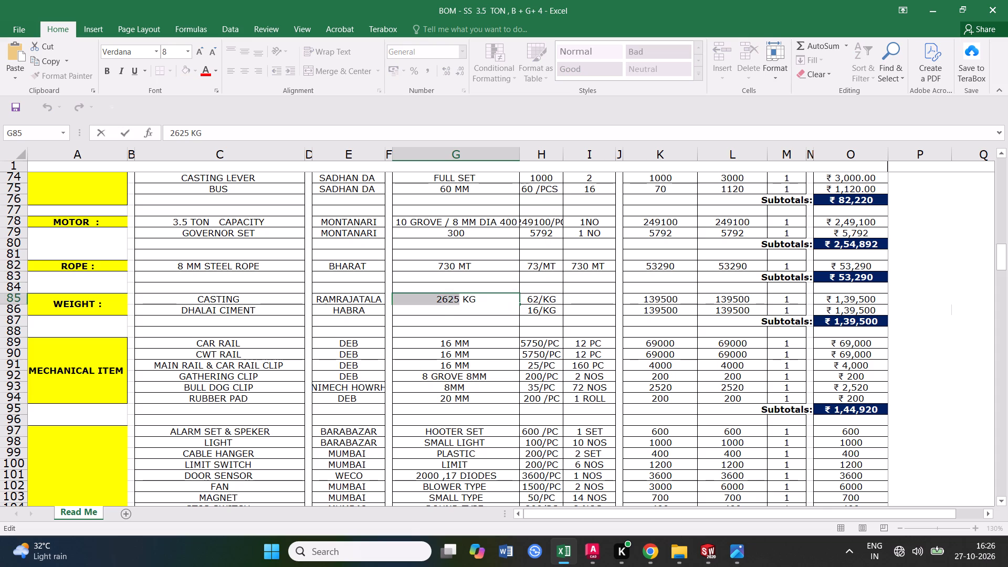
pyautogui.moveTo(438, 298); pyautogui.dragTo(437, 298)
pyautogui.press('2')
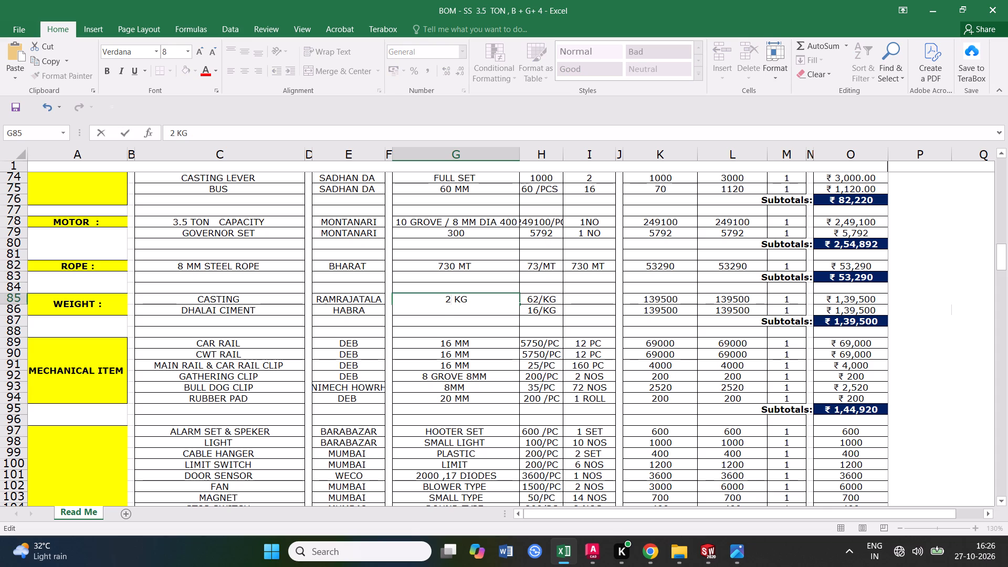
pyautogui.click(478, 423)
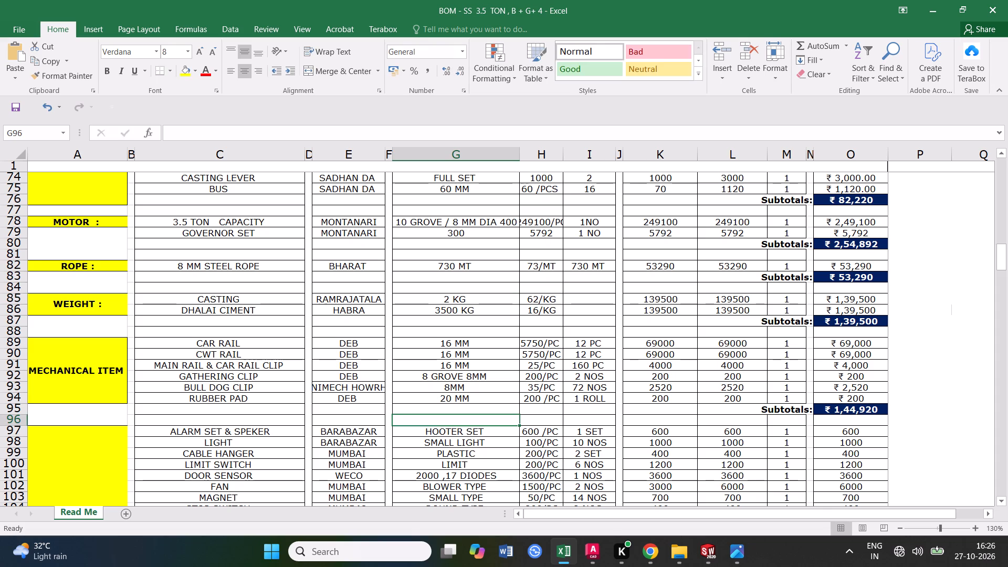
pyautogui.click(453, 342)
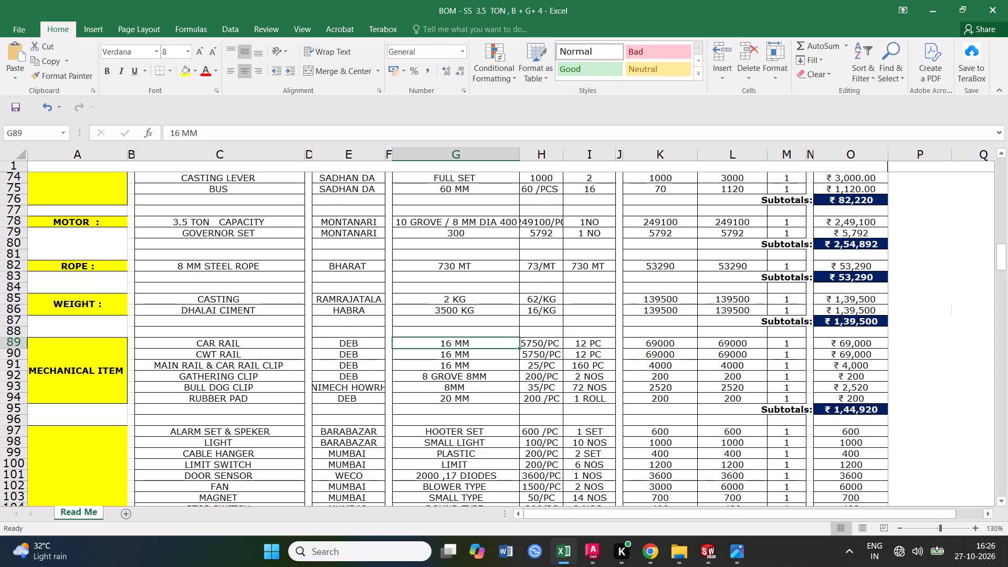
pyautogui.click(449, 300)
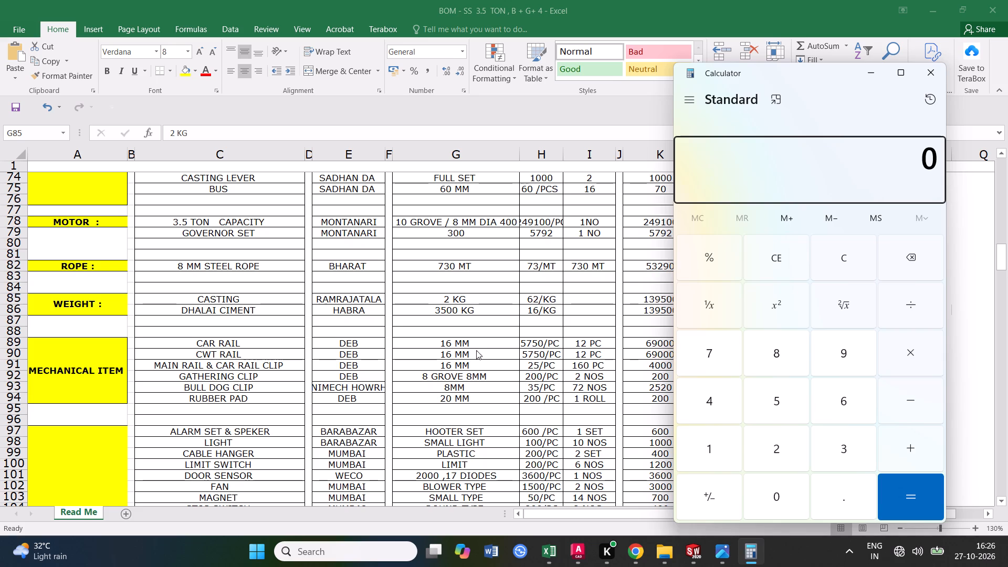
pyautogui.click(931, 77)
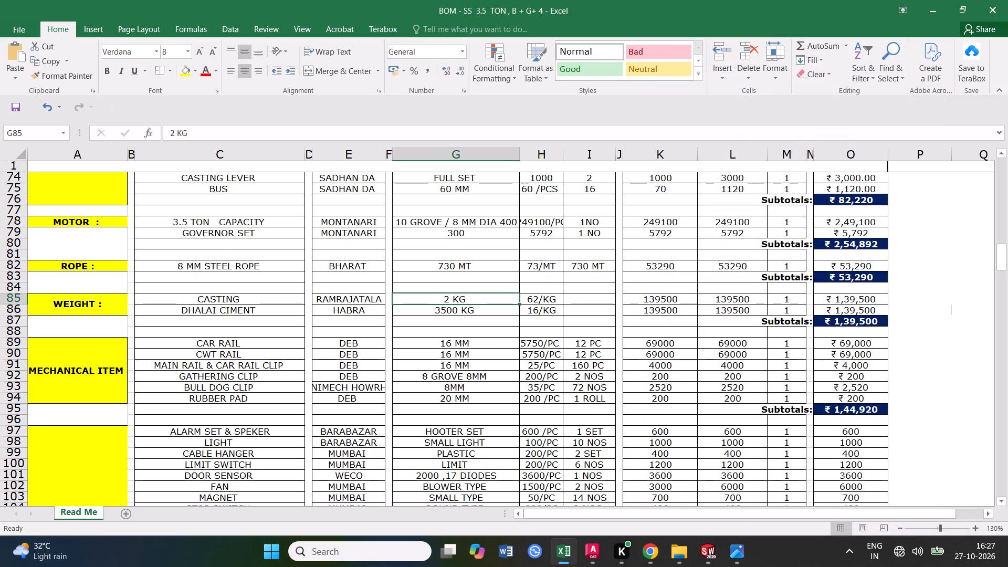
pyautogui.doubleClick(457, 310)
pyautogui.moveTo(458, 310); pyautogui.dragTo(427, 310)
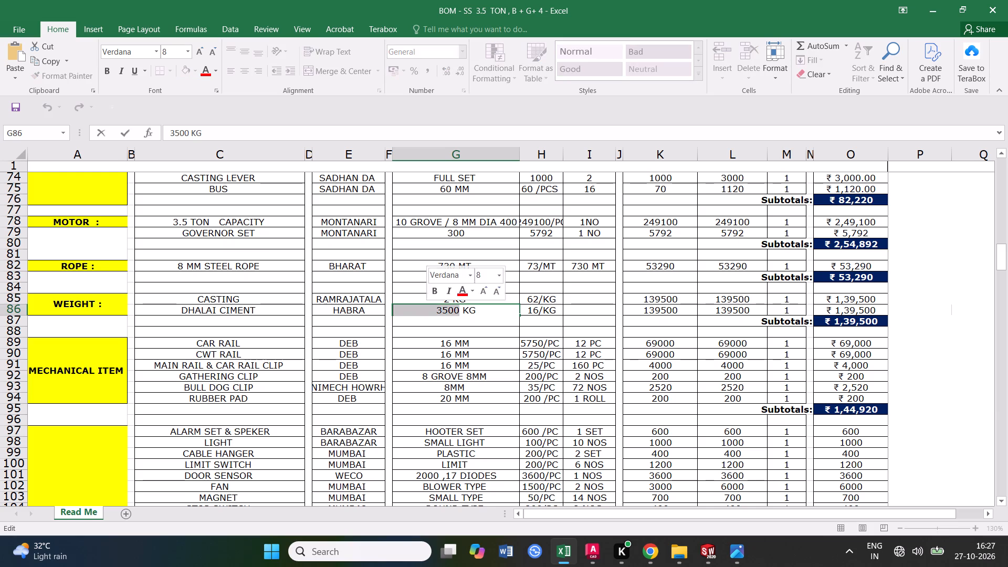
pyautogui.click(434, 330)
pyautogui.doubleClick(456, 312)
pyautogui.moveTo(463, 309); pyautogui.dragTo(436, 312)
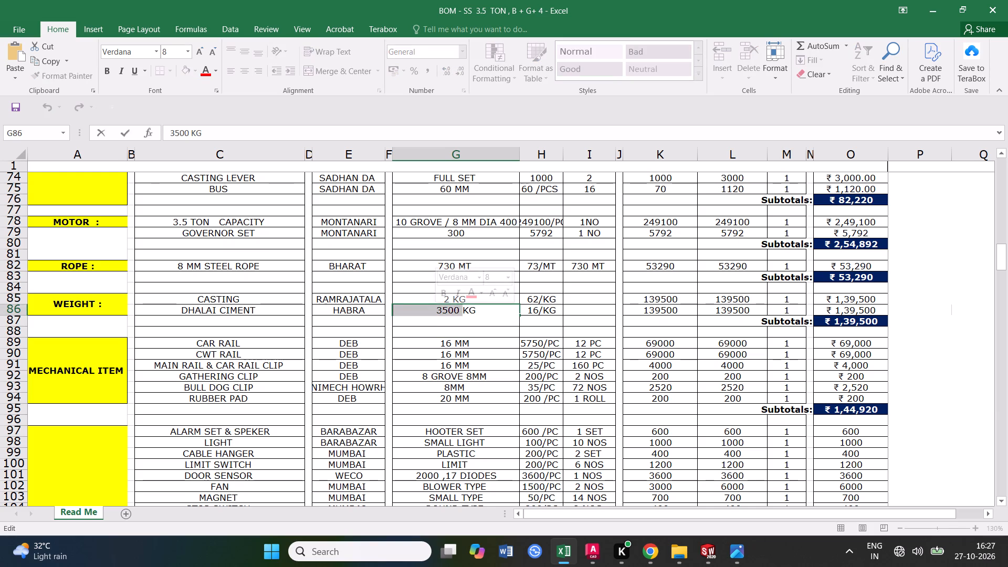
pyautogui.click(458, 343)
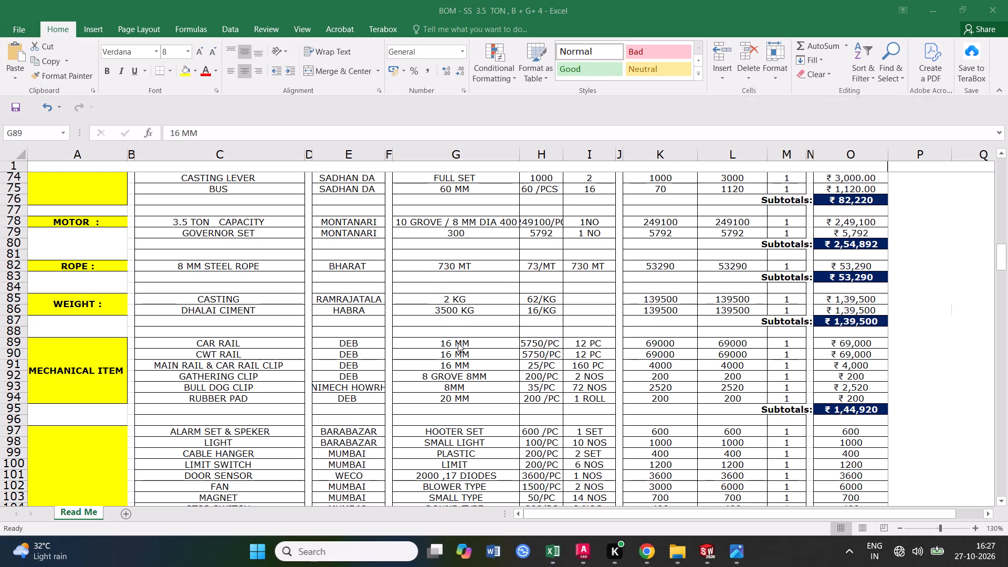
# Divide 5250 by 2 in Calculator and set the DHALAI CIMENT weight to 2625 KG in the spreadsheet.
pyautogui.write('5250')
pyautogui.write('/2')
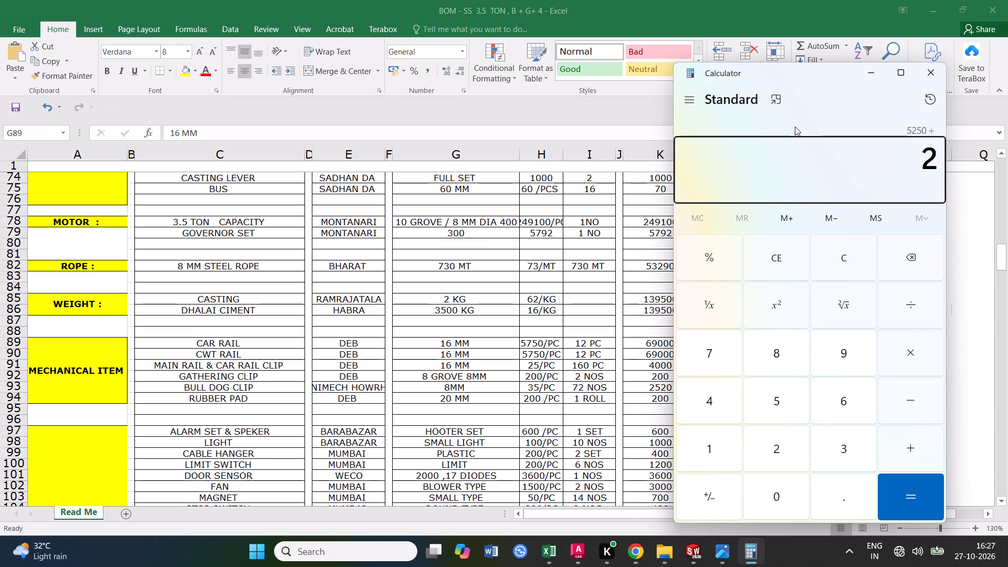
pyautogui.press('Return')
pyautogui.click(939, 68)
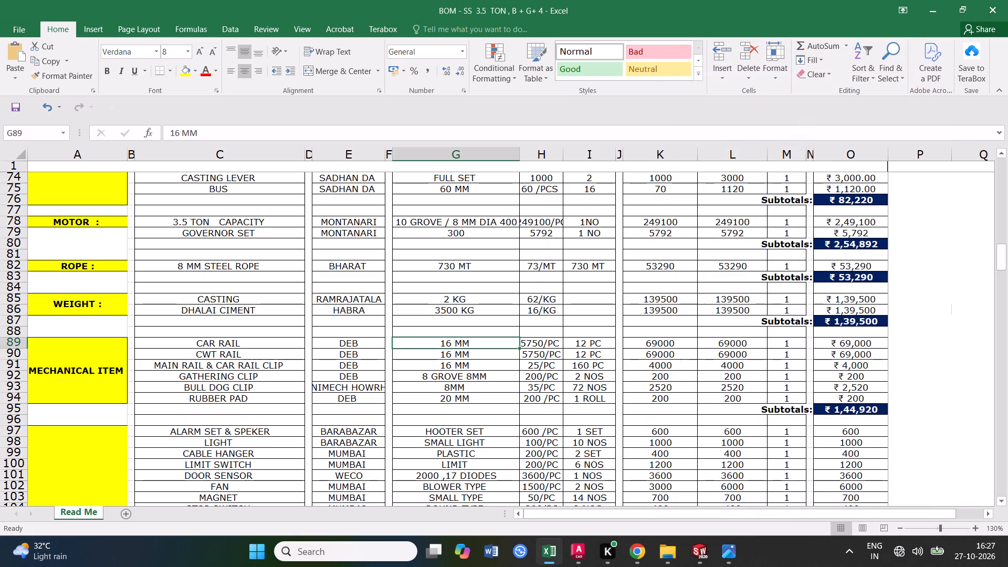
pyautogui.doubleClick(461, 312)
pyautogui.moveTo(461, 312); pyautogui.dragTo(434, 311)
pyautogui.write('2625')
pyautogui.click(415, 359)
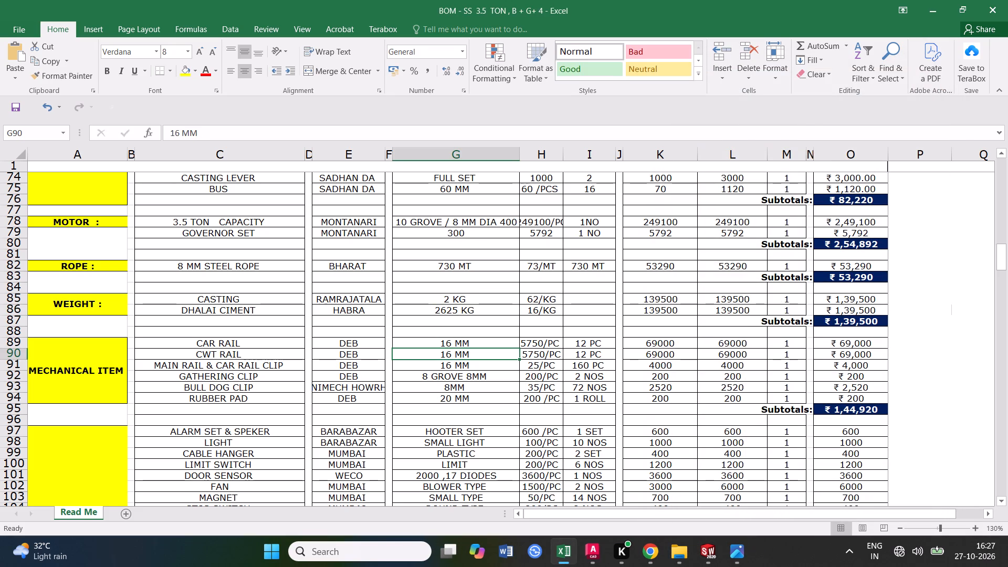
# Set the CASTING weight in the WEIGHT section to 2625 KG, including the unit.
pyautogui.doubleClick(448, 299)
pyautogui.moveTo(468, 303); pyautogui.dragTo(434, 303)
pyautogui.write('2625')
pyautogui.click(469, 348)
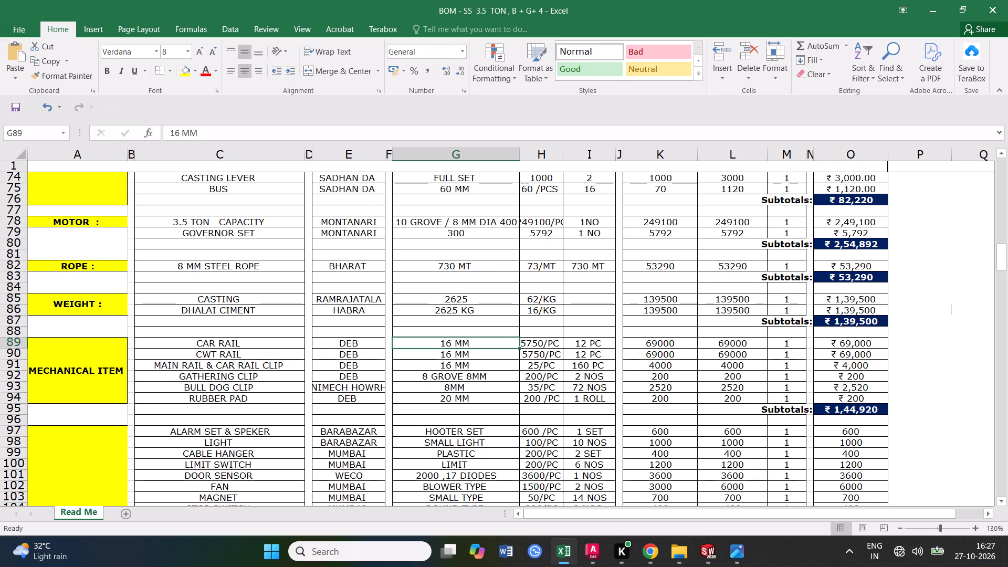
pyautogui.doubleClick(473, 301)
pyautogui.press('space')
pyautogui.write('KG')
pyautogui.press('space')
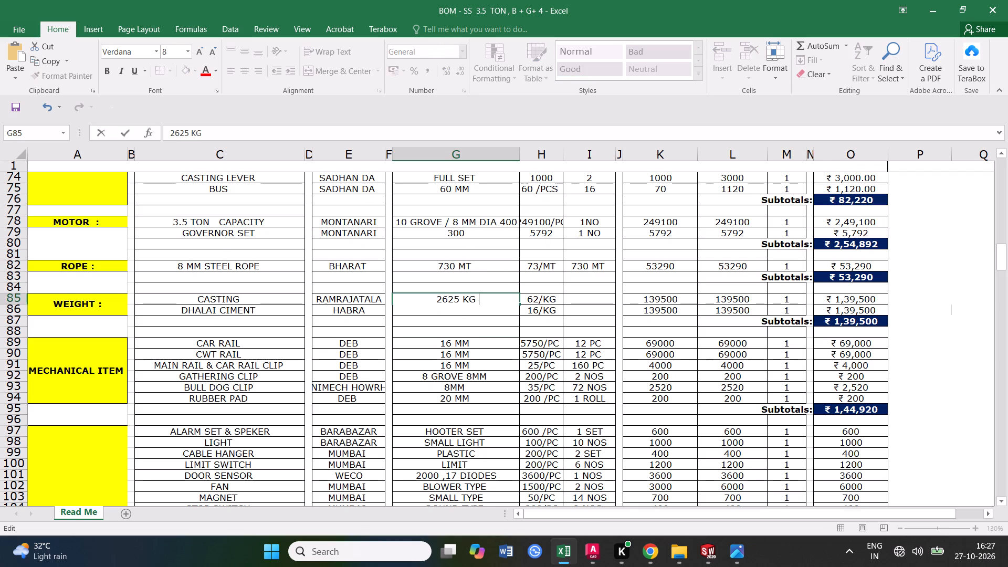
pyautogui.click(531, 340)
# Multiply 2625 by 62 in Calculator and enter 162750 as the CASTING amount in K85, filled across to L85.
pyautogui.click(541, 301)
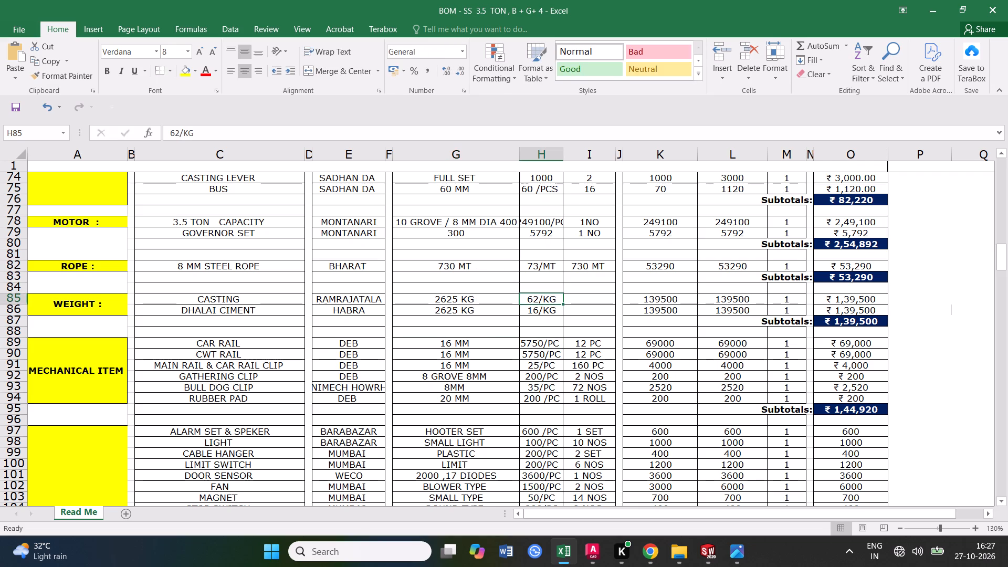
pyautogui.write('2625')
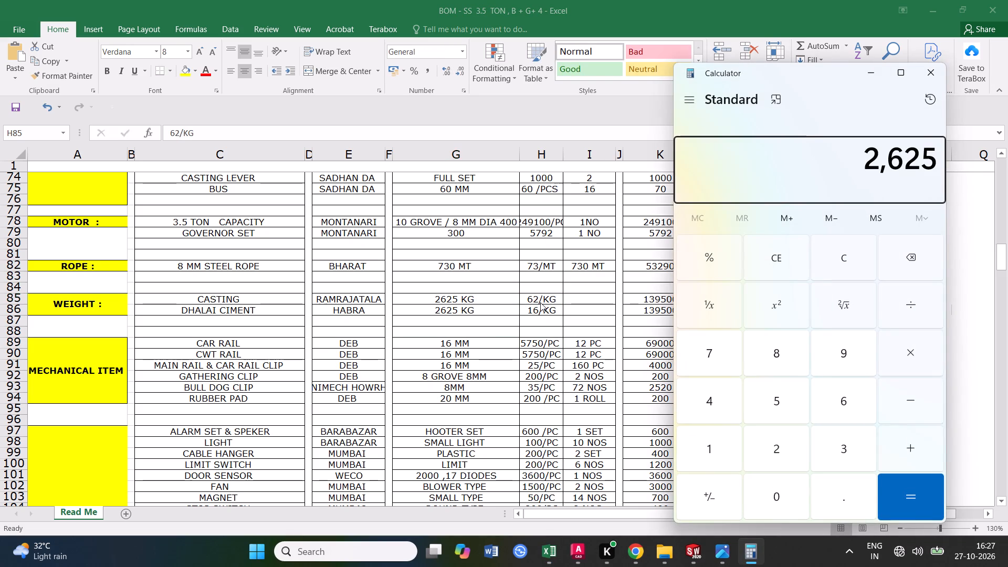
pyautogui.write('*62')
pyautogui.press('Return')
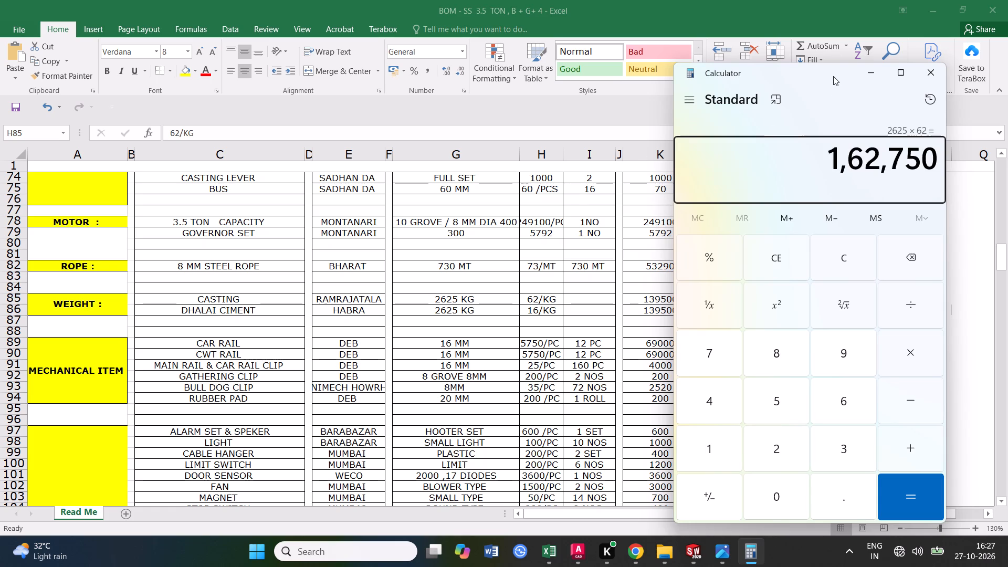
pyautogui.moveTo(842, 67); pyautogui.dragTo(837, 388)
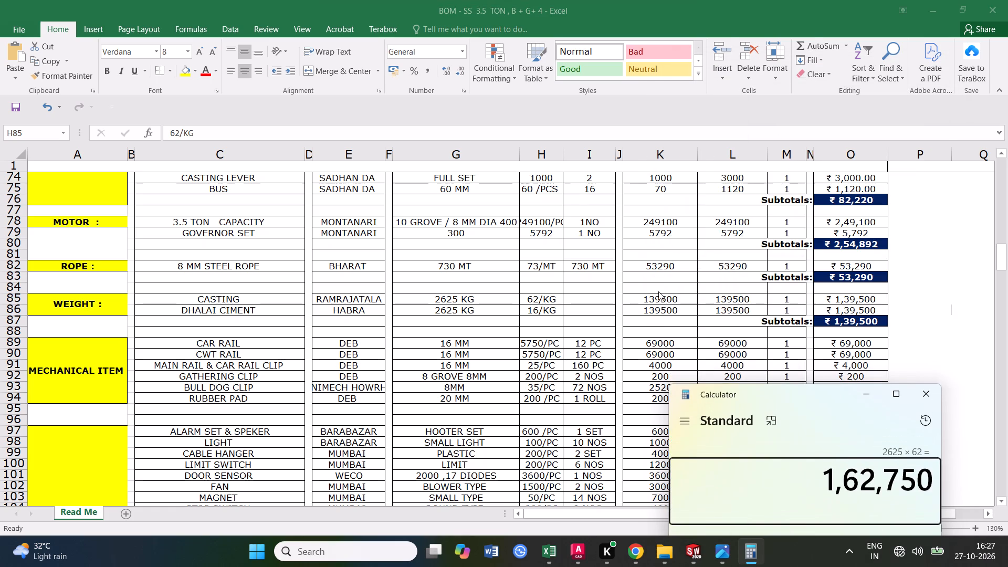
pyautogui.tripleClick(665, 297)
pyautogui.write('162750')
pyautogui.click(642, 384)
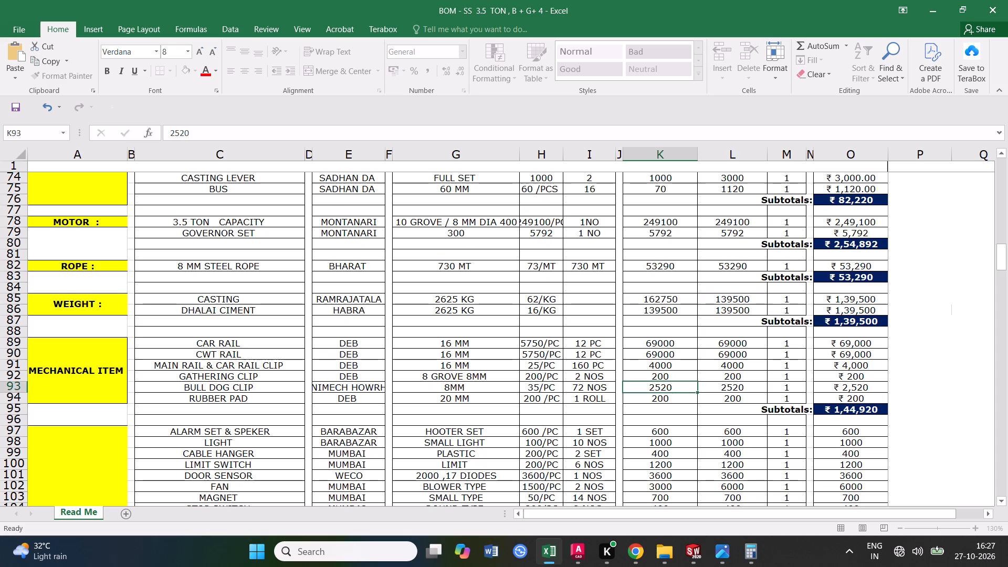
pyautogui.click(683, 299)
pyautogui.moveTo(697, 305); pyautogui.dragTo(759, 301)
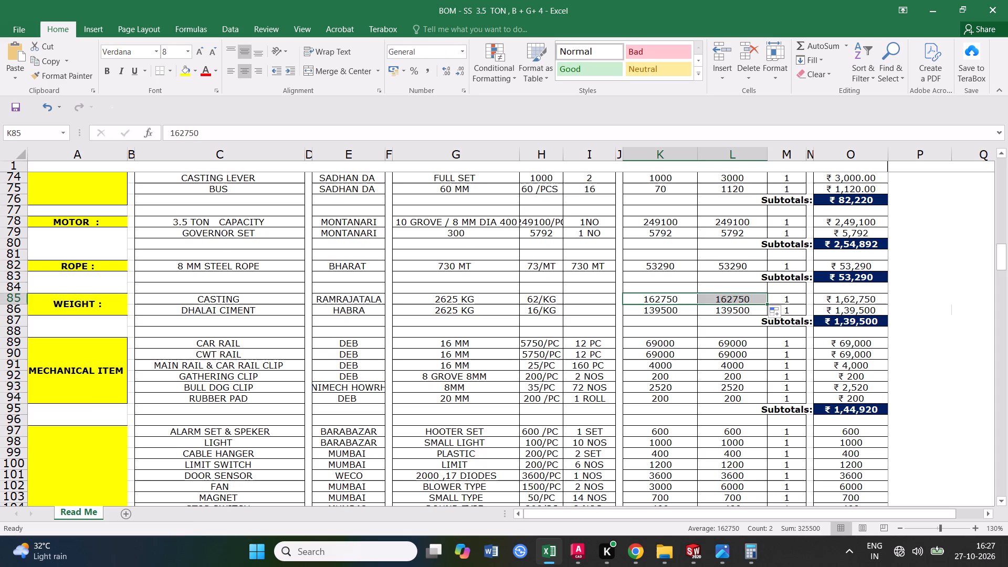
pyautogui.click(725, 327)
# Multiply 2625 by 16 in Calculator and enter 42000 as the DHALAI CIMENT amount in K86, filled across to L86.
pyautogui.click(652, 310)
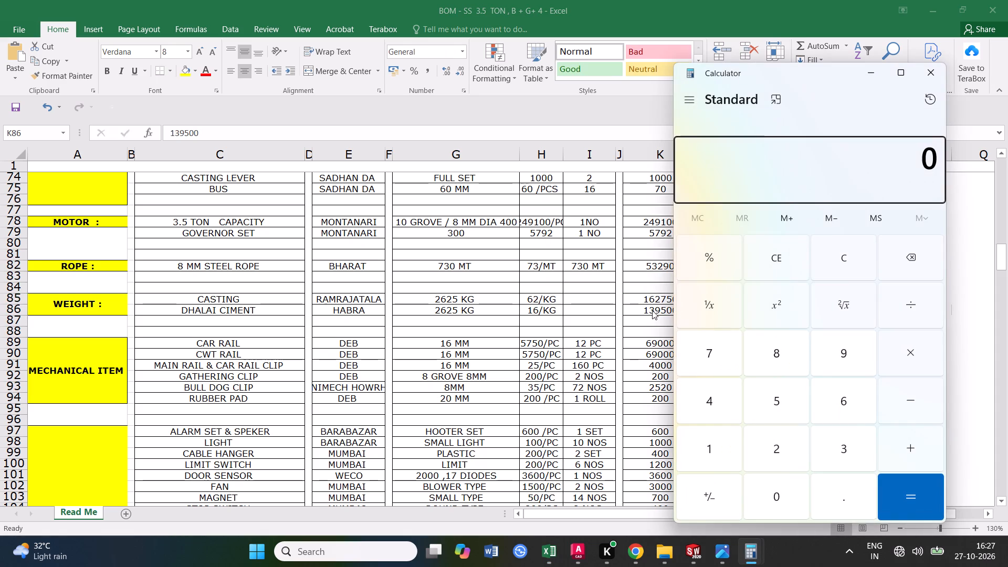
pyautogui.write('26')
pyautogui.write('25')
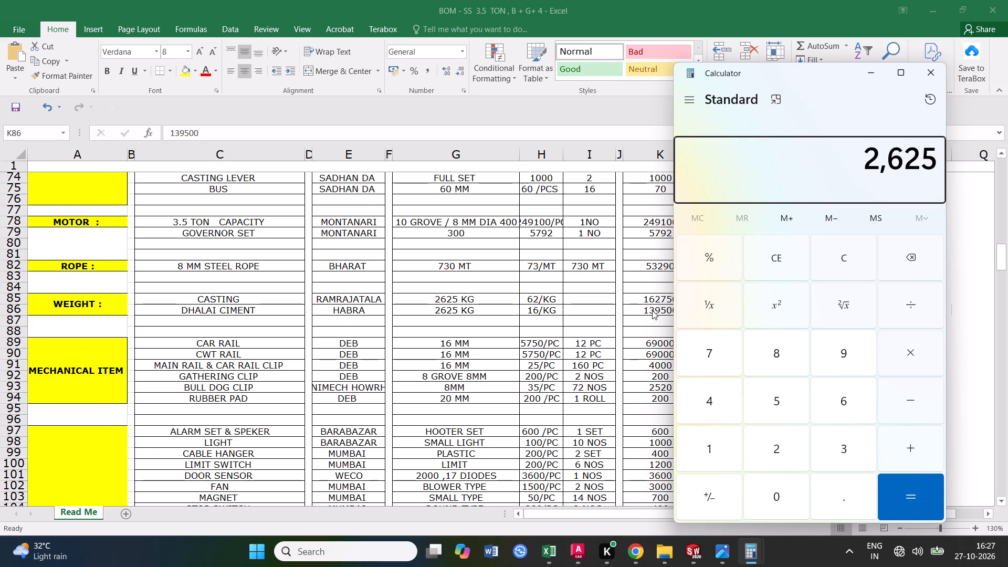
pyautogui.write('*16')
pyautogui.press('Return')
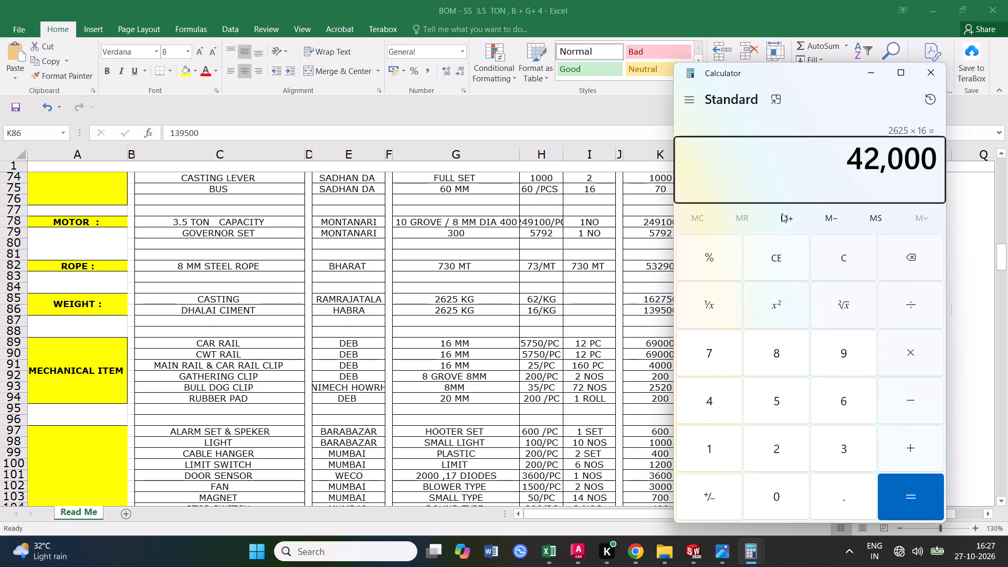
pyautogui.click(937, 72)
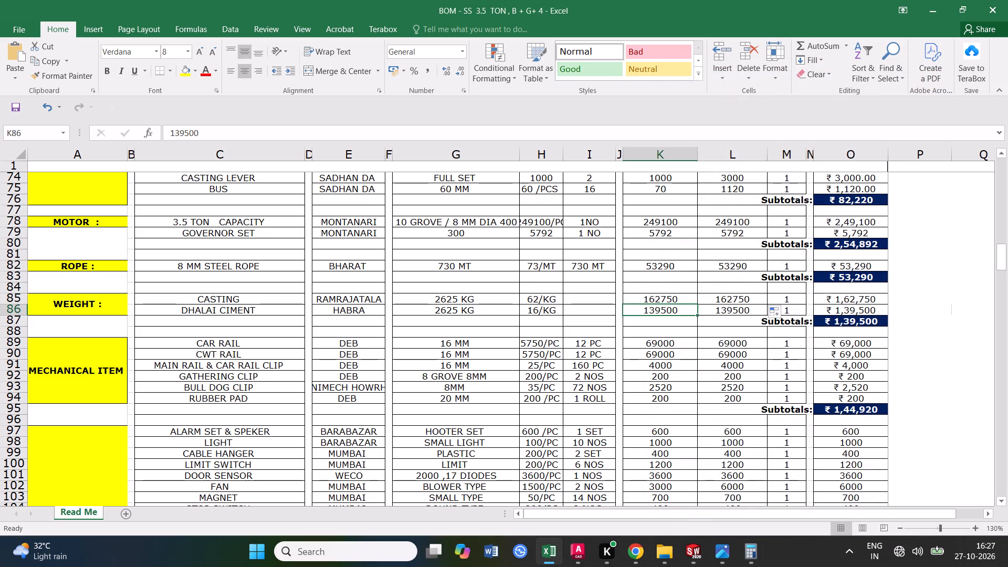
pyautogui.write('42000')
pyautogui.click(679, 373)
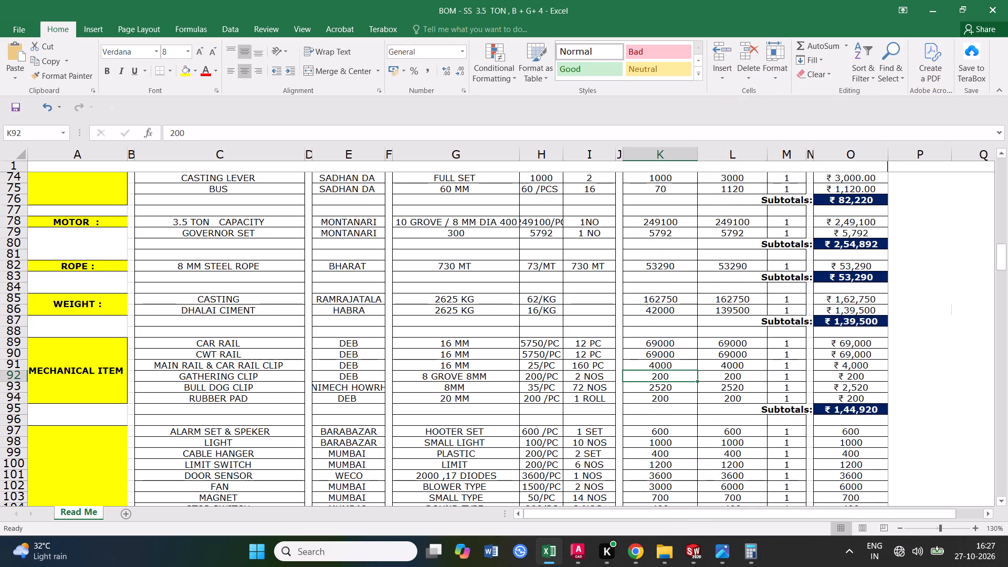
pyautogui.click(660, 312)
pyautogui.moveTo(696, 314); pyautogui.dragTo(753, 313)
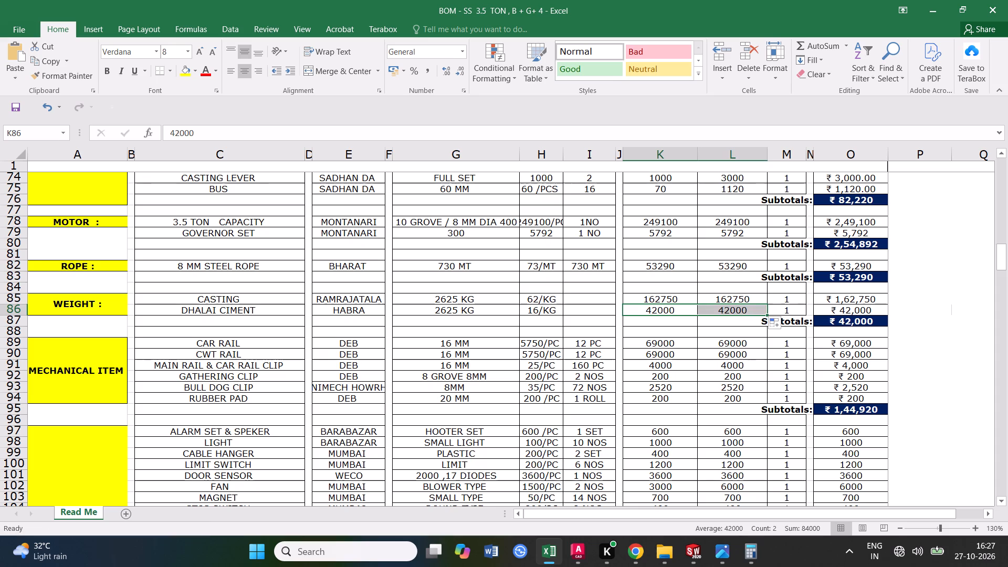
pyautogui.click(730, 329)
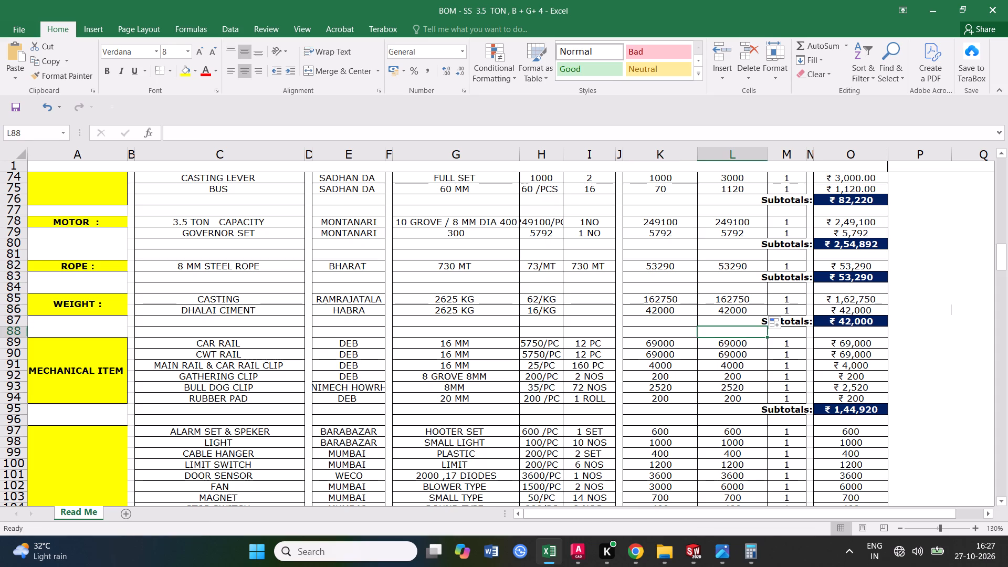
# Correct the WEIGHT section's subtotal formula in O87 to =SUM(O85:O86) so it includes the CASTING row.
pyautogui.click(744, 338)
pyautogui.click(853, 319)
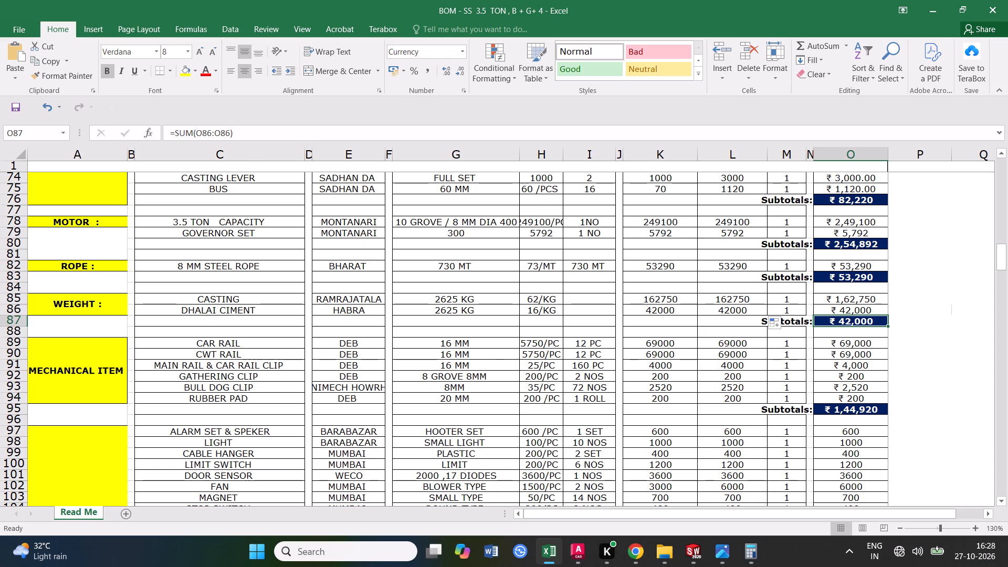
pyautogui.click(212, 132)
pyautogui.press('BackSpace')
pyautogui.press('5')
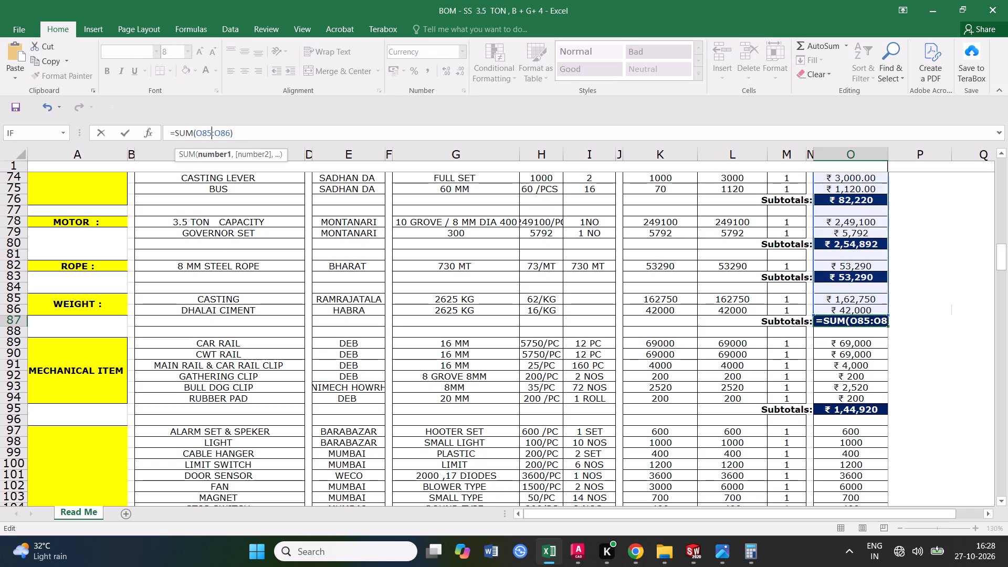
pyautogui.click(481, 373)
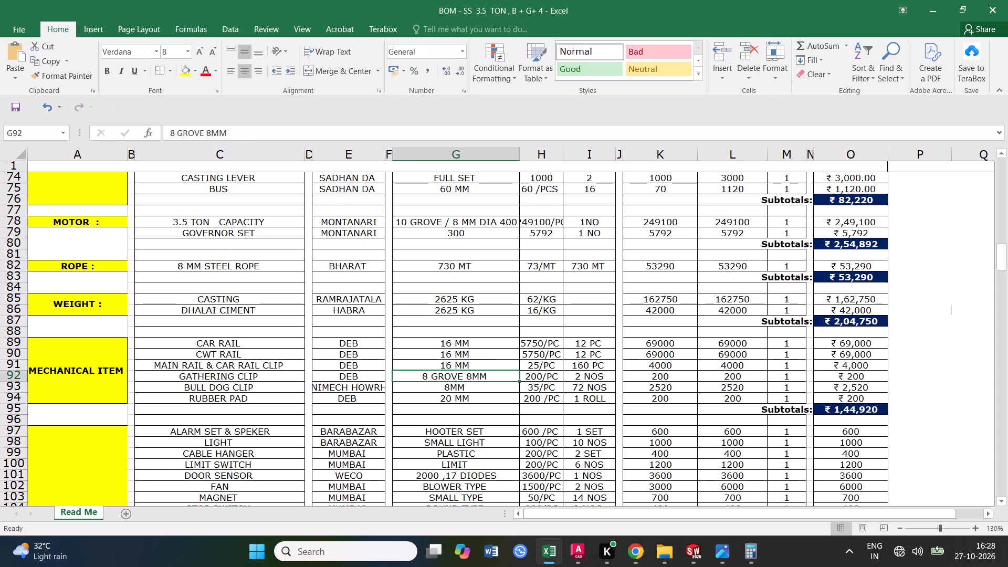
# Save the workbook.
pyautogui.doubleClick(17, 111)
# Review the BOM from the mechanical, electrical and loose items back up to the title block, SS SHEET, HEADER and MS SHEET sections.
pyautogui.scroll(-7, 821, 375)
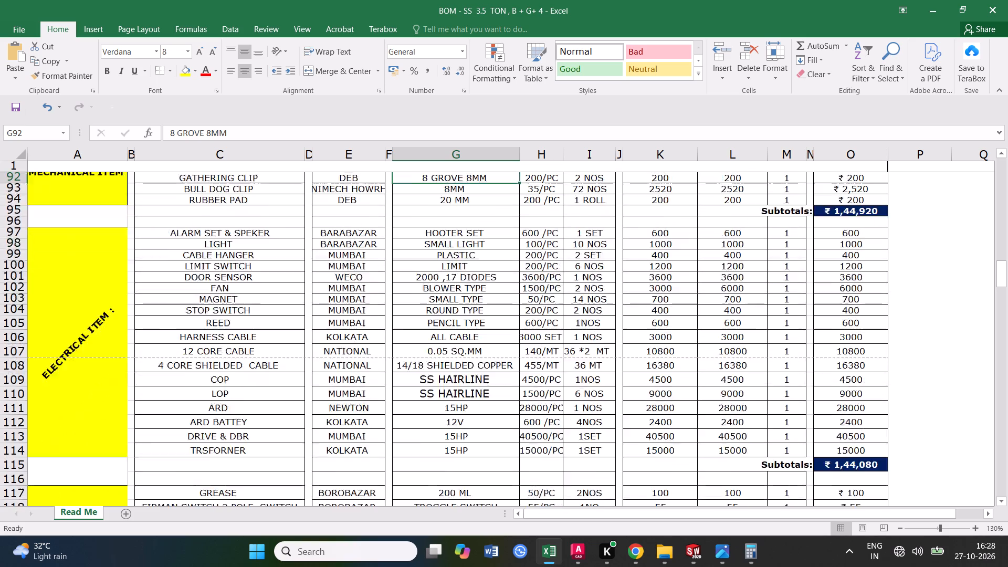
pyautogui.scroll(-8, 821, 374)
pyautogui.scroll(7, 814, 368)
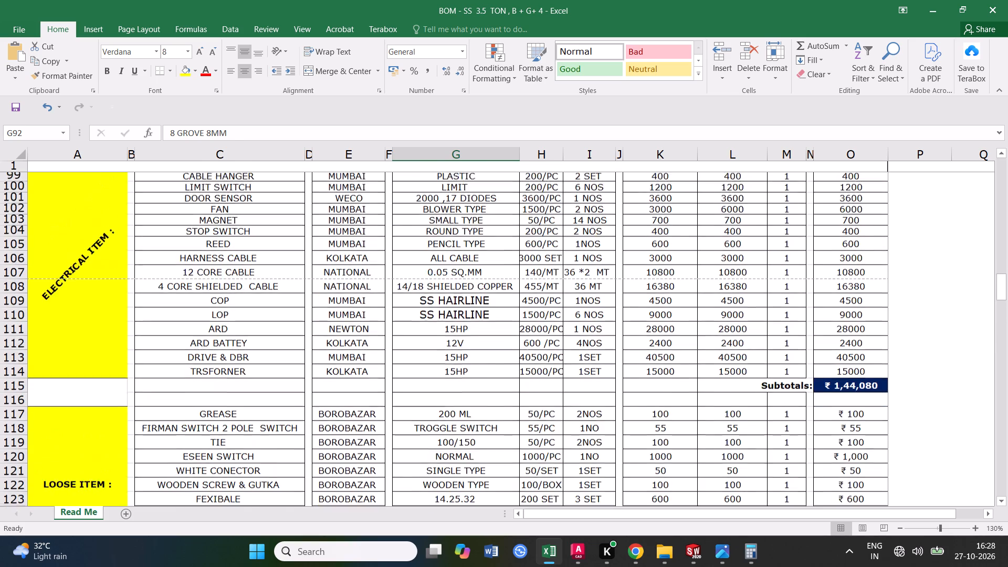
pyautogui.scroll(4, 793, 356)
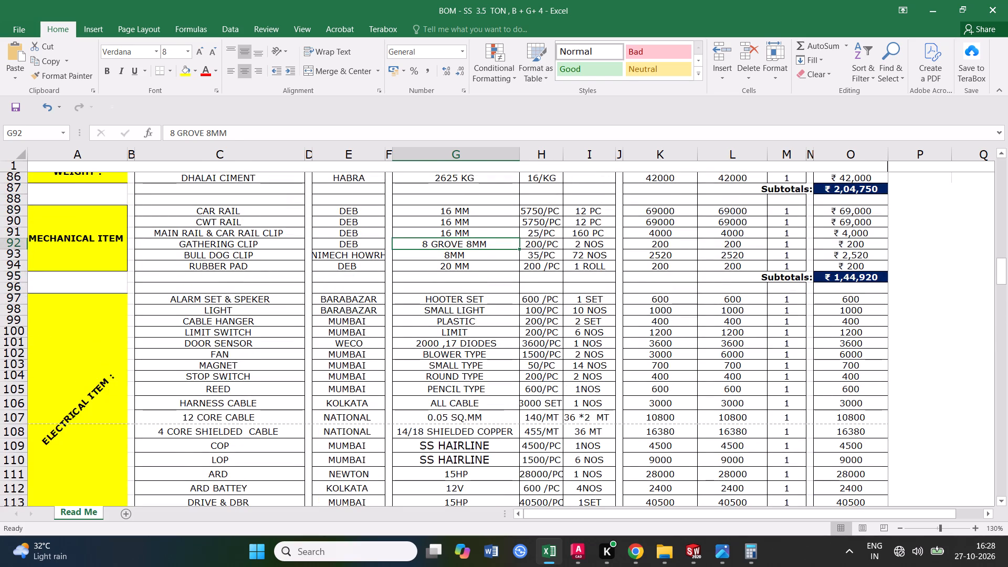
pyautogui.scroll(3, 767, 358)
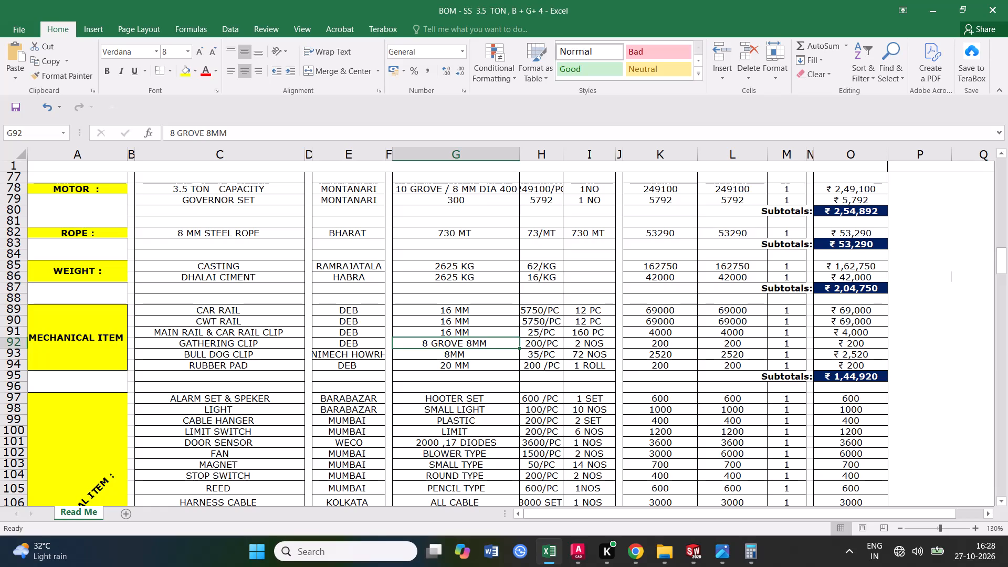
pyautogui.scroll(8, 680, 378)
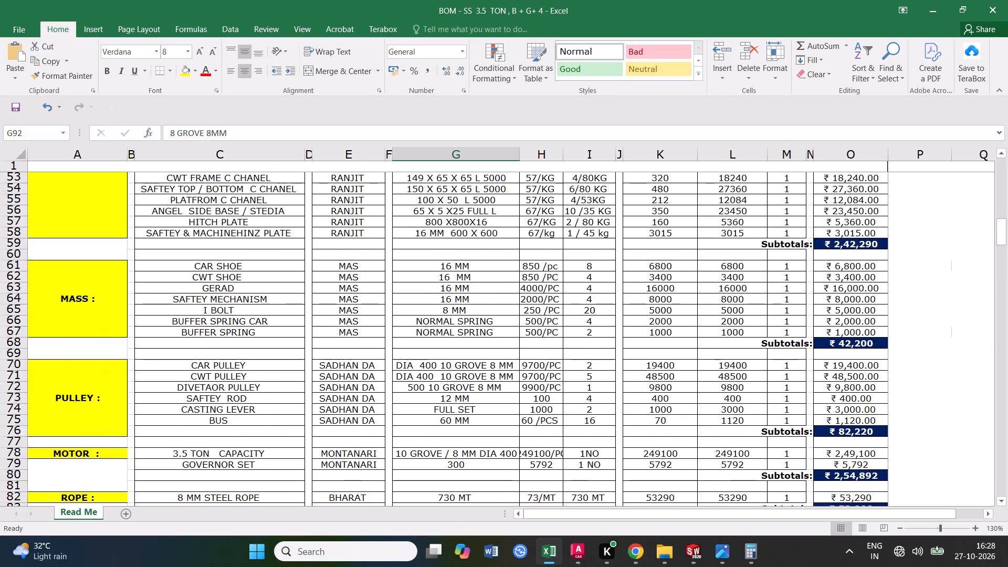
pyautogui.scroll(10, 713, 369)
pyautogui.scroll(11, 690, 349)
pyautogui.scroll(-4, 642, 326)
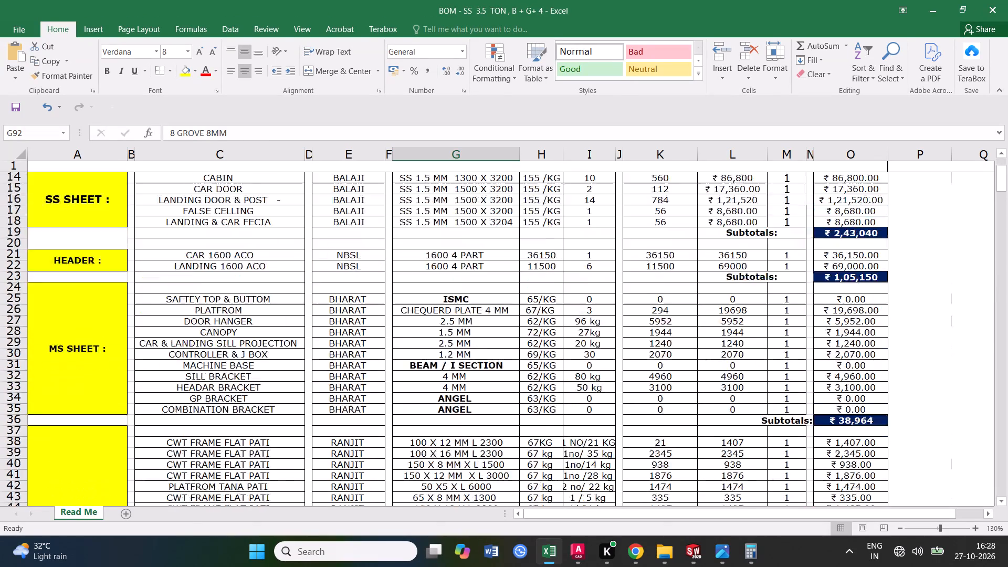
pyautogui.scroll(-2, 642, 327)
pyautogui.scroll(5, 642, 327)
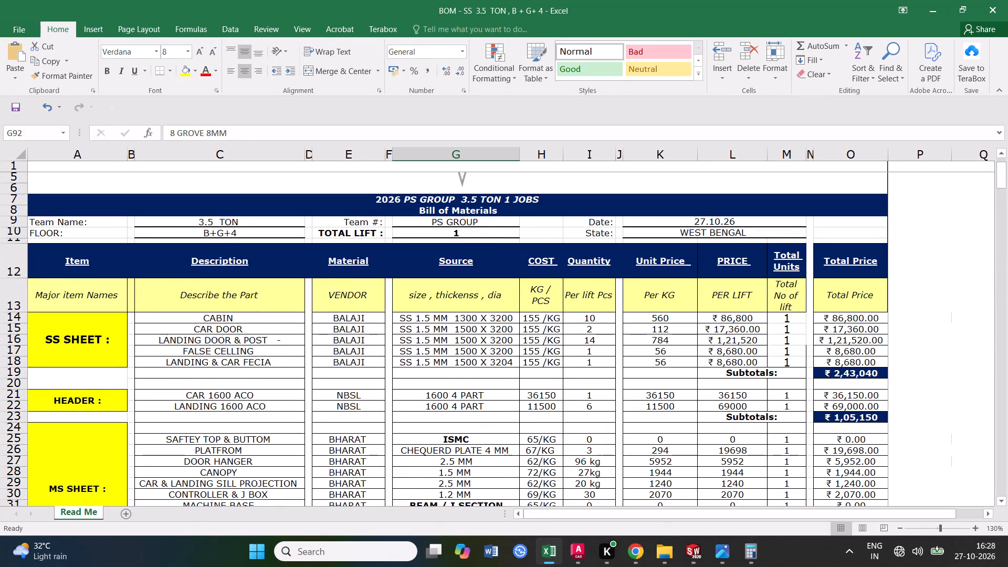
pyautogui.scroll(-4, 552, 359)
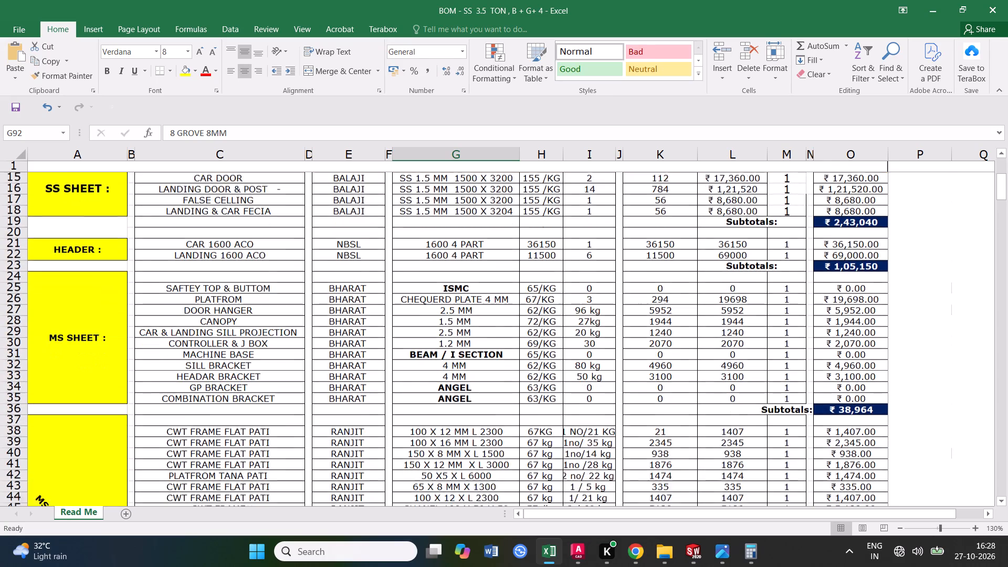
pyautogui.scroll(3, 556, 349)
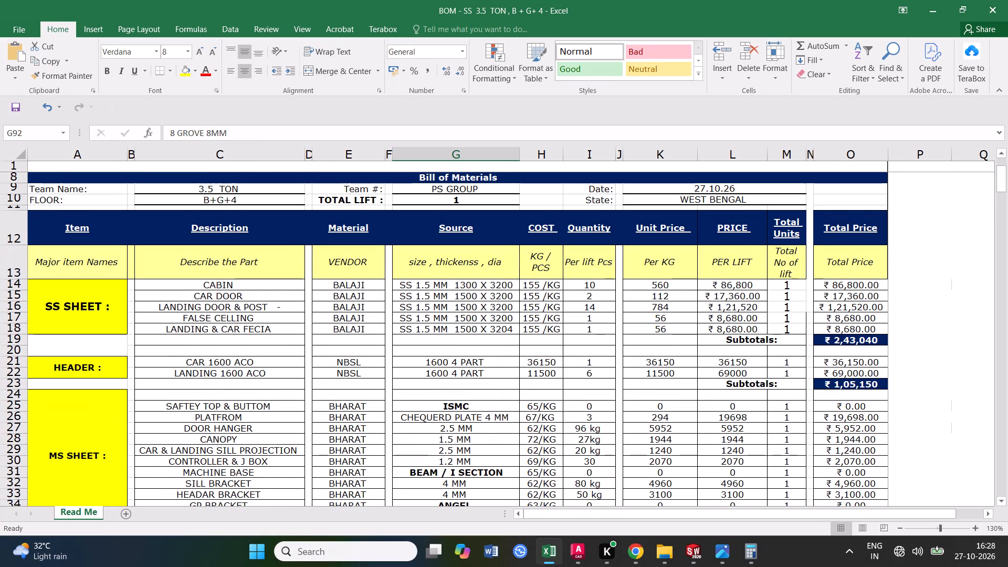
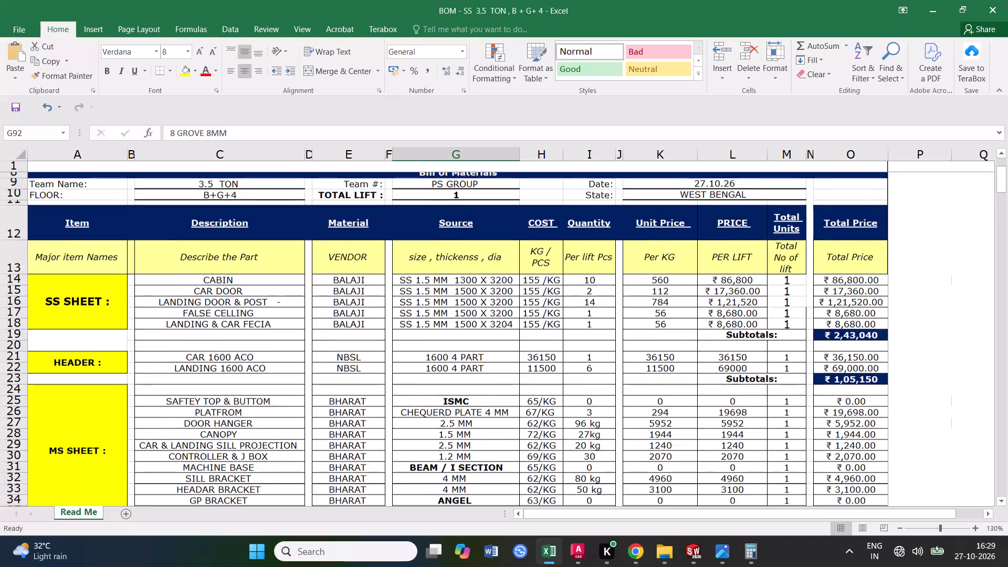
# Review the BOM from the SS SHEET section down to the loose items and back up to the MASS and MS CHANEL & ANGEL sections.
pyautogui.scroll(-9, 711, 345)
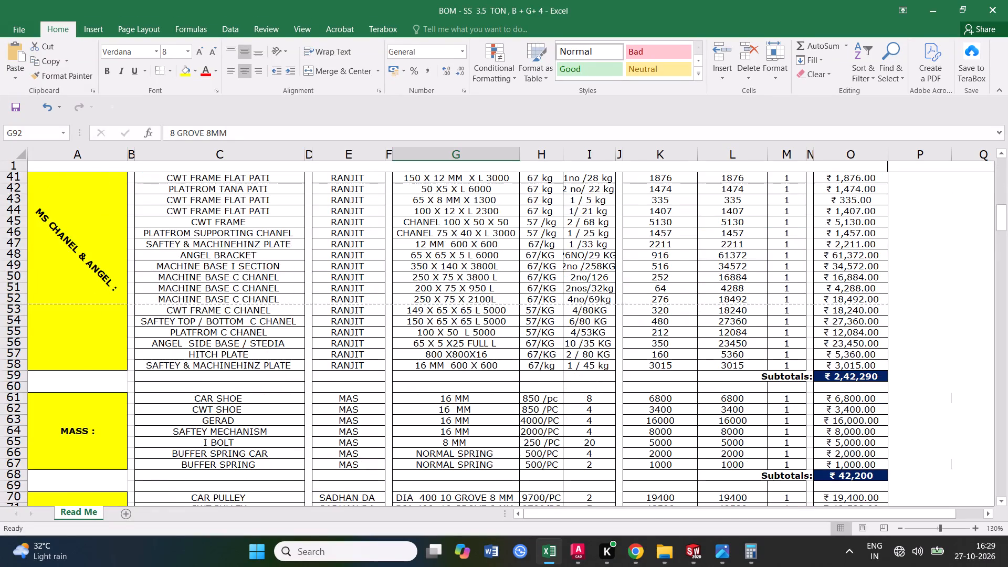
pyautogui.scroll(-15, 715, 346)
pyautogui.scroll(-6, 717, 356)
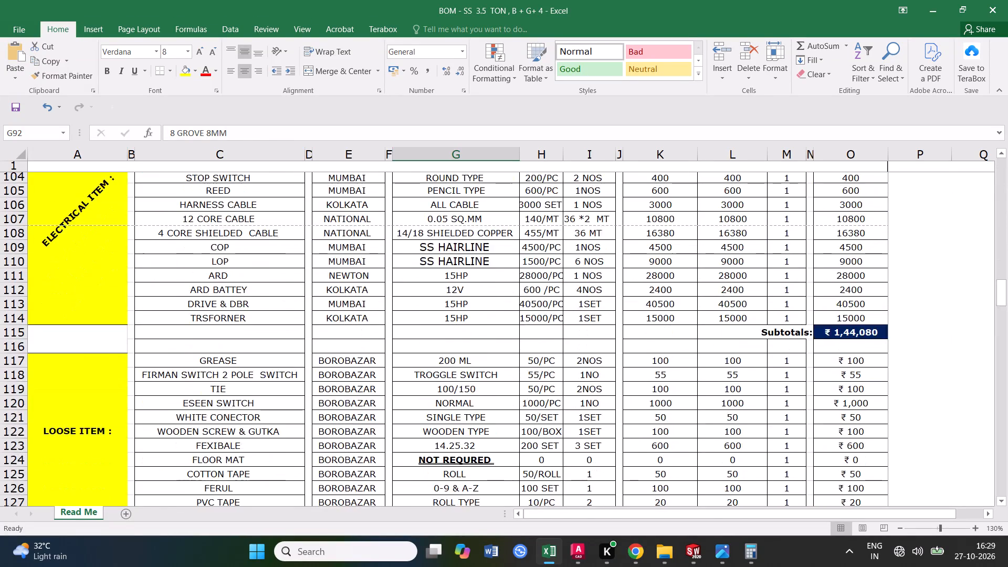
pyautogui.scroll(-6, 719, 373)
pyautogui.scroll(12, 734, 392)
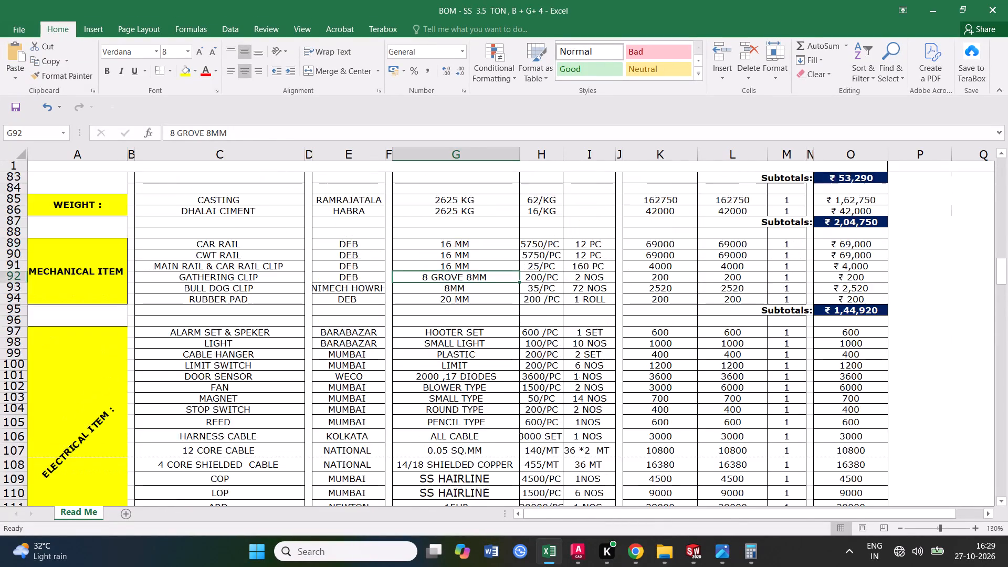
pyautogui.scroll(16, 738, 389)
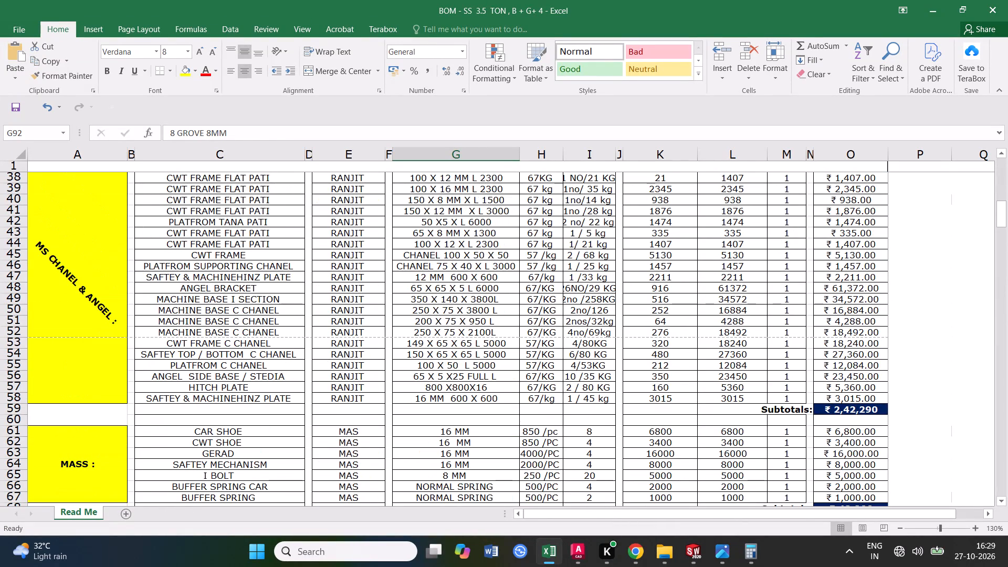
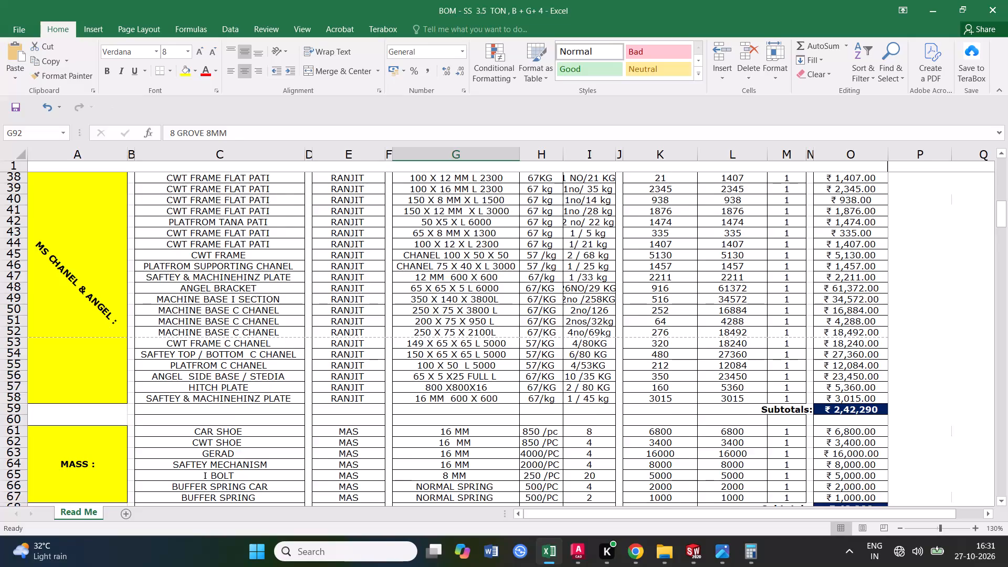
# Review the BOM from the MS CHANEL & ANGEL section down to ALL Totals and back up to the SS SHEET section.
pyautogui.scroll(-5, 475, 349)
pyautogui.scroll(-13, 528, 369)
pyautogui.scroll(-5, 650, 364)
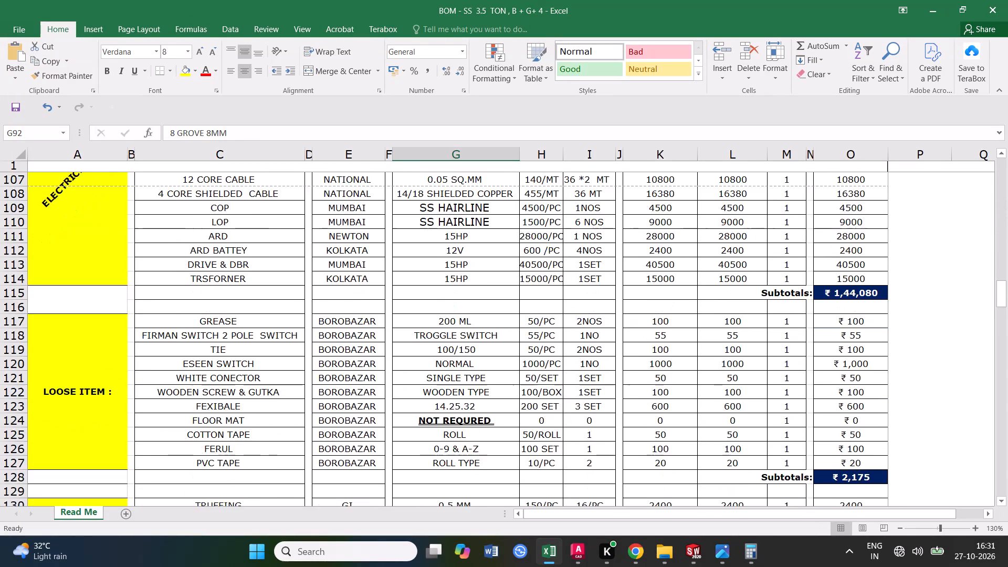
pyautogui.scroll(-5, 645, 360)
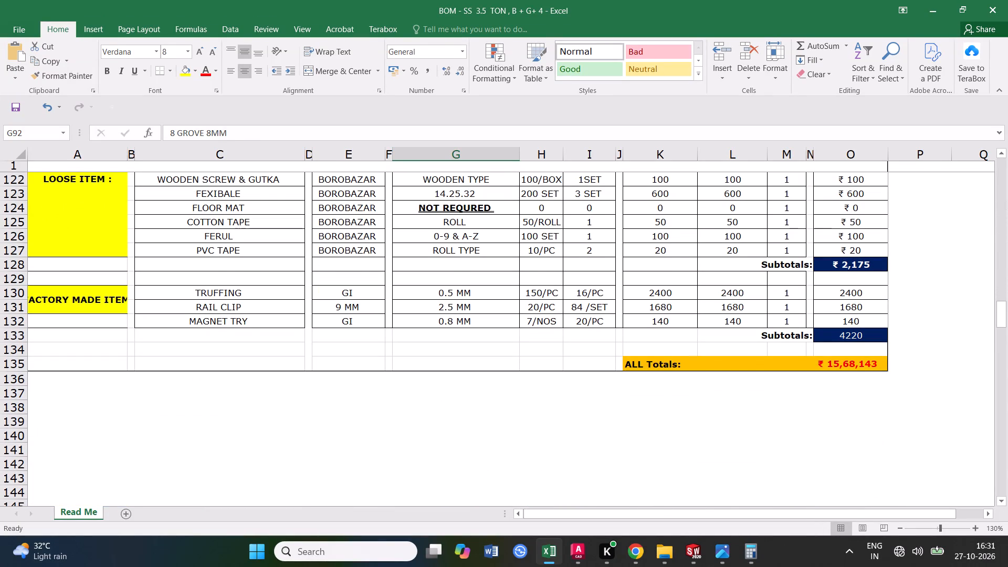
pyautogui.scroll(5, 632, 344)
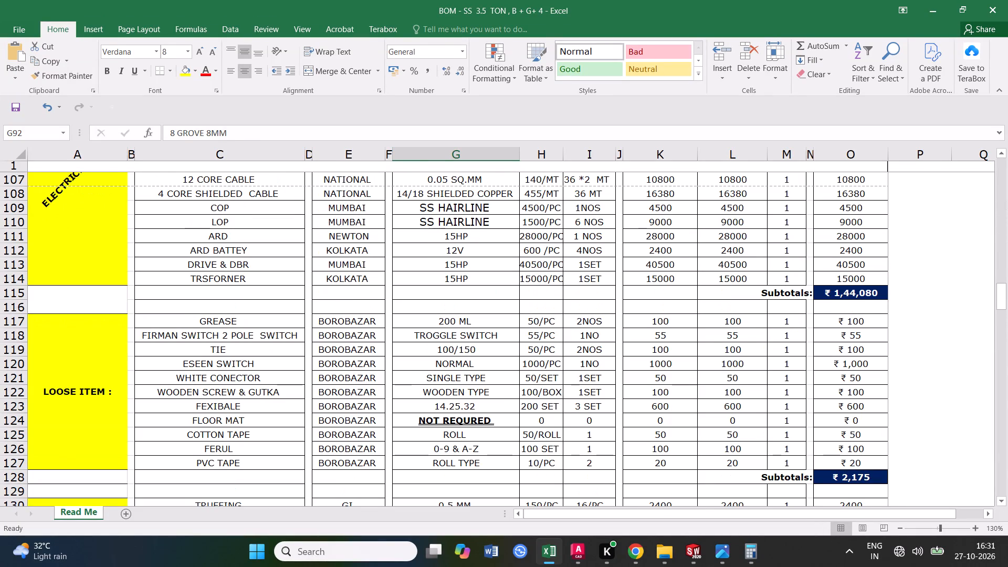
pyautogui.scroll(5, 626, 342)
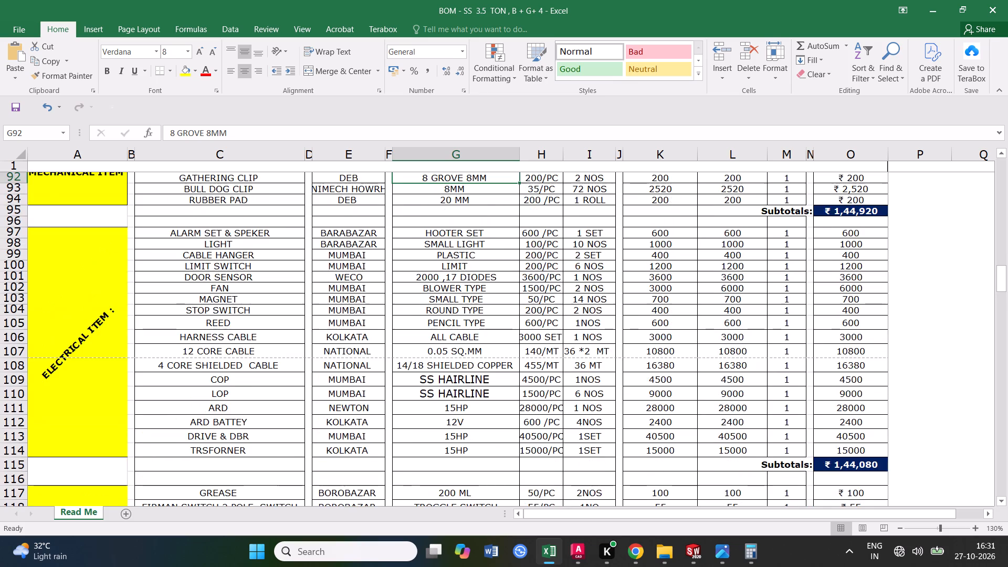
pyautogui.scroll(3, 622, 329)
pyautogui.scroll(3, 467, 334)
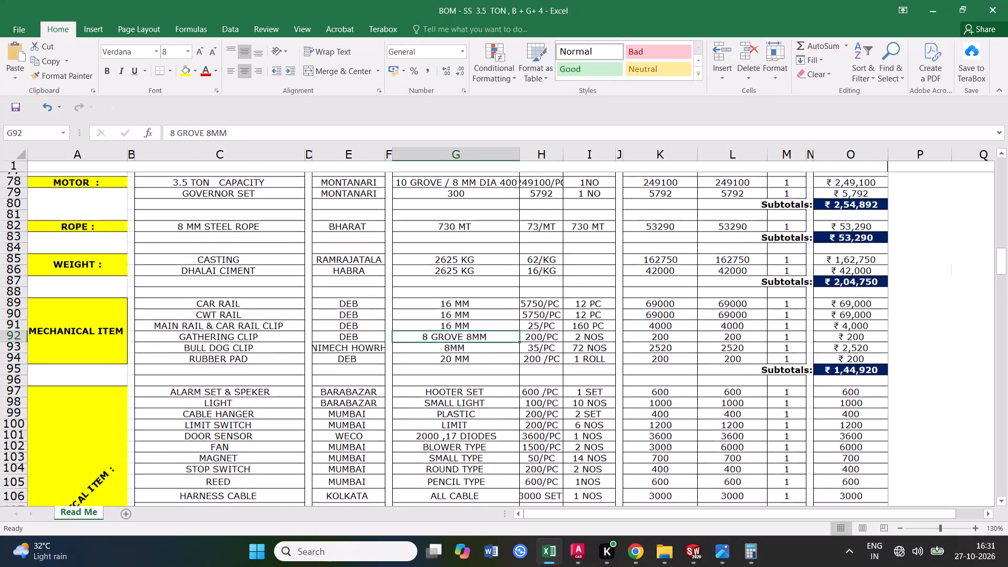
pyautogui.scroll(3, 467, 334)
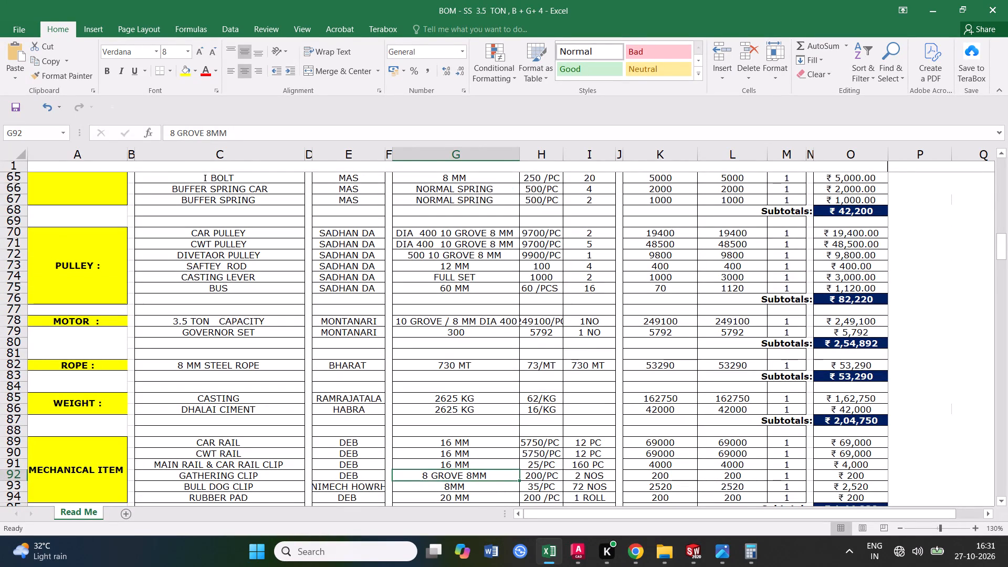
pyautogui.click(318, 292)
pyautogui.scroll(-1, 391, 303)
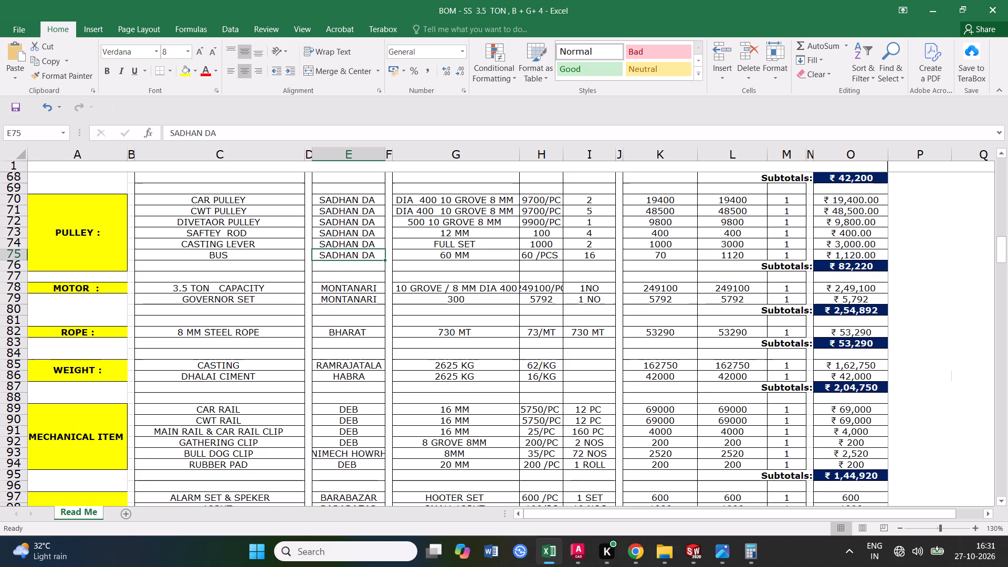
pyautogui.scroll(4, 182, 330)
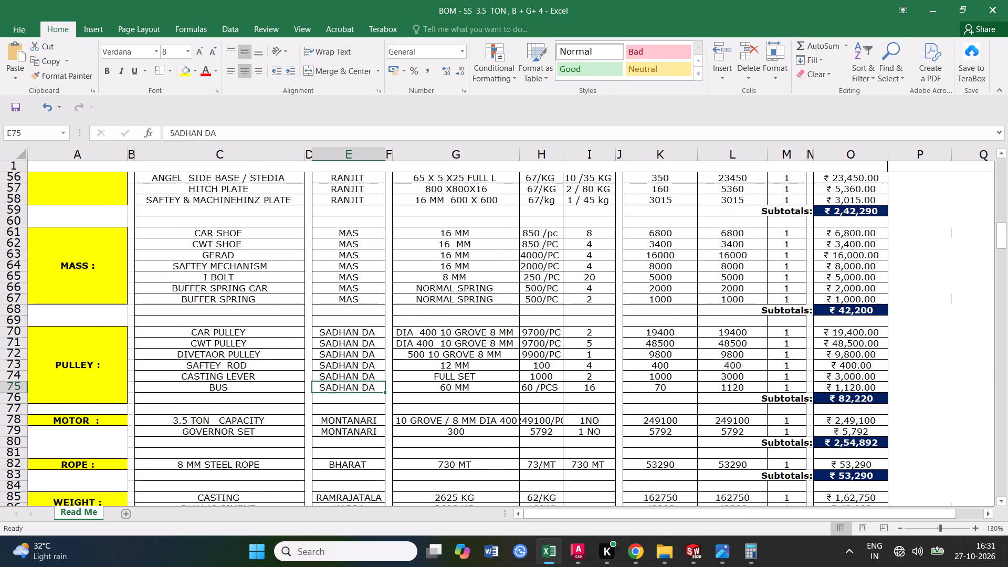
pyautogui.scroll(7, 185, 321)
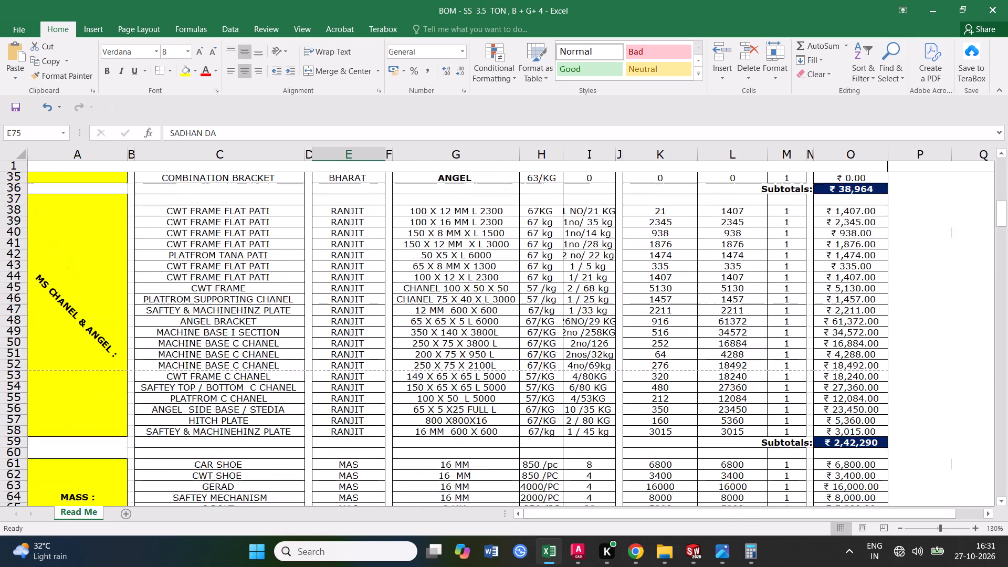
pyautogui.scroll(1, 225, 321)
pyautogui.scroll(7, 270, 302)
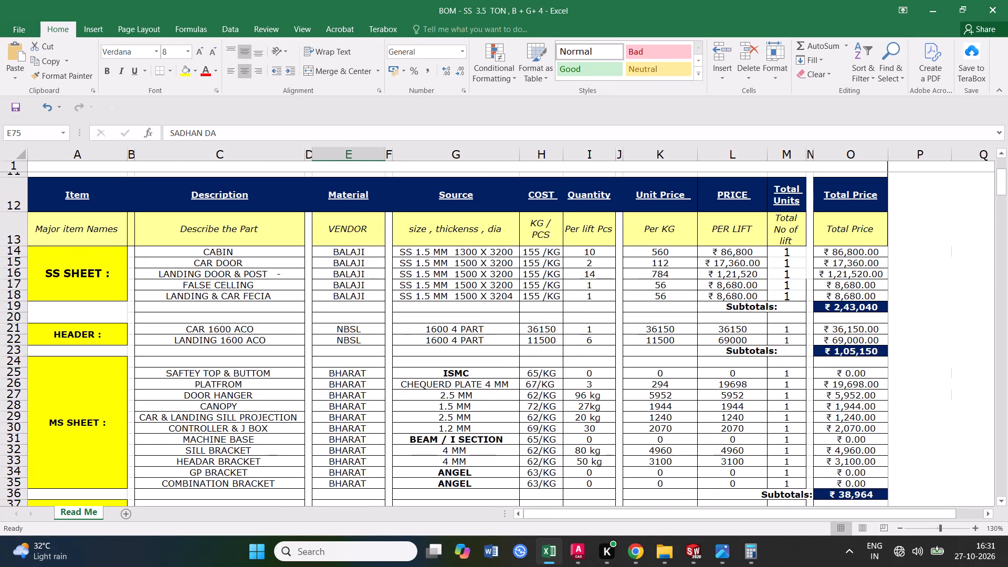
pyautogui.scroll(-1, 481, 310)
pyautogui.scroll(2, 489, 310)
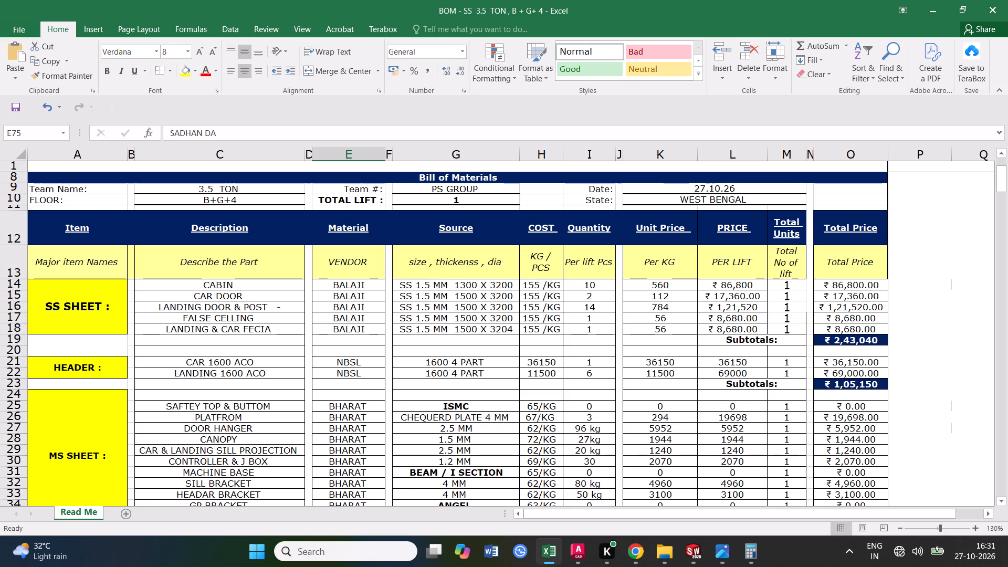
# Examine the LANDING DOOR & POST row in SS SHEET and the MACHINE BASE I SECTION row in MS CHANEL & ANGEL.
pyautogui.click(537, 309)
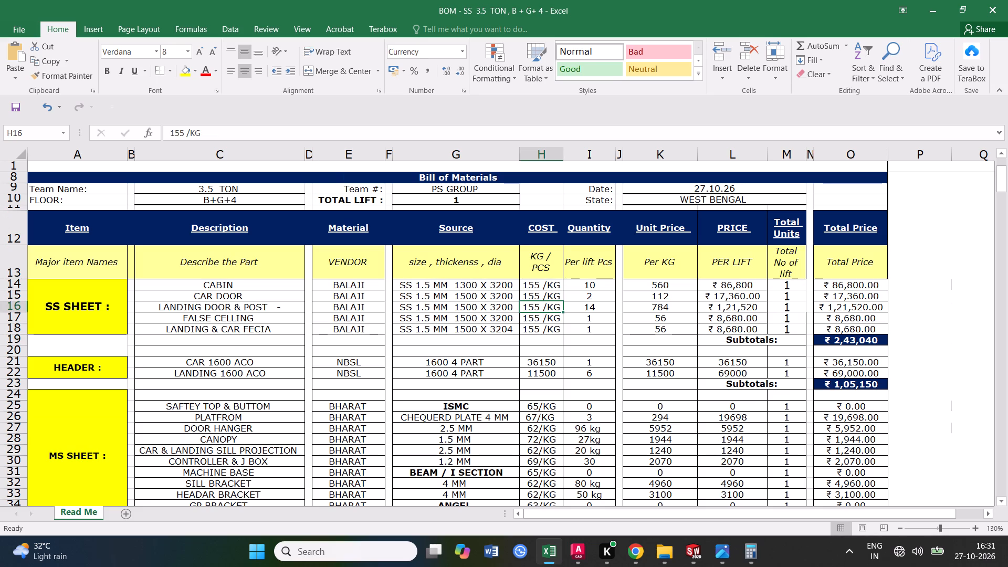
pyautogui.click(16, 306)
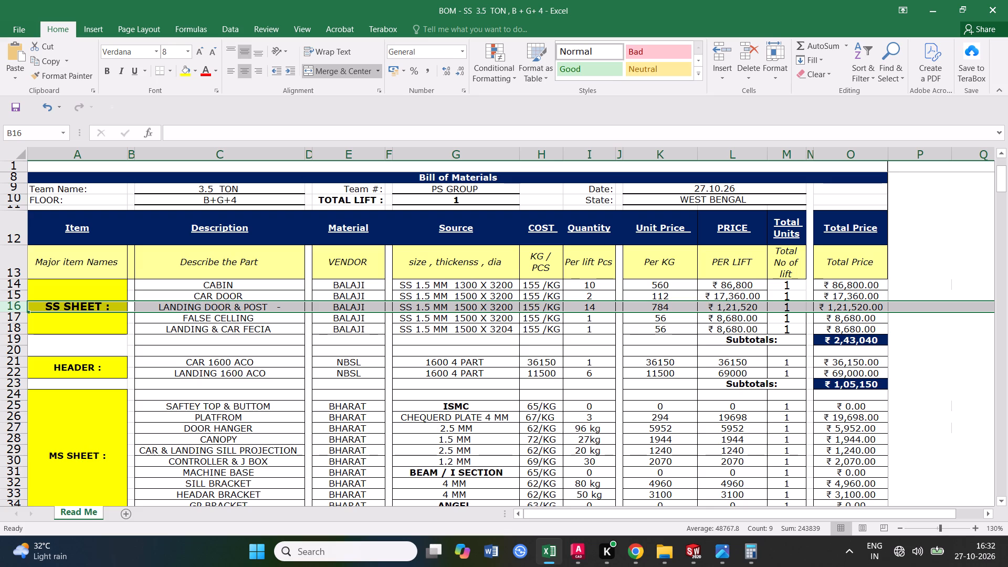
pyautogui.scroll(-8, 439, 364)
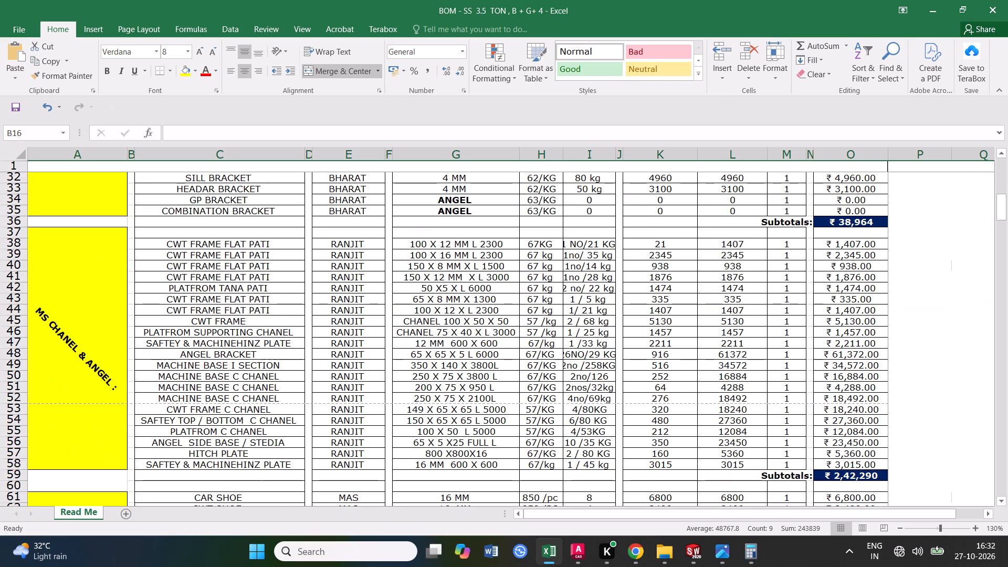
pyautogui.click(266, 366)
pyautogui.click(8, 366)
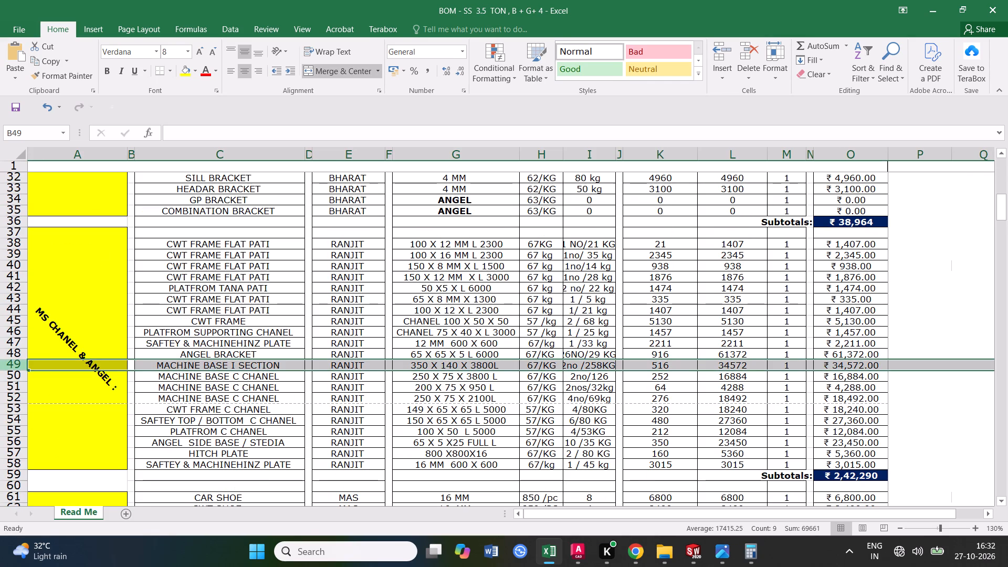
# Set the LANDING DOOR & POST quantity in the SS SHEET section to 12.
pyautogui.scroll(4, 800, 393)
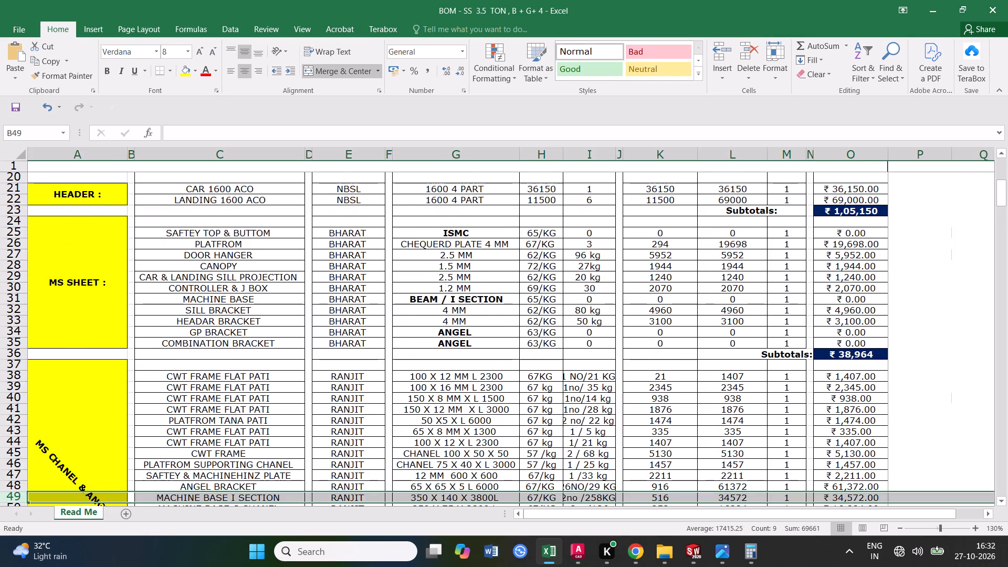
pyautogui.scroll(2, 775, 380)
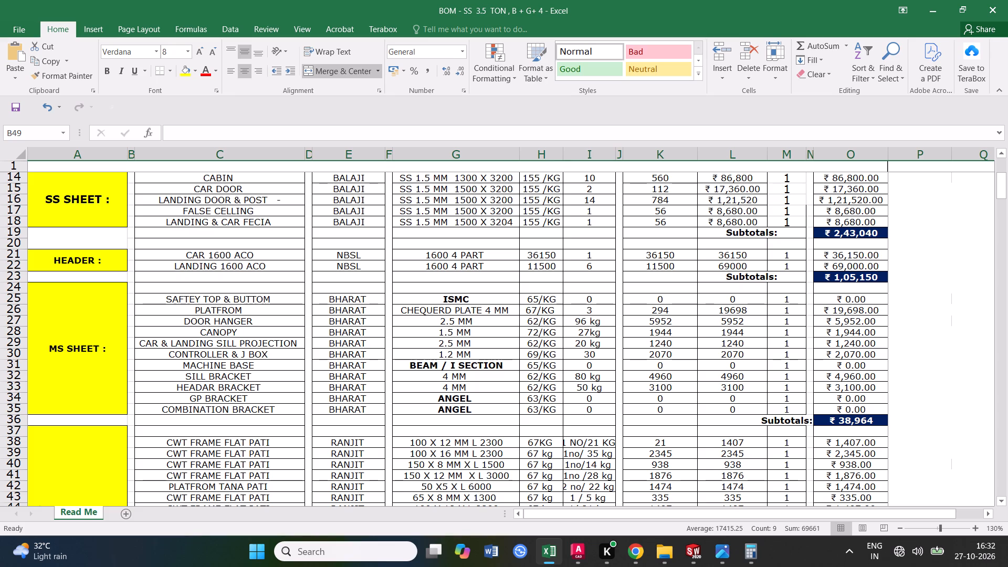
pyautogui.scroll(3, 536, 362)
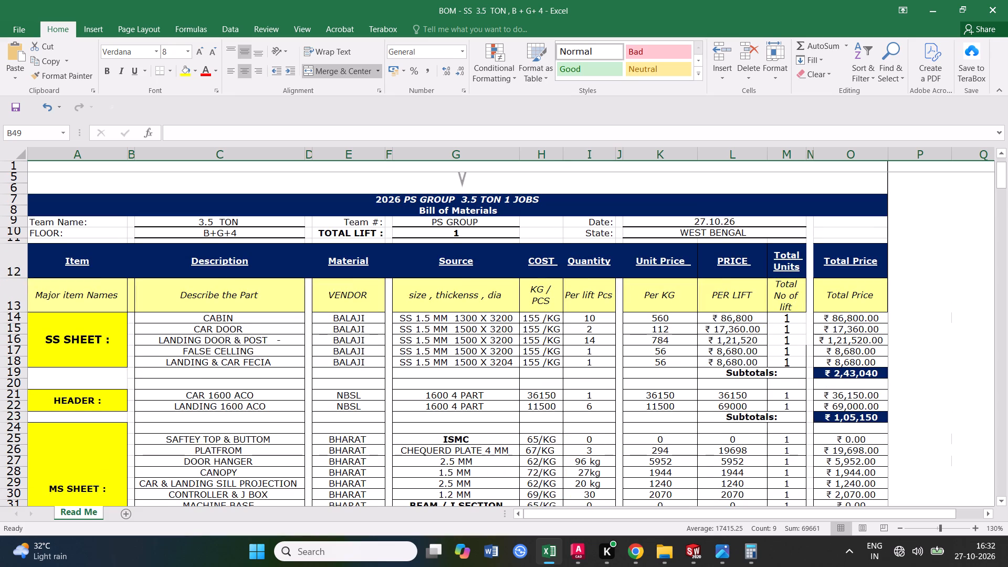
pyautogui.doubleClick(600, 339)
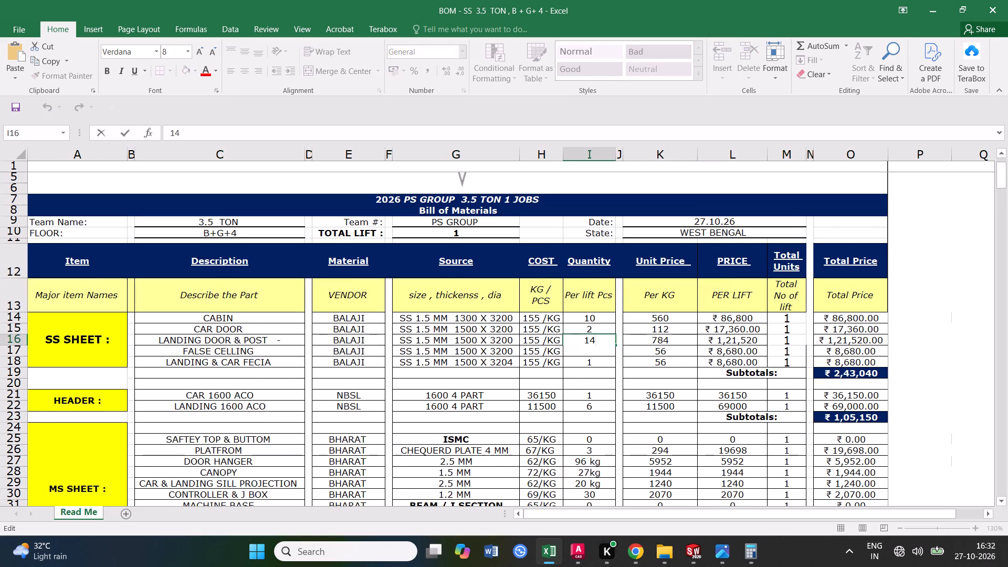
pyautogui.press('BackSpace')
pyautogui.press('2')
pyautogui.click(616, 397)
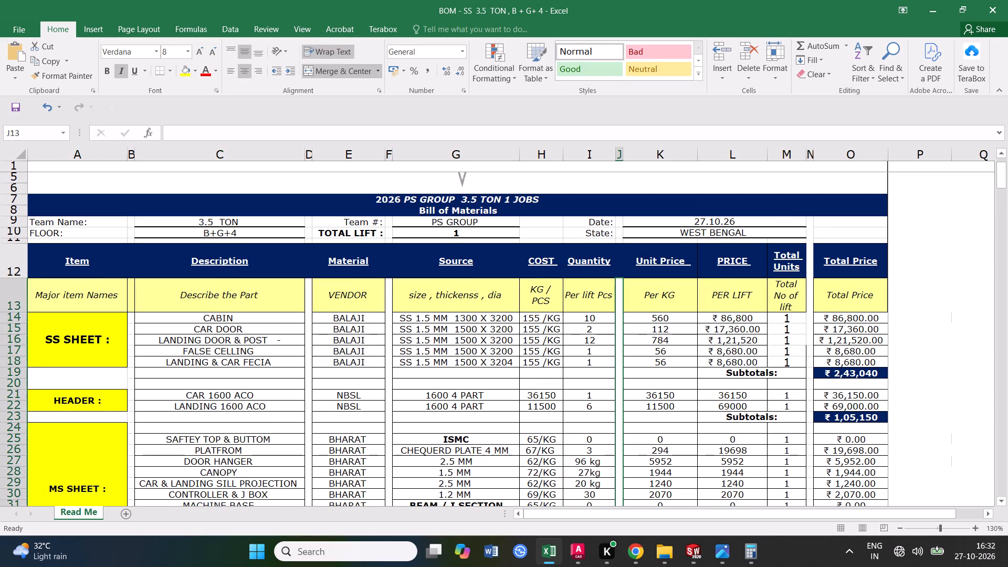
# Switch to Chrome, turn on the Wi-Fi connection and reload the MAIAK-M calculator page.
pyautogui.click(631, 555)
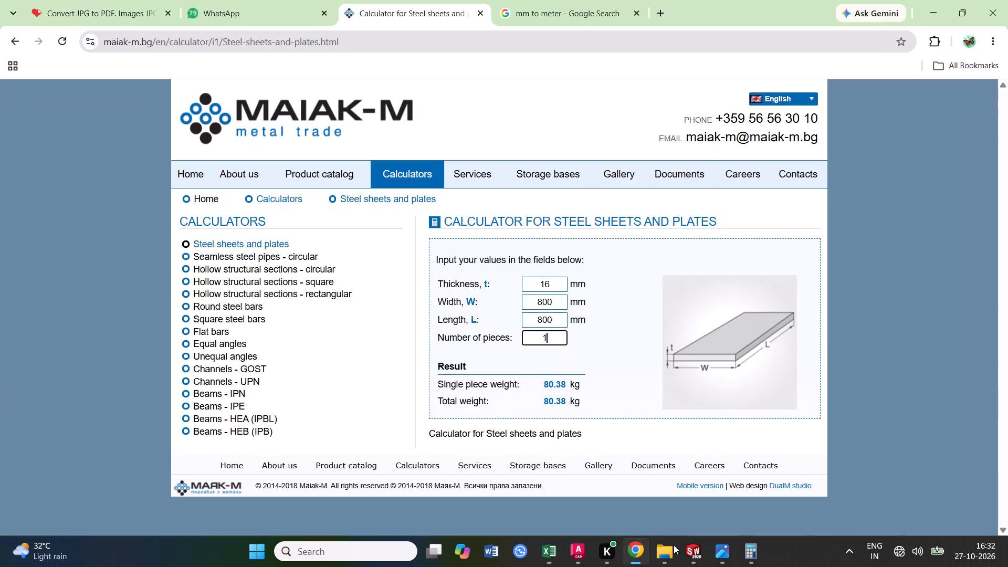
pyautogui.click(303, 255)
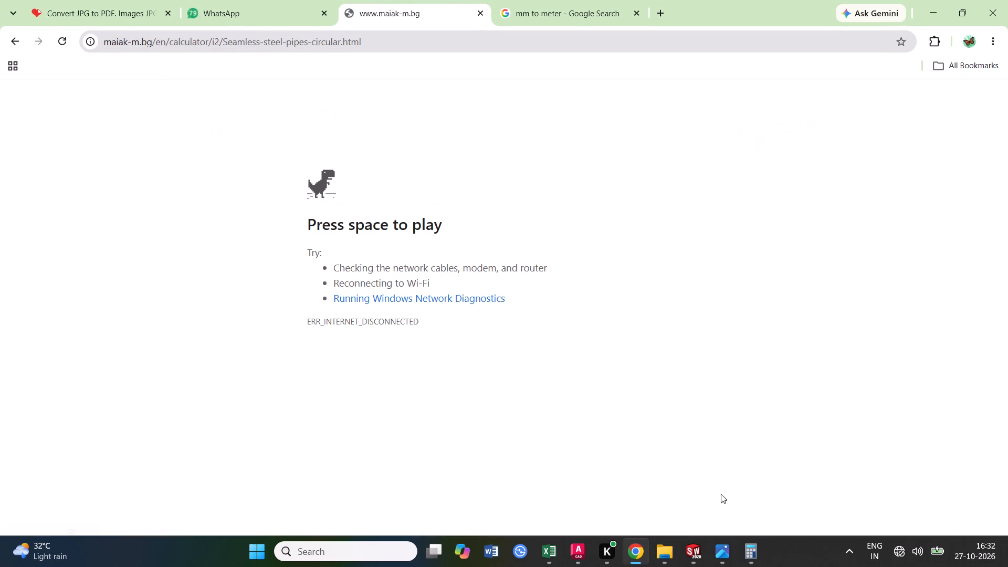
pyautogui.click(898, 548)
pyautogui.click(792, 304)
pyautogui.click(520, 369)
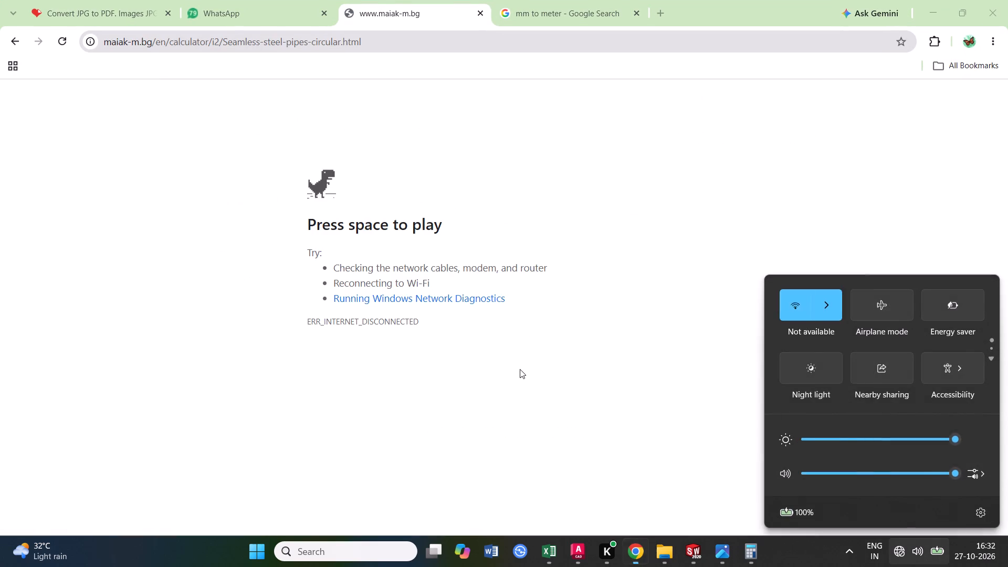
pyautogui.click(62, 44)
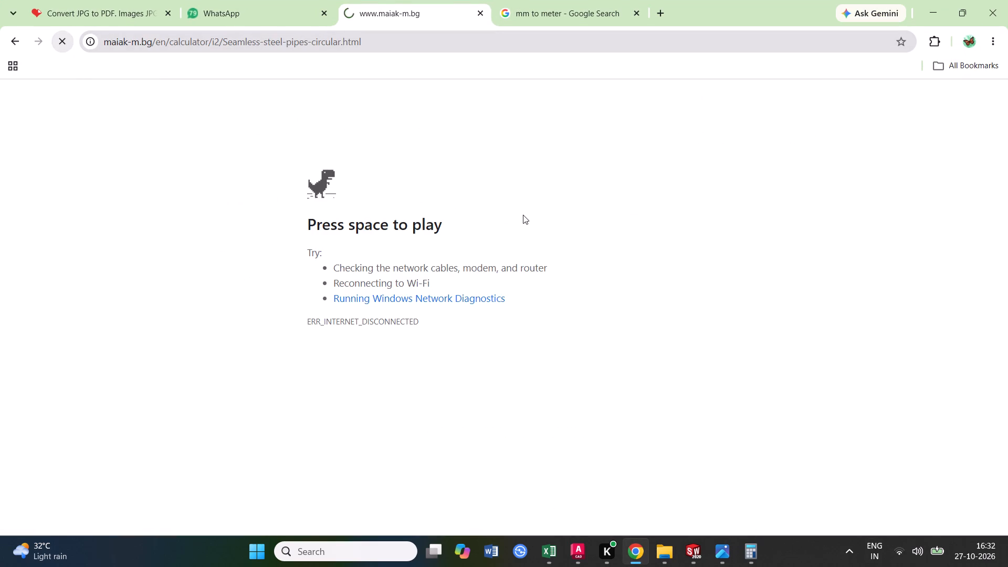
pyautogui.press('space')
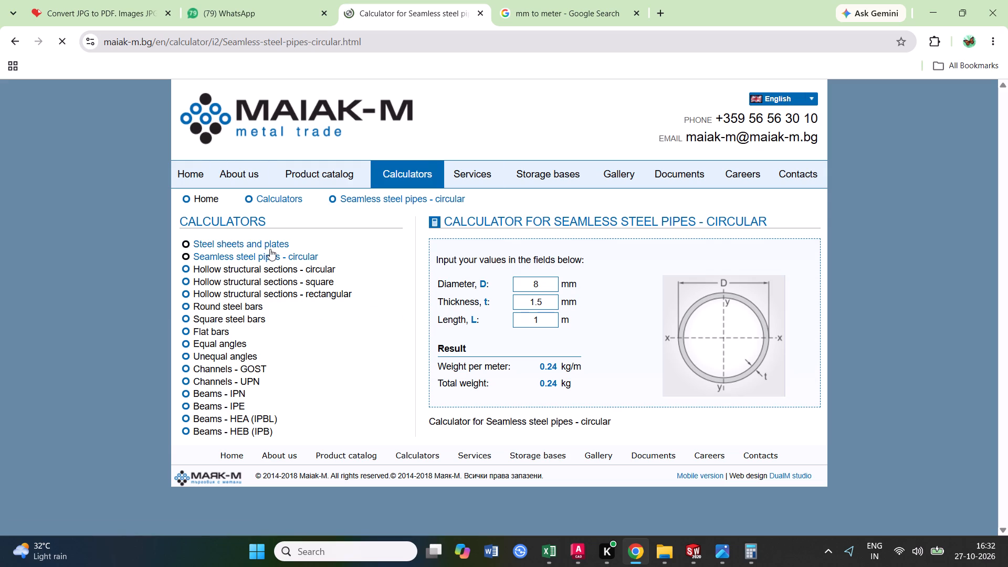
# Calculate the weight of 12 pieces of 1.5 mm sheet, 1500 mm wide and 3200 mm long, in the Steel sheets and plates calculator.
pyautogui.click(270, 249)
pyautogui.click(553, 287)
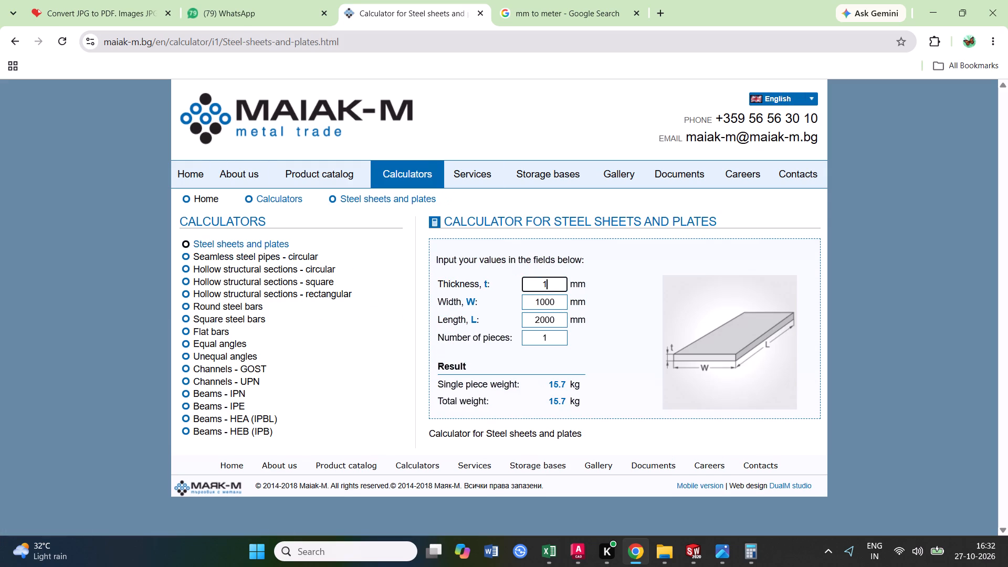
pyautogui.write('.5')
pyautogui.moveTo(555, 298); pyautogui.dragTo(519, 306)
pyautogui.write('1500')
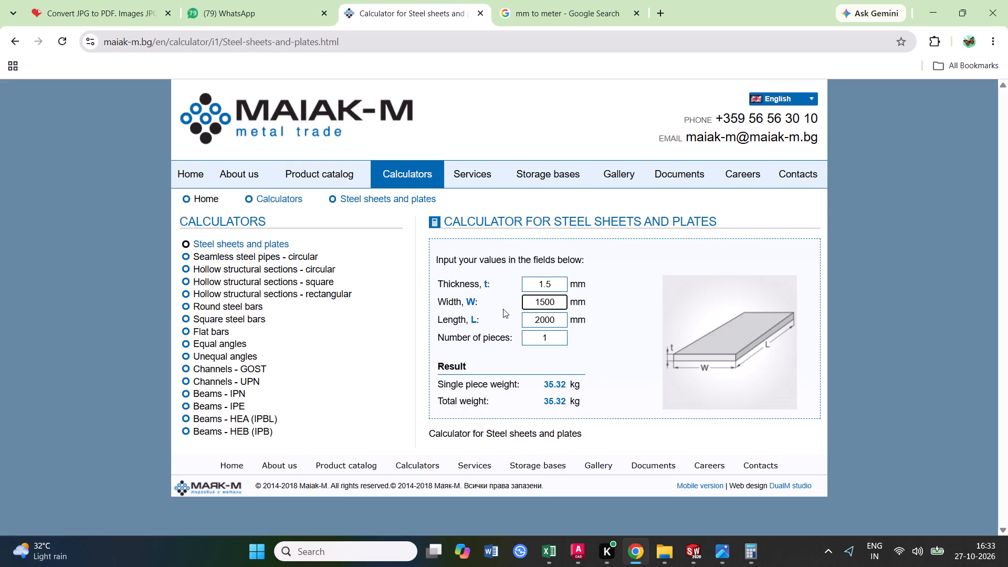
pyautogui.click(555, 323)
pyautogui.moveTo(555, 323); pyautogui.dragTo(520, 326)
pyautogui.write('3200')
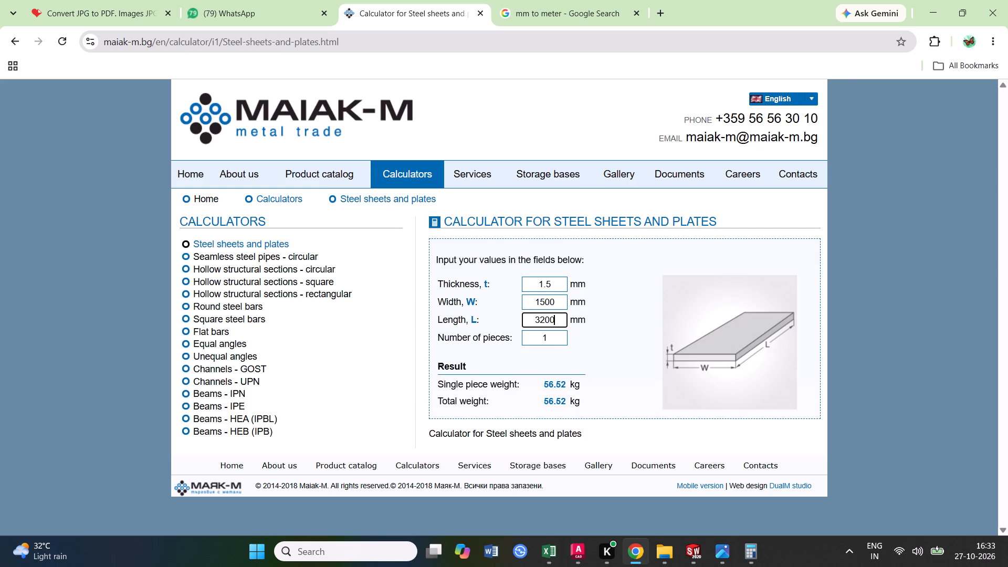
pyautogui.click(552, 340)
pyautogui.moveTo(555, 340); pyautogui.dragTo(533, 341)
pyautogui.write('12')
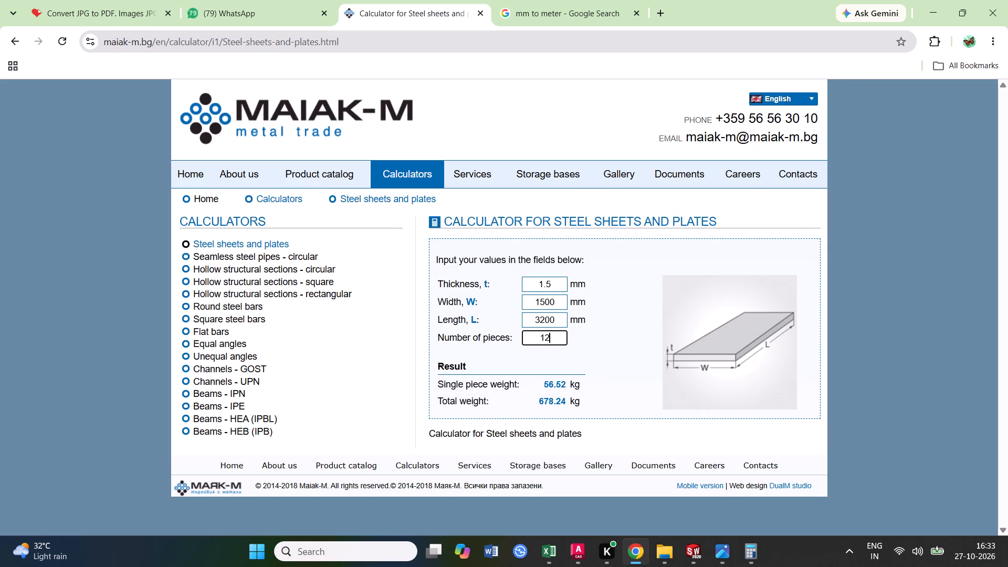
# Return to the Excel BOM and set the LANDING DOOR & POST Per KG value to 678.
pyautogui.click(929, 11)
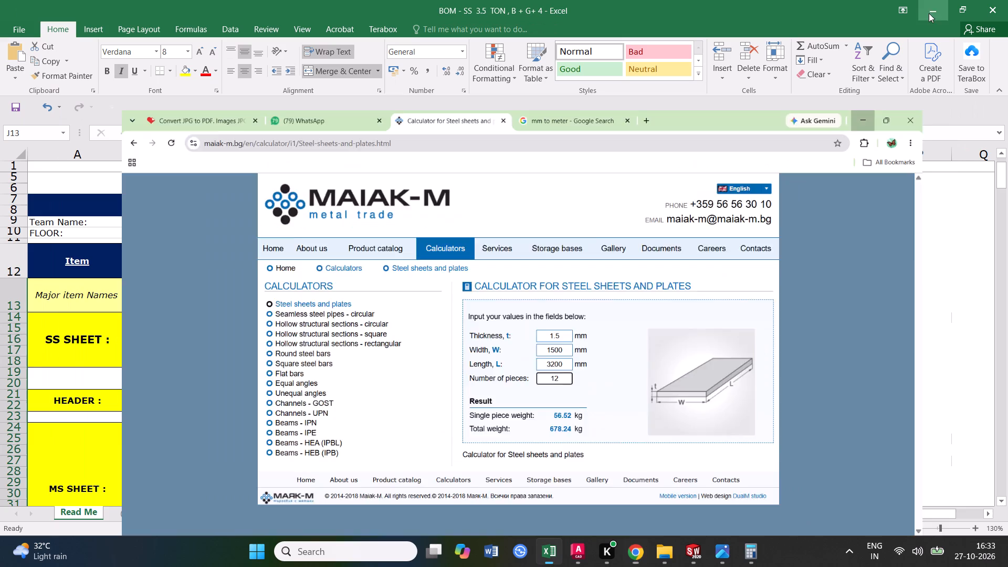
pyautogui.click(665, 343)
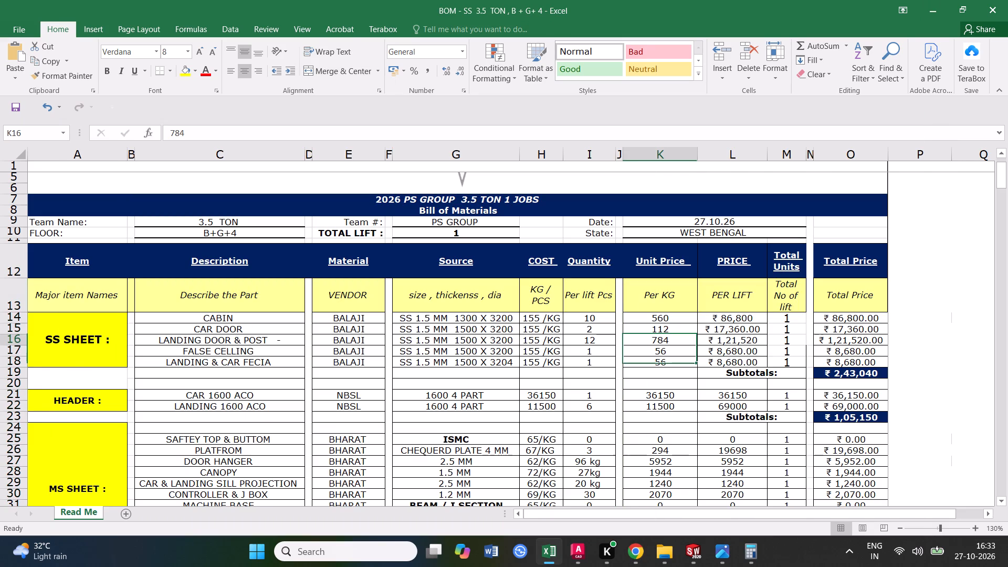
pyautogui.click(666, 342)
pyautogui.write('678')
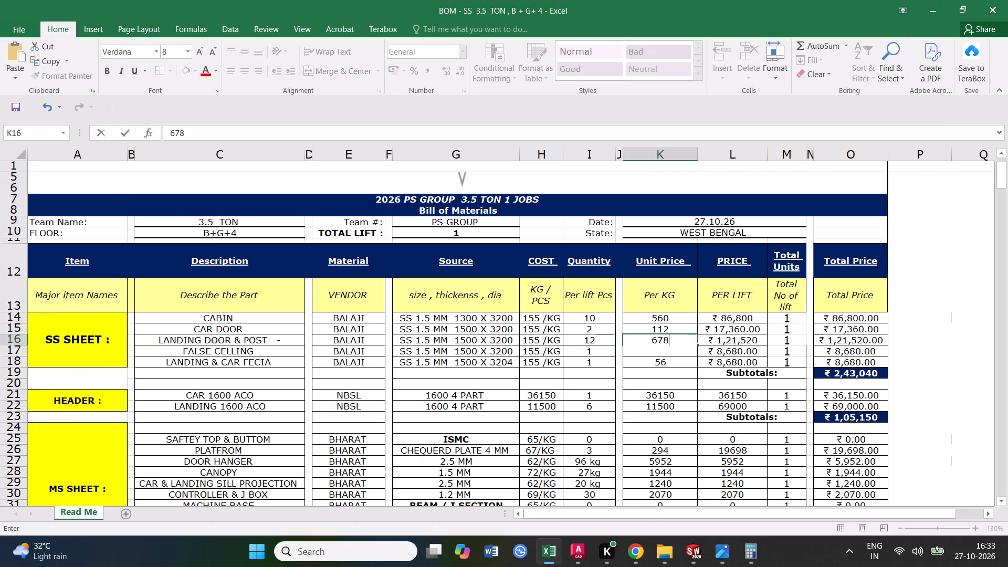
pyautogui.click(671, 392)
# Multiply 678 by 155 in Calculator for the LANDING DOOR & POST price and keep the price column uncovered.
pyautogui.click(728, 340)
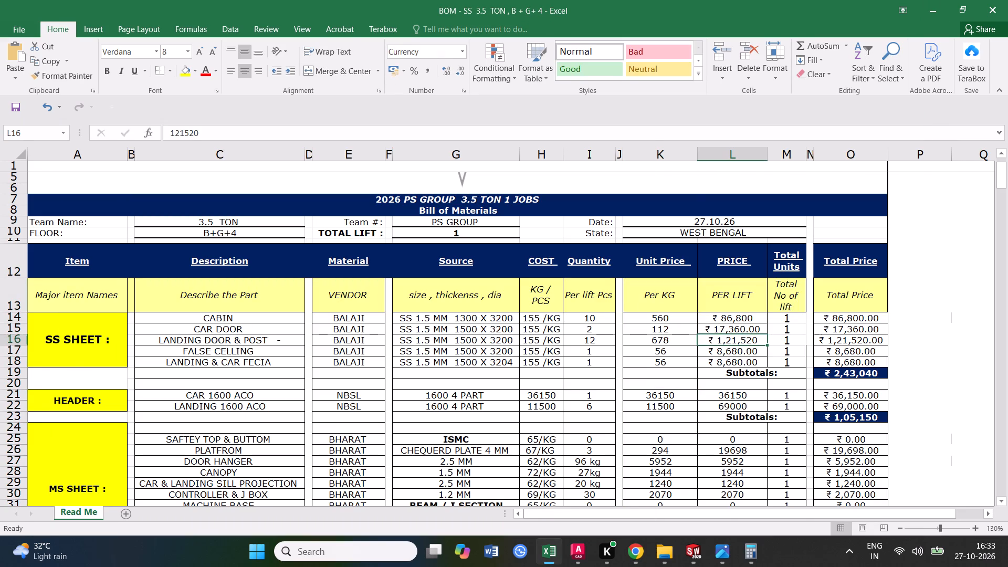
pyautogui.write('678*155')
pyautogui.press('Return')
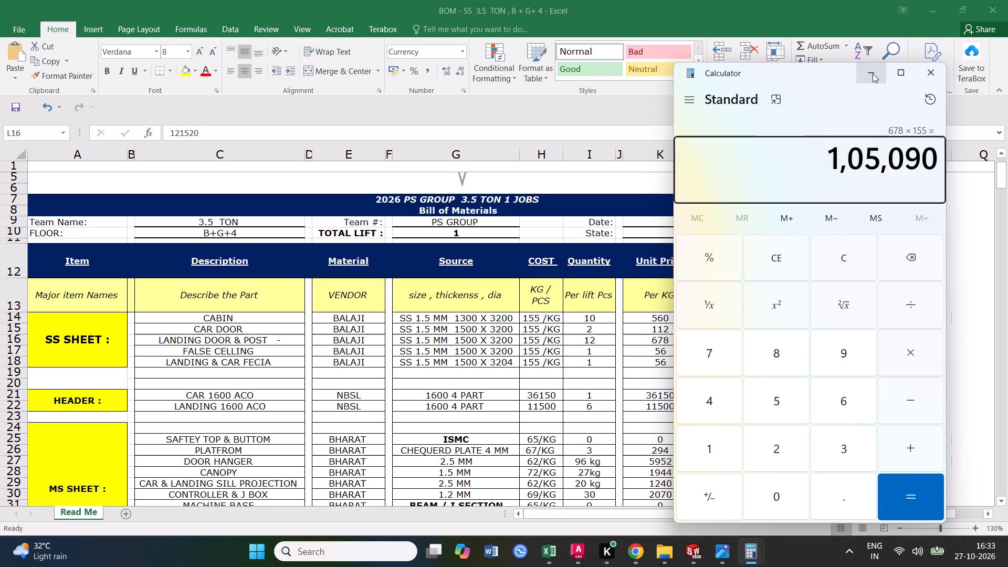
pyautogui.moveTo(837, 71); pyautogui.dragTo(359, 114)
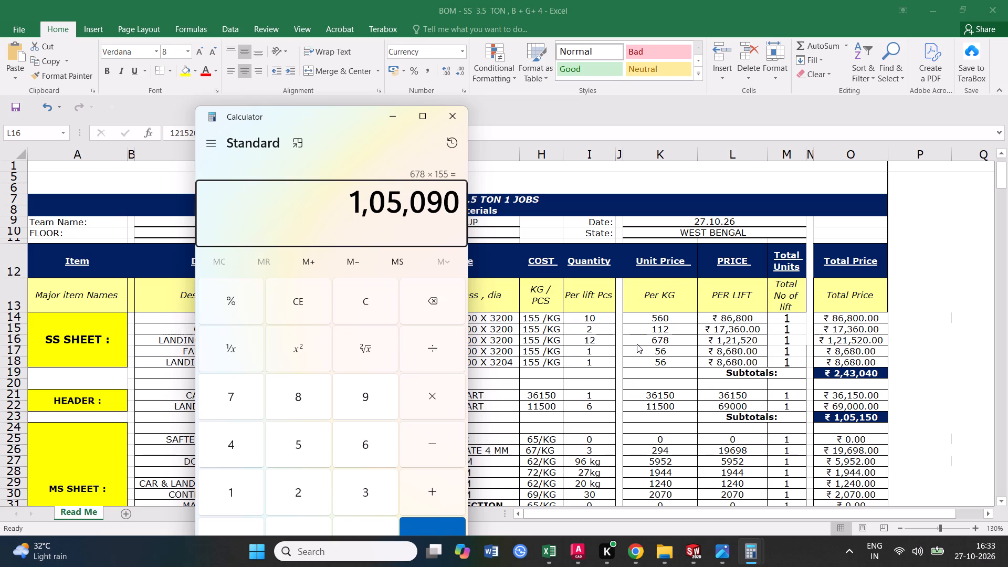
# Set the LANDING DOOR & POST PER LIFT price to 105090 in the Excel BOM.
pyautogui.doubleClick(733, 339)
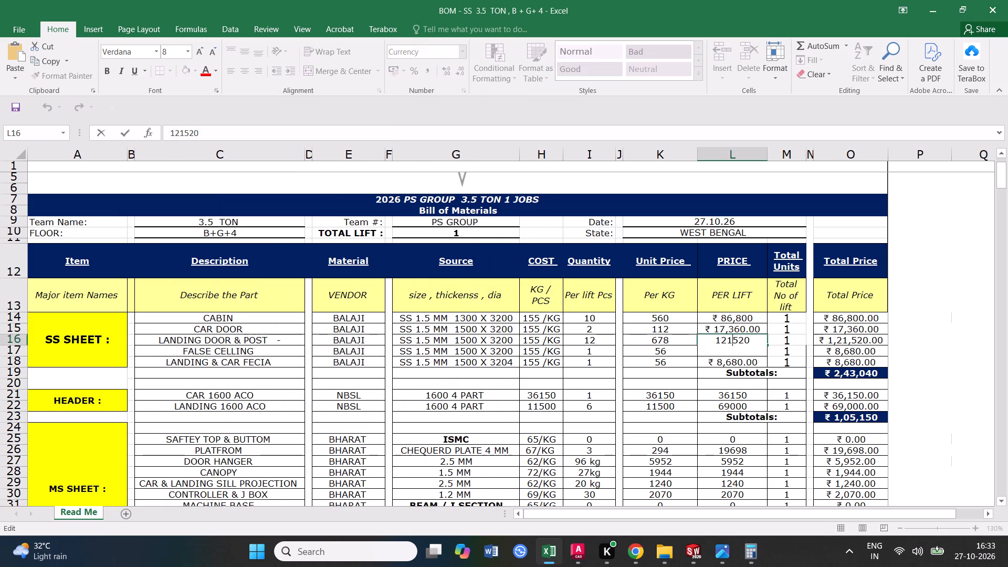
pyautogui.moveTo(752, 340); pyautogui.dragTo(709, 344)
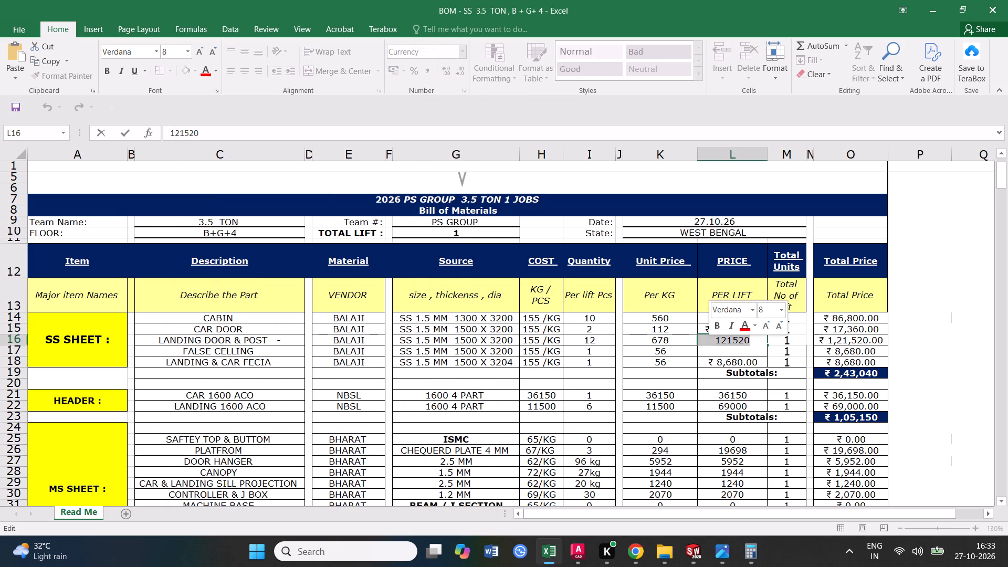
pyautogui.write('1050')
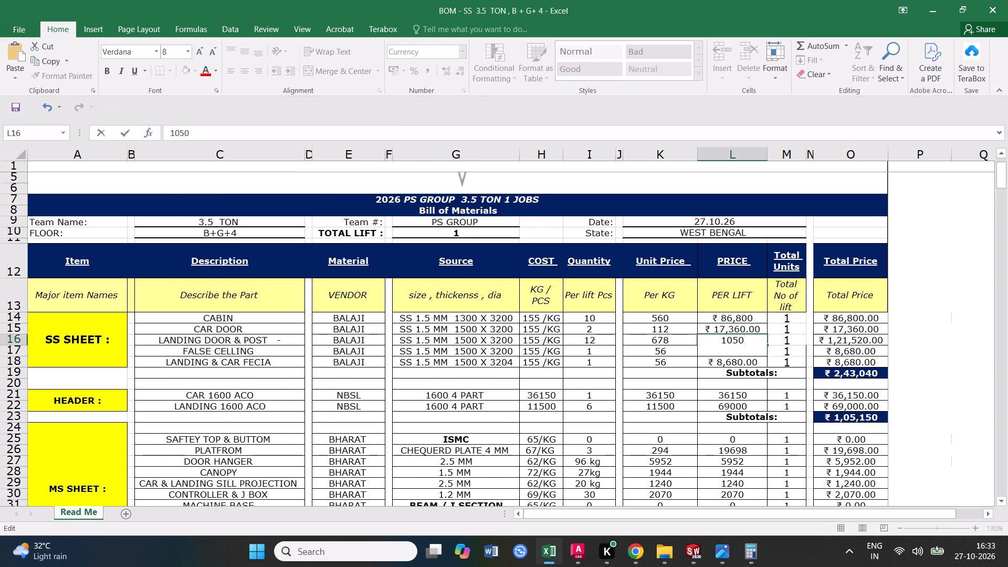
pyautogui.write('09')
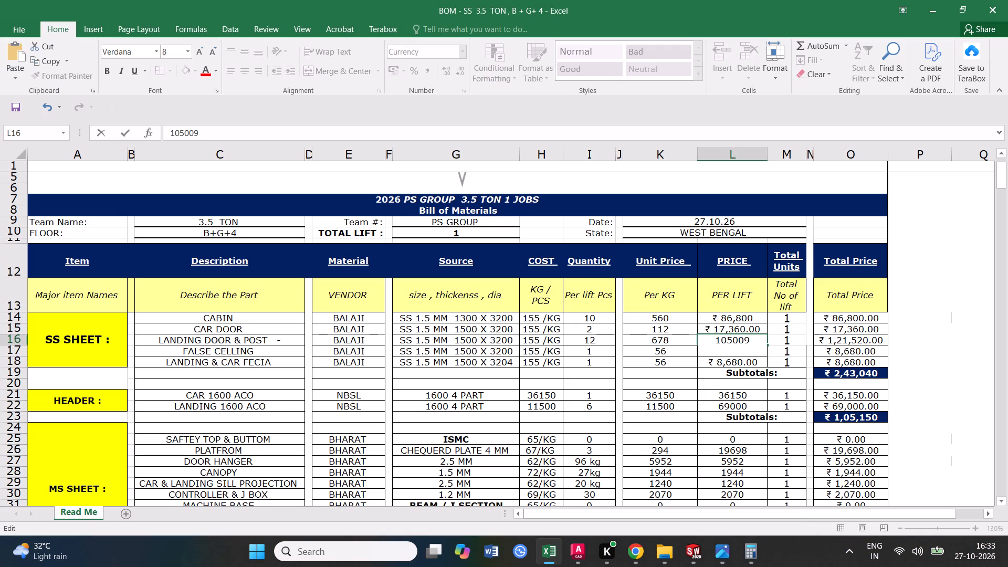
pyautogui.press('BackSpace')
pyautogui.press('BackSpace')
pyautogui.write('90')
pyautogui.click(614, 361)
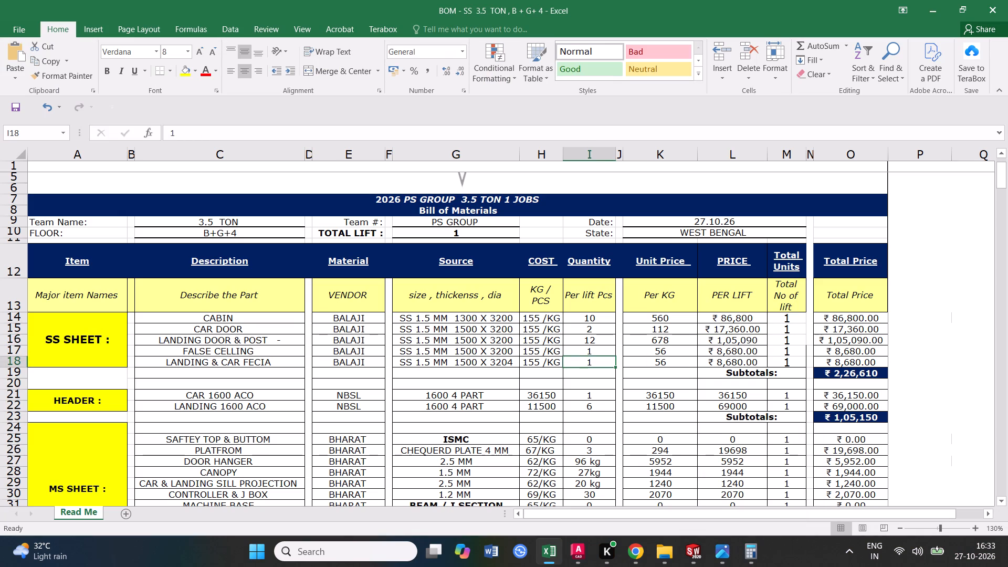
pyautogui.click(732, 340)
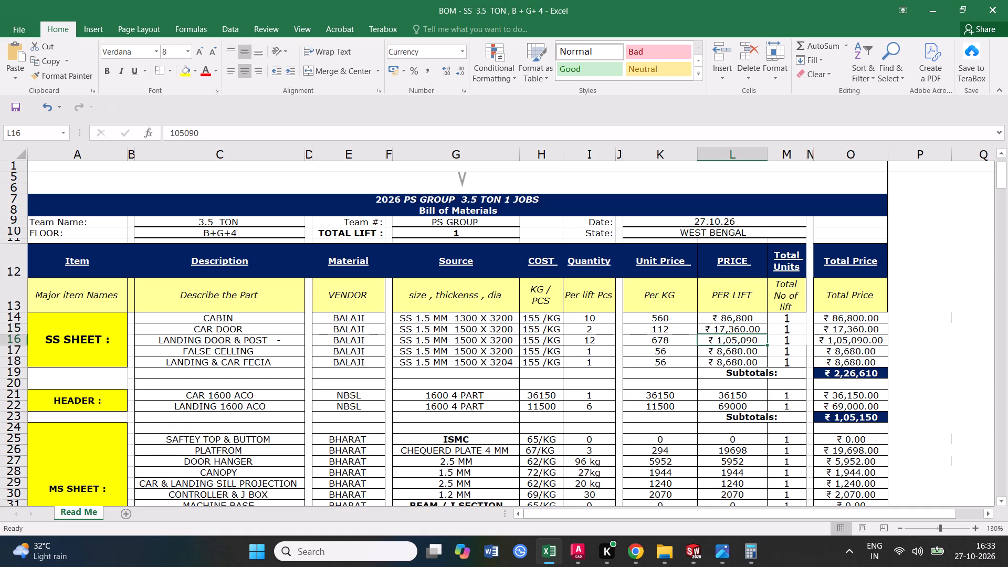
# Save the BOM workbook while checking the LANDING DOOR & POST, FALSE CELLING and LANDING & CAR FECIA rows.
pyautogui.click(17, 339)
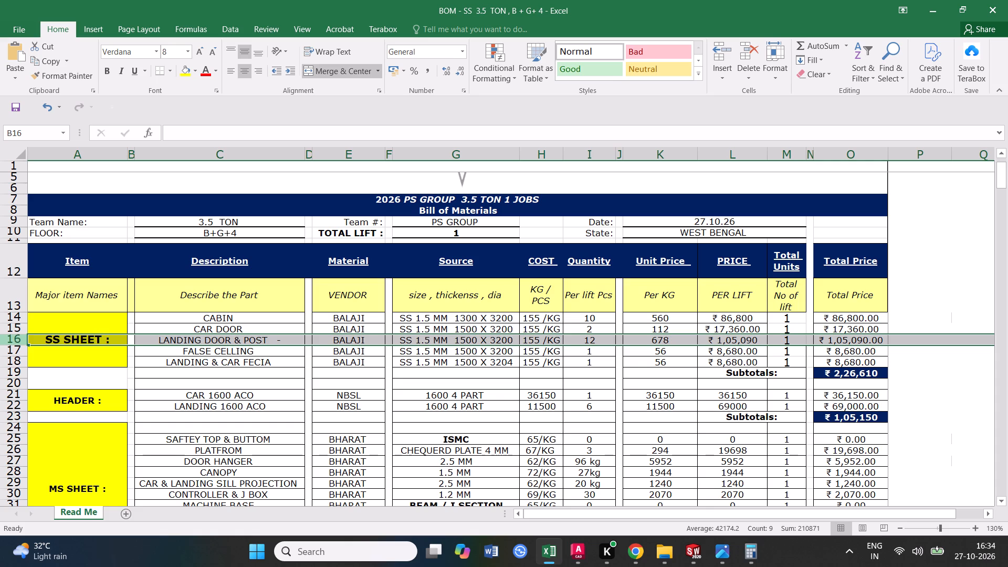
pyautogui.click(17, 109)
pyautogui.click(13, 338)
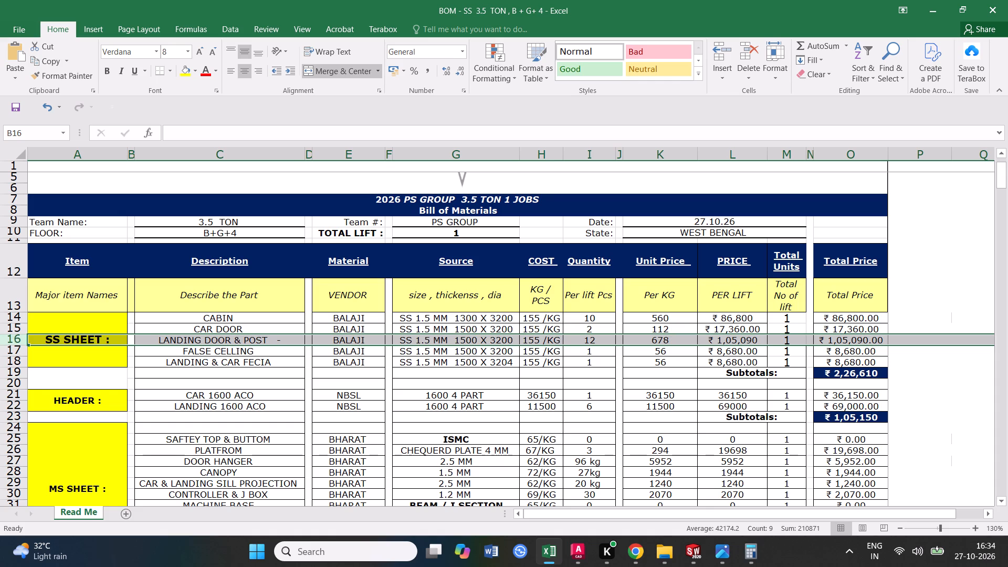
pyautogui.click(15, 349)
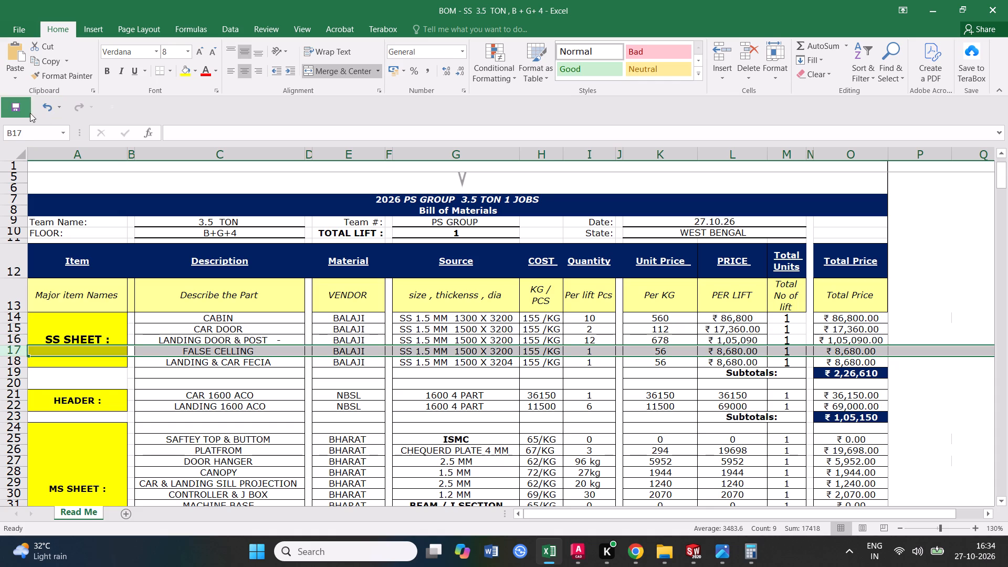
pyautogui.click(9, 113)
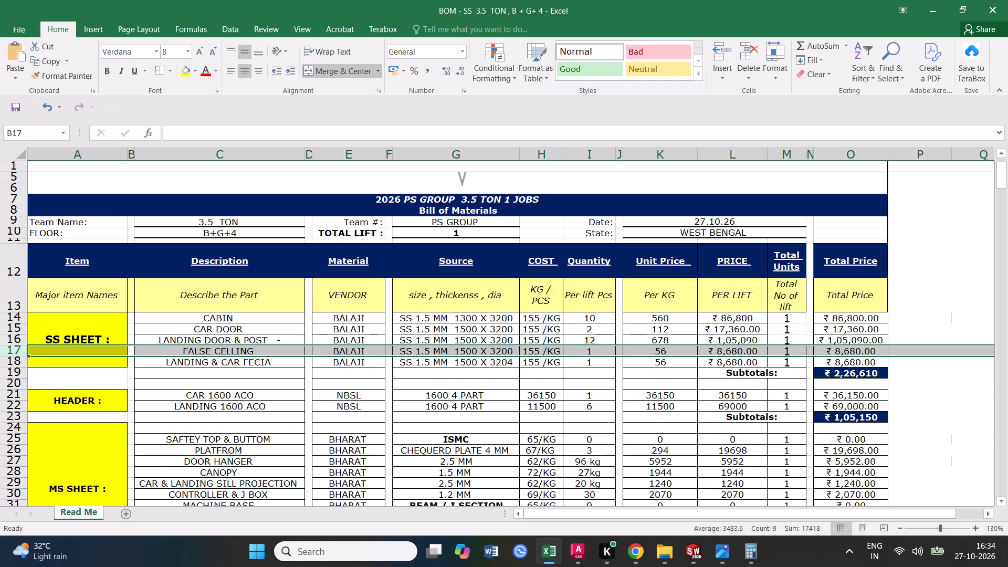
pyautogui.click(15, 364)
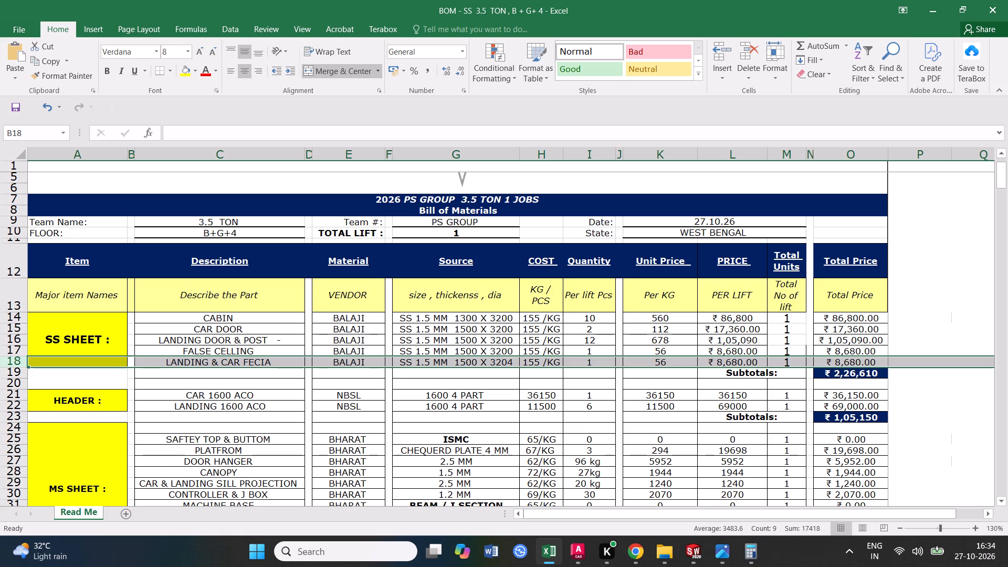
pyautogui.click(22, 109)
# Review the BOM sections from HEADER to MECHANICAL ITEM, checking the MOTOR, ROPE, WEIGHT and CAR RAIL entries.
pyautogui.click(669, 403)
pyautogui.scroll(-5, 762, 409)
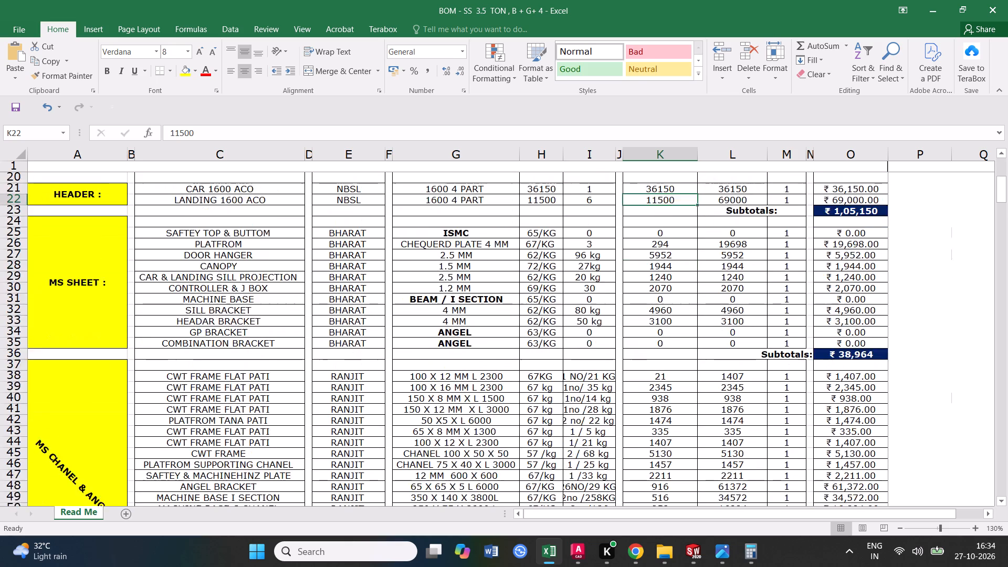
pyautogui.scroll(-1, 762, 405)
pyautogui.scroll(-5, 689, 402)
pyautogui.scroll(7, 682, 393)
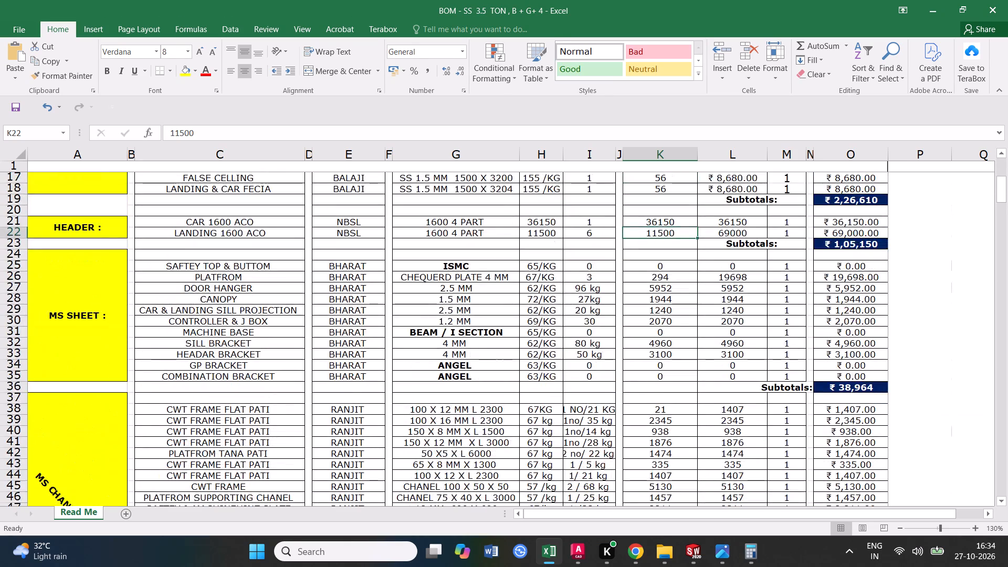
pyautogui.scroll(5, 682, 382)
pyautogui.scroll(-17, 682, 376)
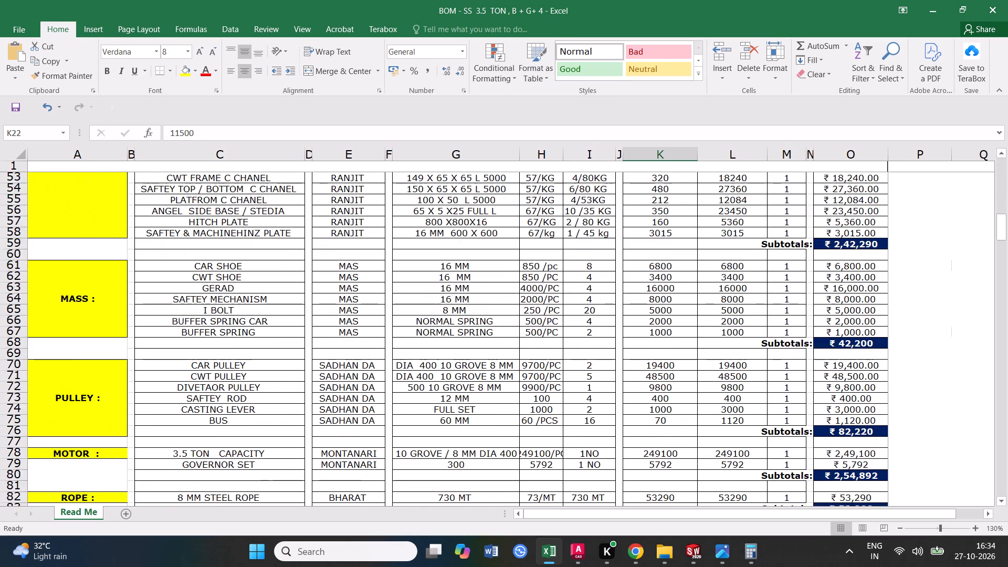
pyautogui.scroll(-2, 684, 371)
pyautogui.scroll(-1, 574, 364)
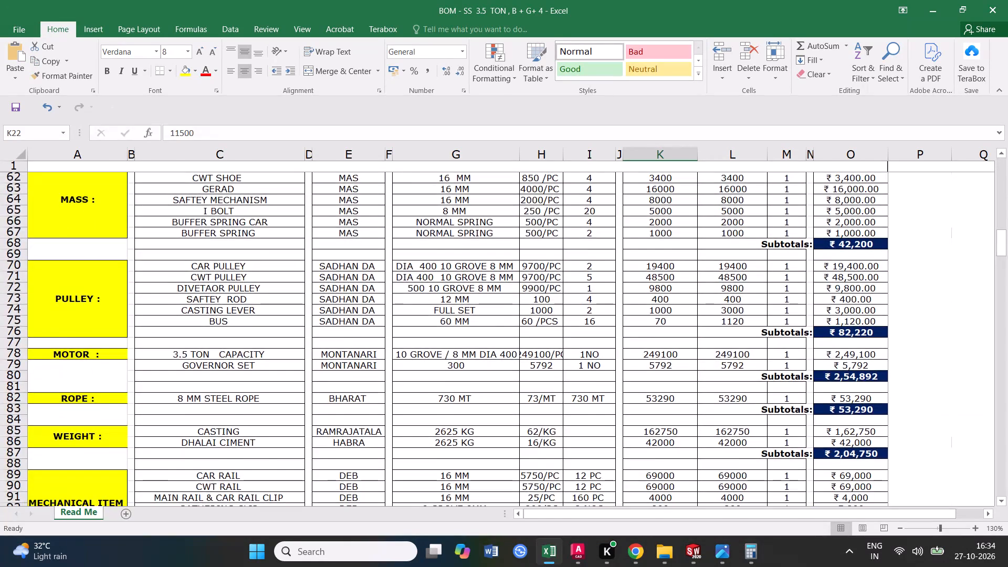
pyautogui.scroll(-3, 586, 353)
pyautogui.click(677, 256)
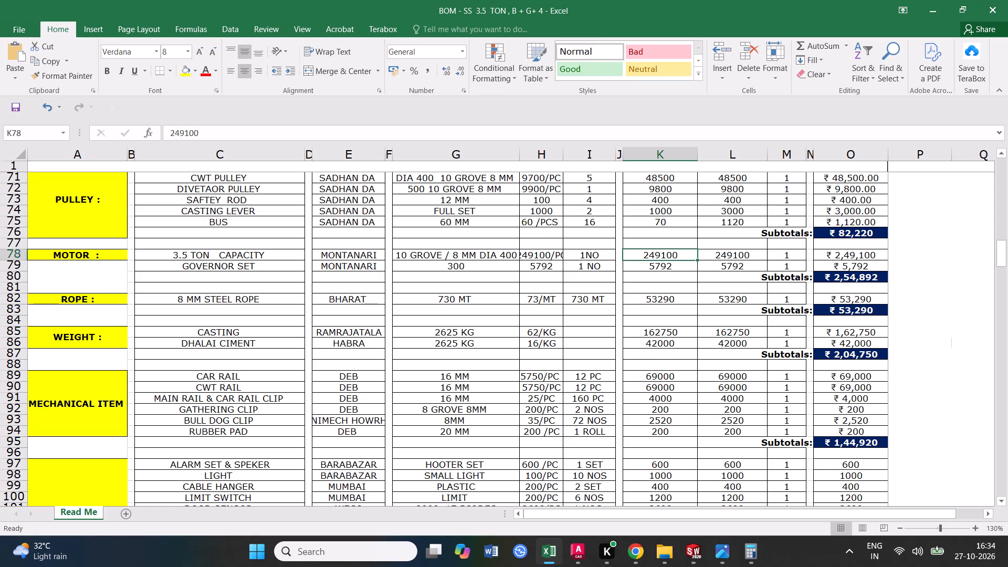
pyautogui.click(98, 298)
pyautogui.click(722, 301)
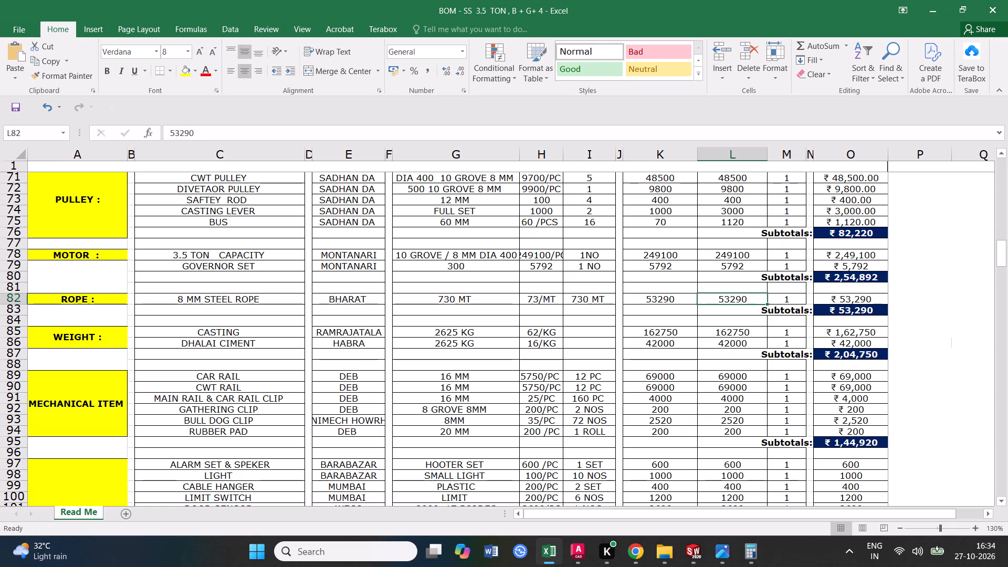
pyautogui.click(86, 342)
pyautogui.click(77, 391)
pyautogui.scroll(-2, 91, 387)
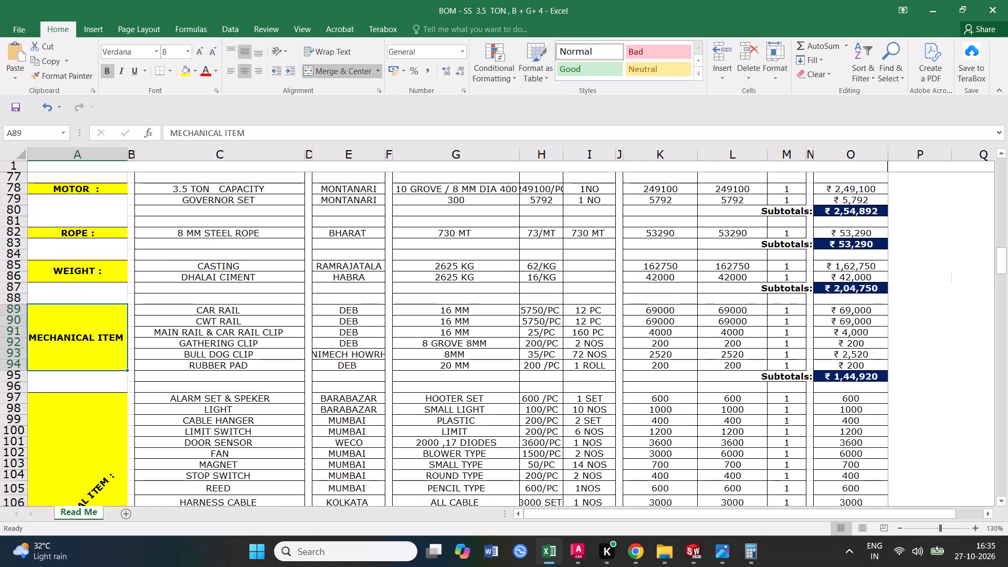
pyautogui.click(266, 310)
pyautogui.click(488, 308)
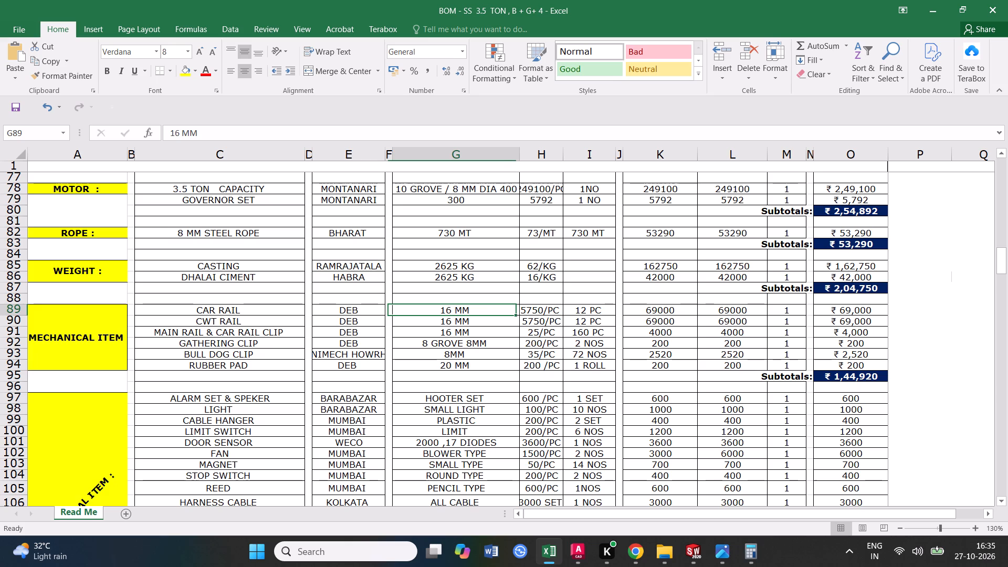
# Set the CAR RAIL quantity in the MECHANICAL ITEM section to 24 PC.
pyautogui.click(15, 309)
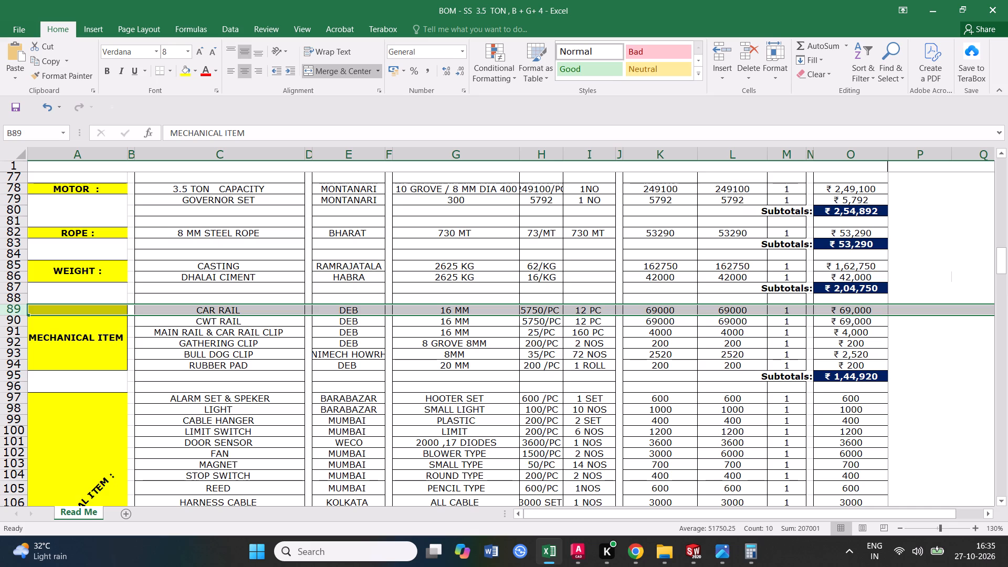
pyautogui.doubleClick(586, 309)
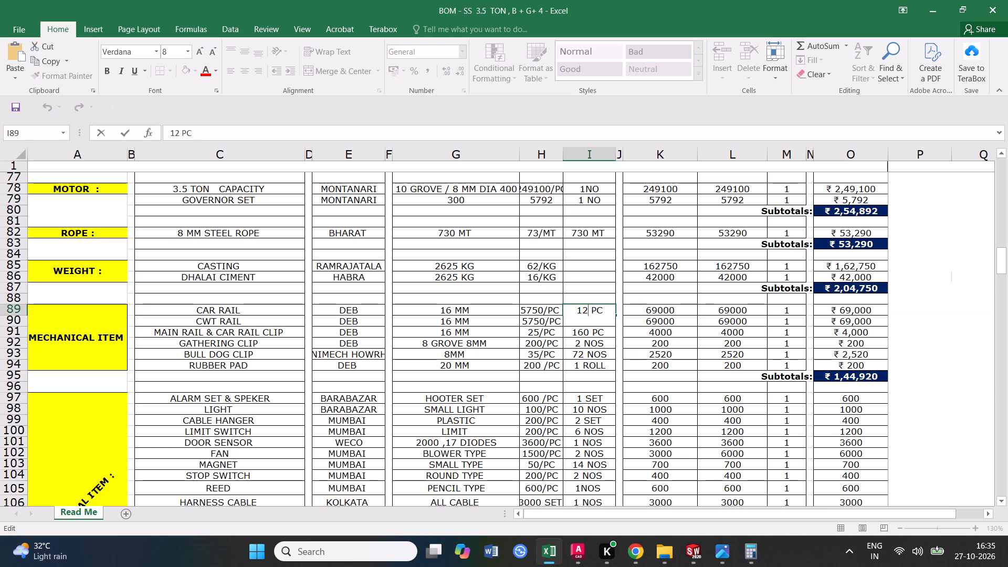
pyautogui.click(592, 340)
pyautogui.doubleClick(585, 311)
pyautogui.click(588, 324)
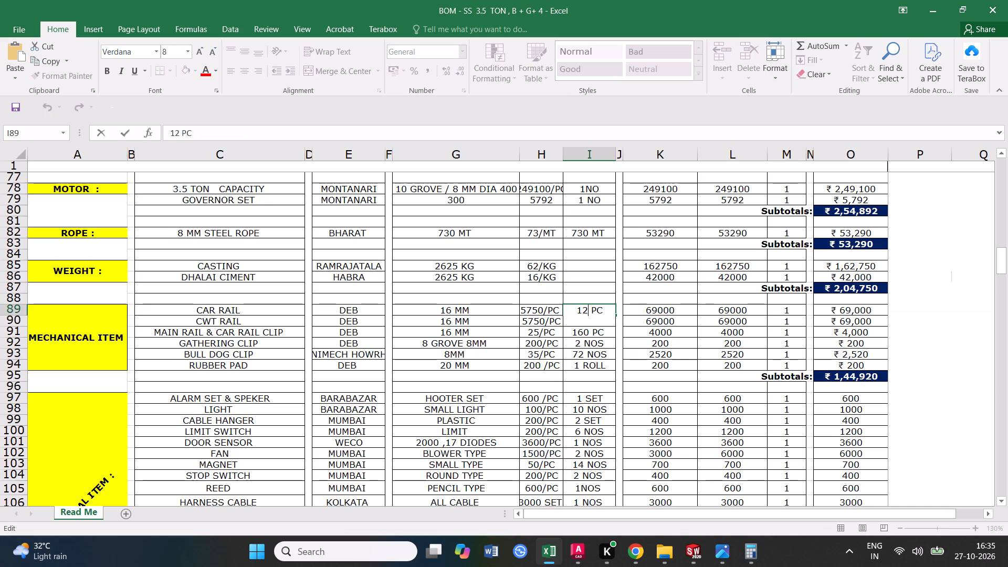
pyautogui.click(585, 327)
pyautogui.doubleClick(587, 310)
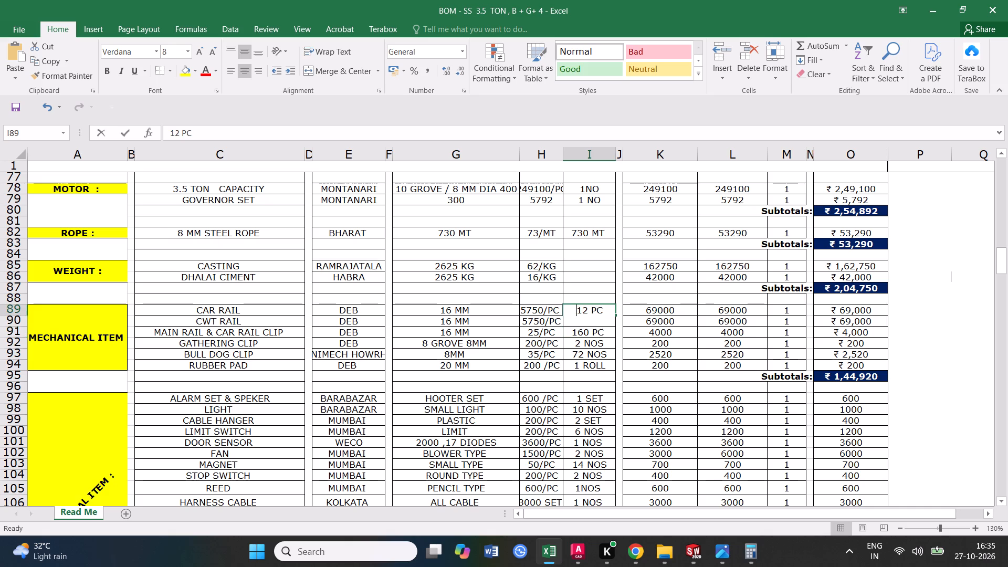
pyautogui.moveTo(587, 310); pyautogui.dragTo(577, 310)
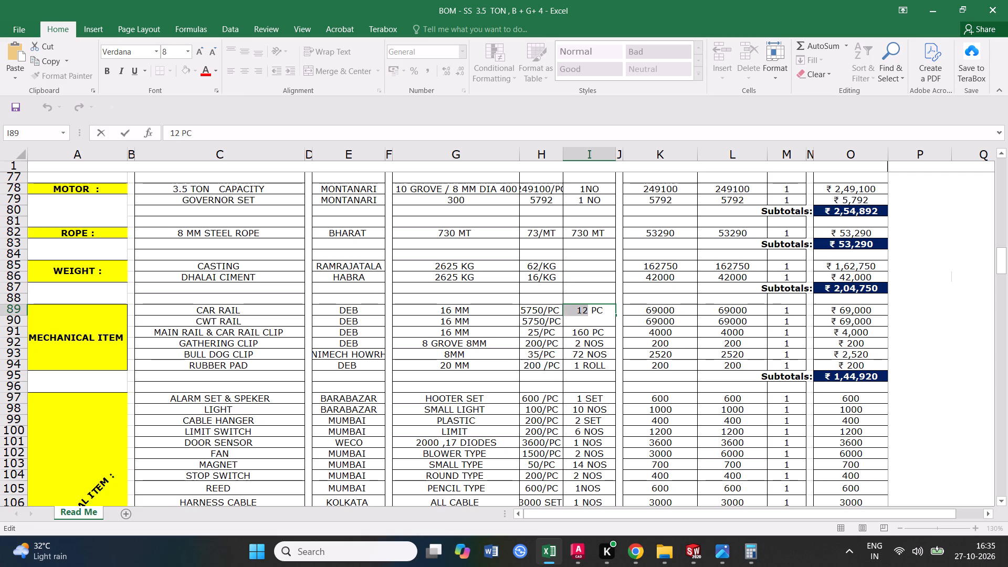
pyautogui.write('24')
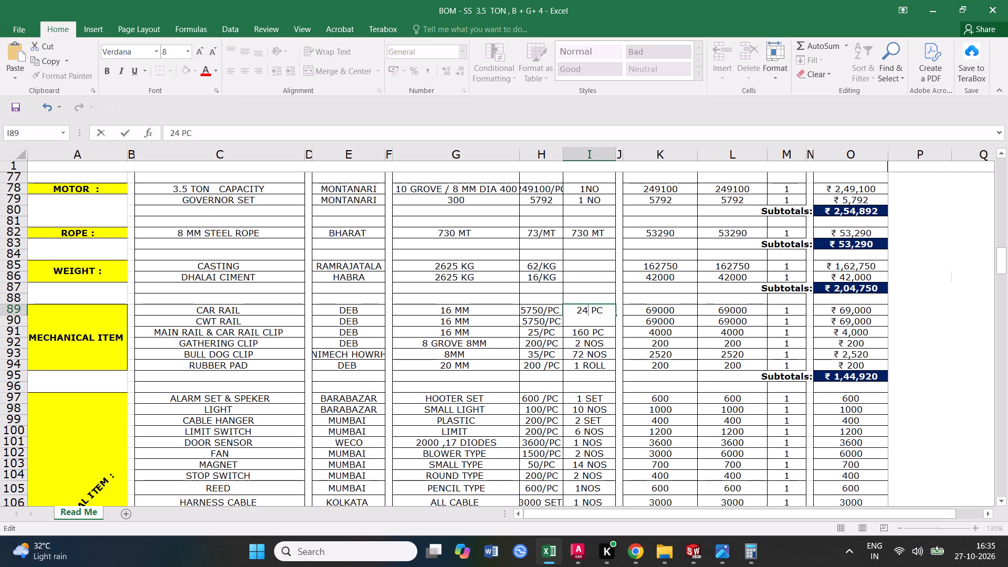
pyautogui.click(534, 365)
# Check the CWT RAIL quantity against the CAR RAIL row in the MECHANICAL ITEM section.
pyautogui.doubleClick(586, 322)
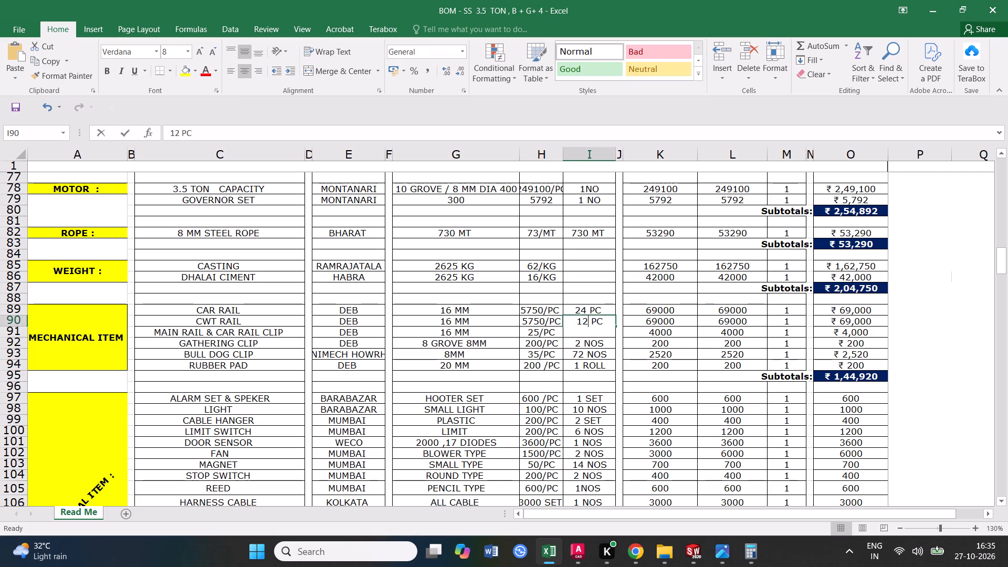
pyautogui.click(586, 343)
pyautogui.click(586, 321)
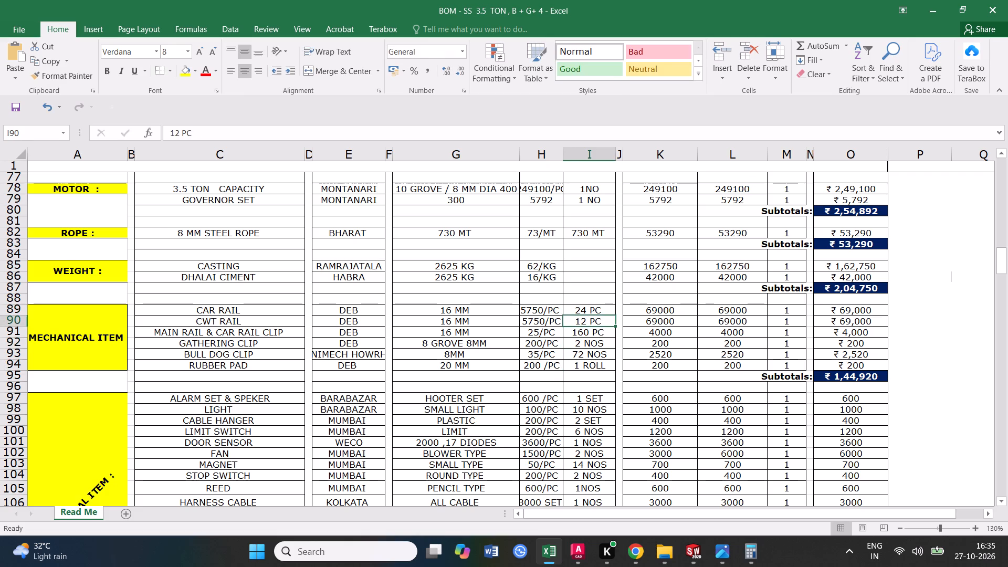
pyautogui.click(591, 311)
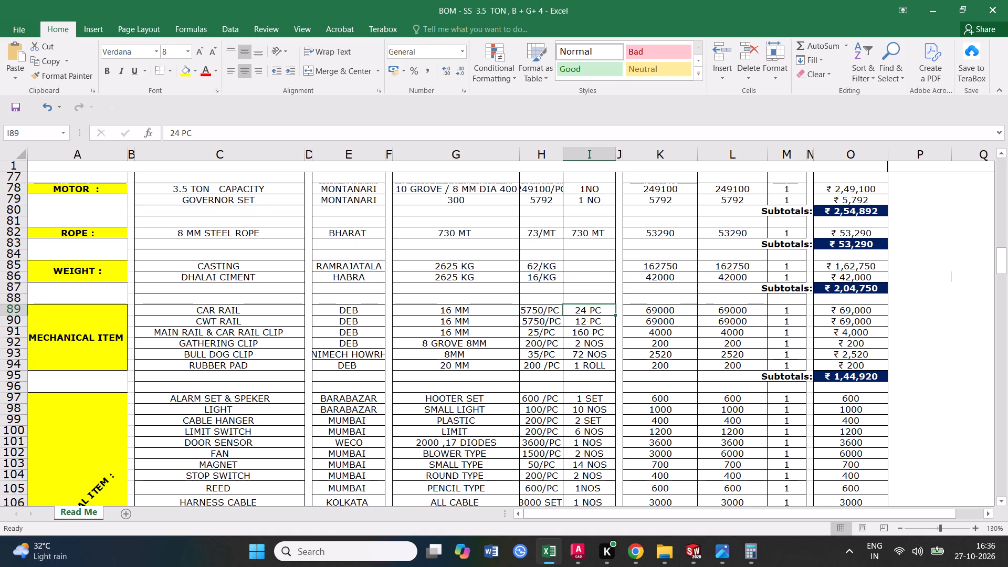
pyautogui.click(11, 310)
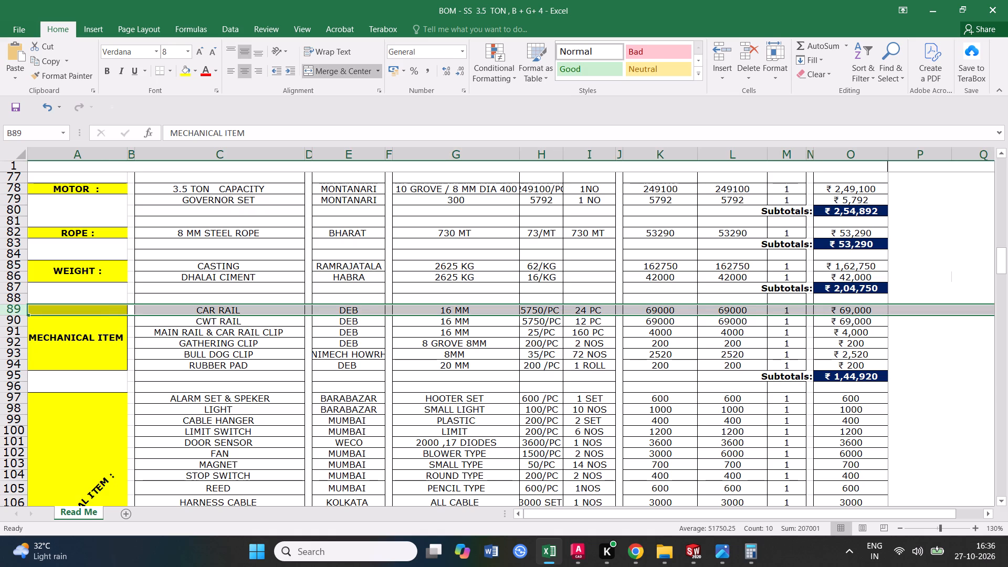
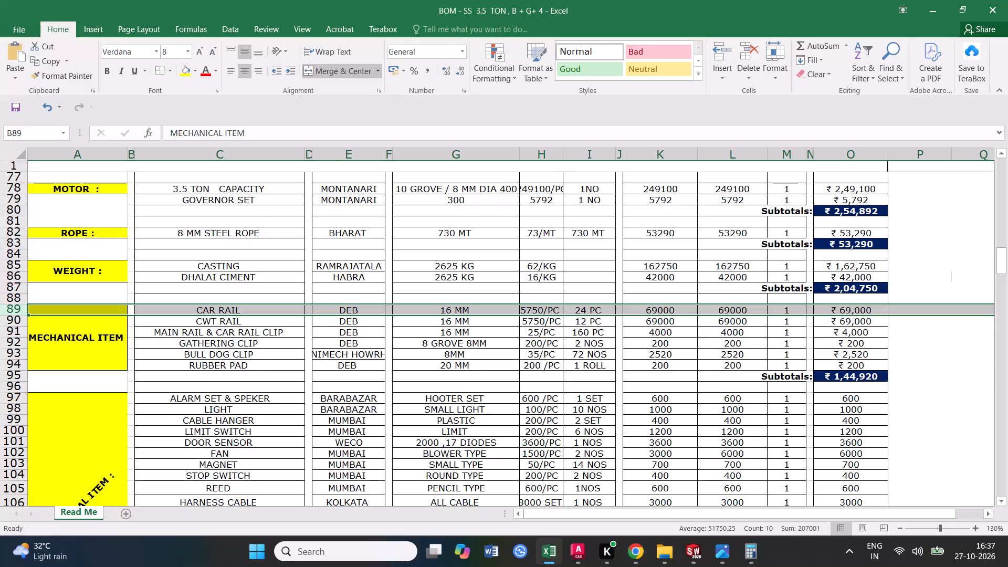
# Set the DIVETAOR PULLEY unit price in the PULLEY section to 12200/PC.
pyautogui.scroll(2, 327, 416)
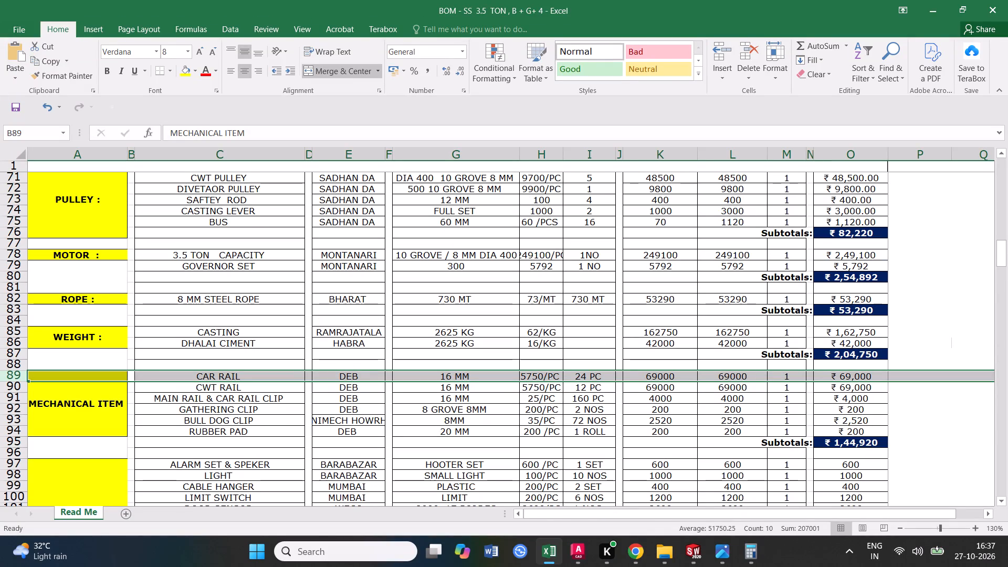
pyautogui.click(540, 192)
pyautogui.tripleClick(542, 191)
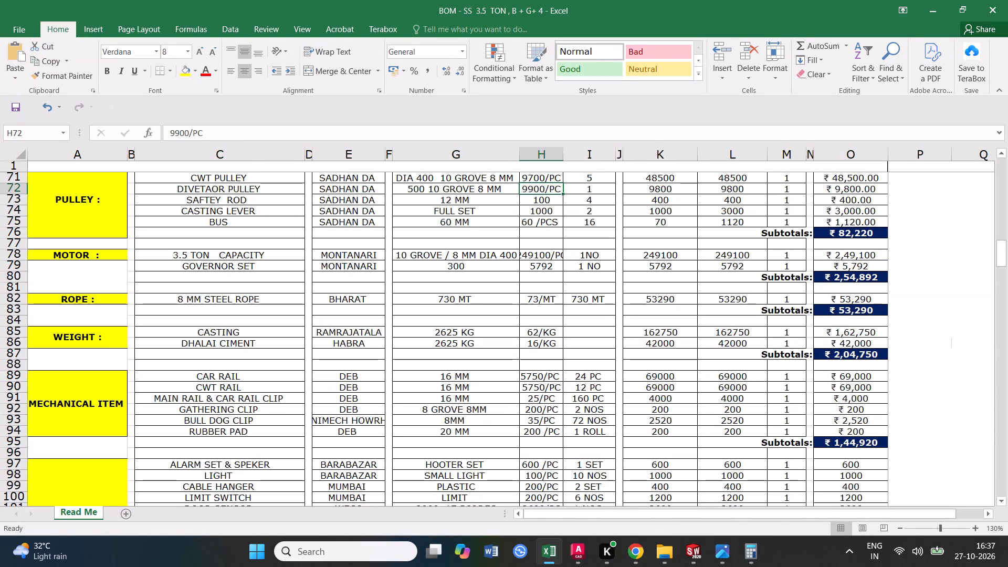
pyautogui.click(544, 187)
pyautogui.moveTo(544, 186); pyautogui.dragTo(520, 187)
pyautogui.write('12200')
pyautogui.click(667, 268)
# Update the DIVETAOR PULLEY amounts in columns K and L to 12200.
pyautogui.click(664, 183)
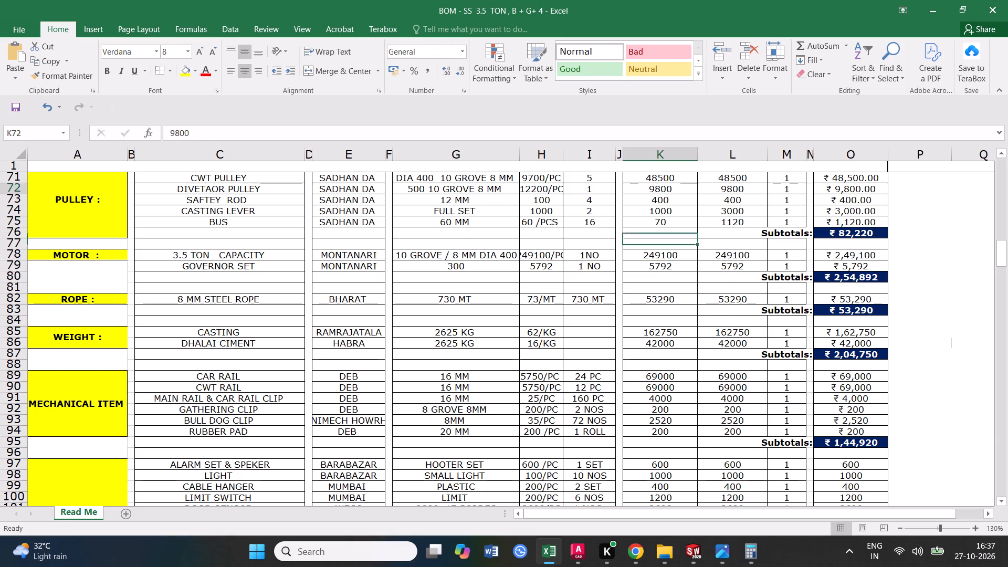
pyautogui.write('12200')
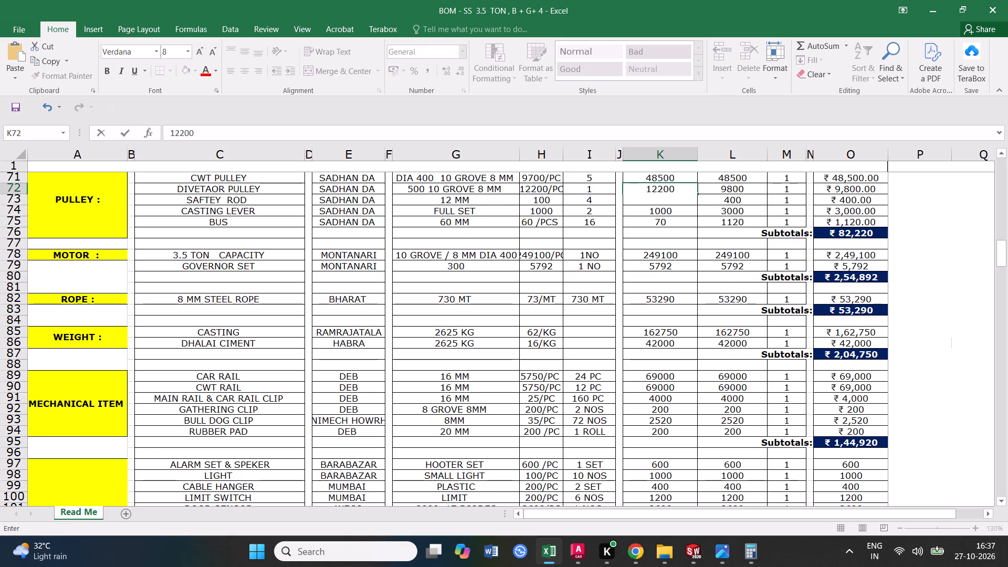
pyautogui.click(631, 269)
pyautogui.click(735, 188)
pyautogui.write('12200')
pyautogui.click(708, 240)
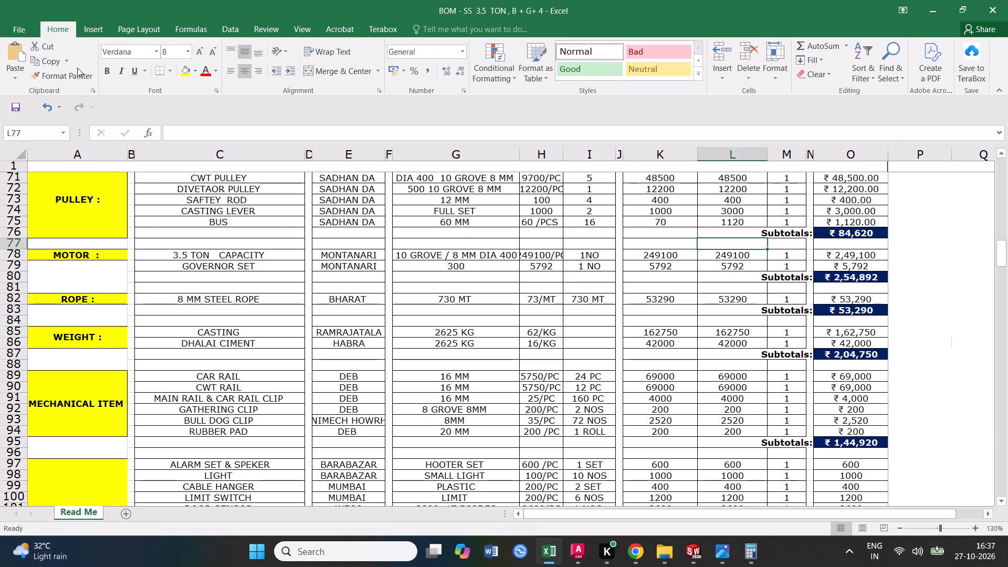
# Save the BOM workbook.
pyautogui.click(26, 105)
pyautogui.click(26, 105)
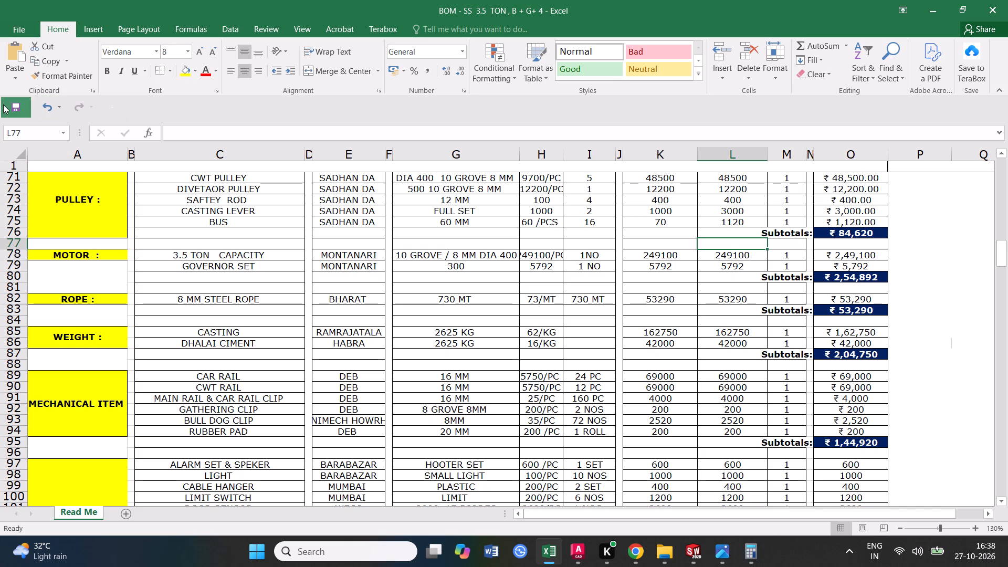
pyautogui.click(7, 104)
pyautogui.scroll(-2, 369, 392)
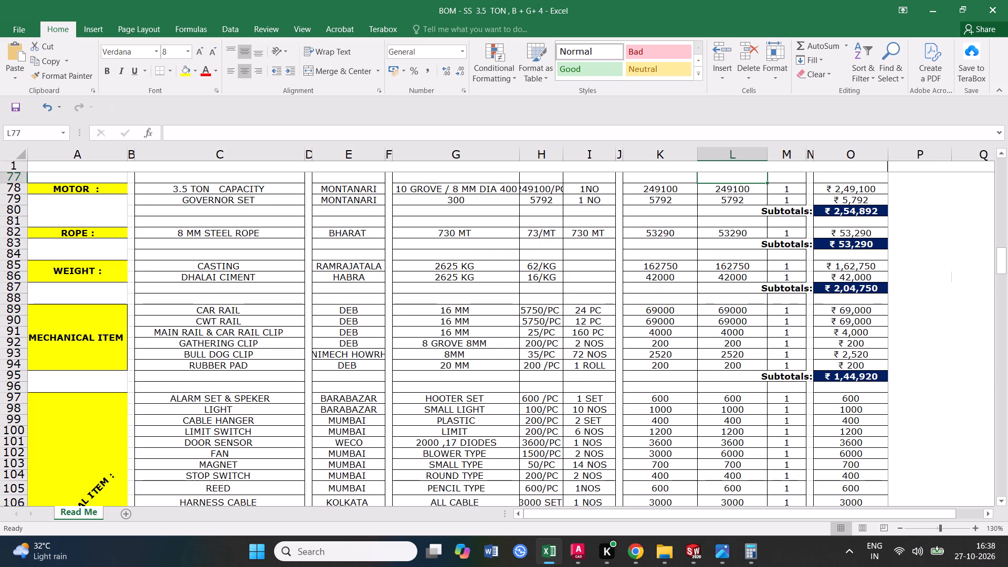
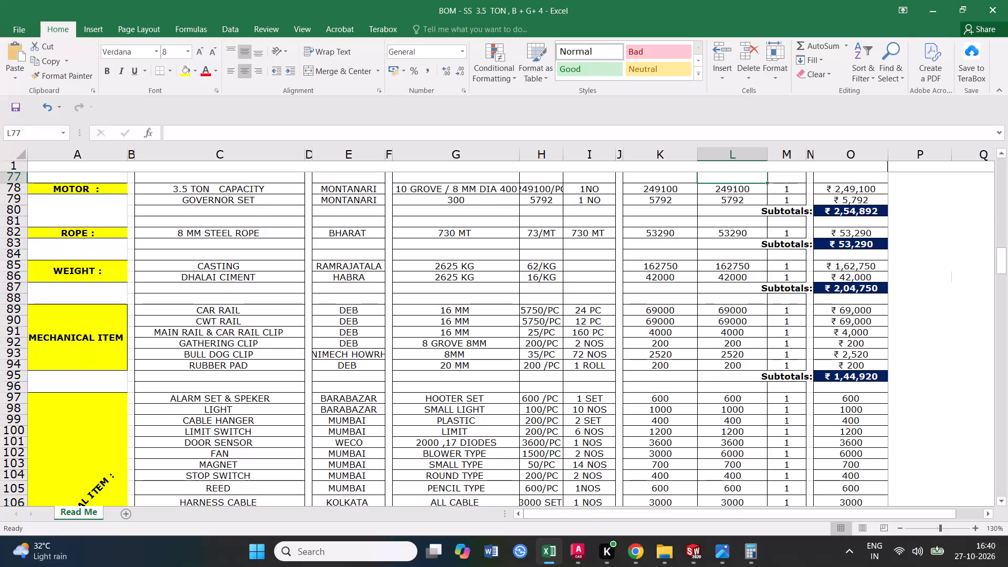
# Review the remaining BOM sections from MECHANICAL ITEM down to ALL Totals and return to MECHANICAL ITEM.
pyautogui.scroll(-4, 252, 382)
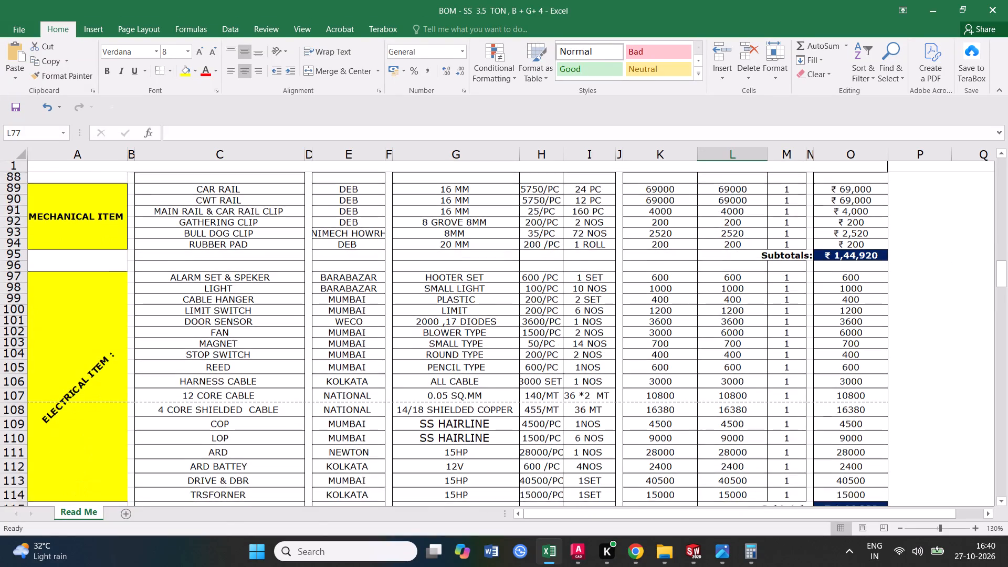
pyautogui.scroll(-8, 251, 378)
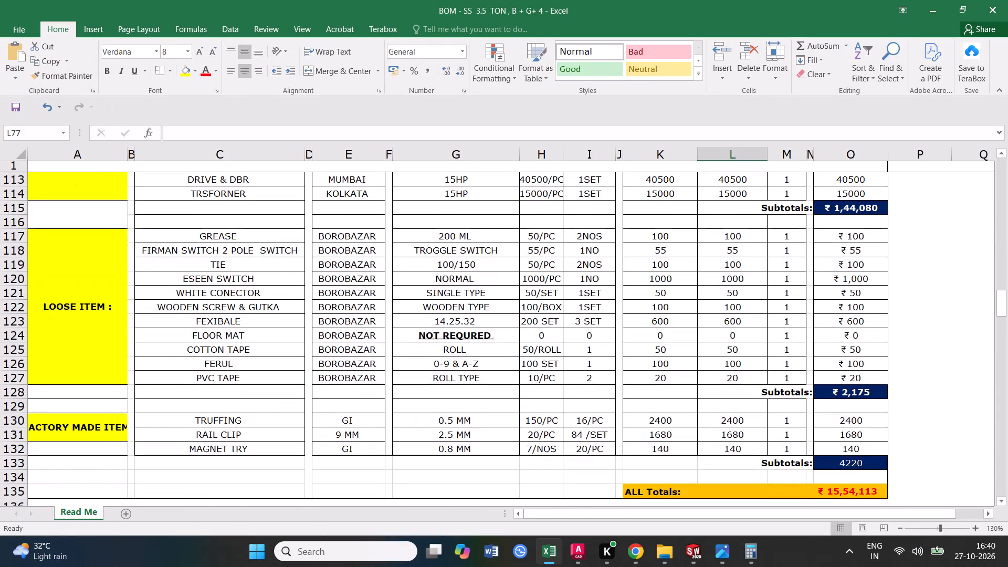
pyautogui.scroll(11, 251, 378)
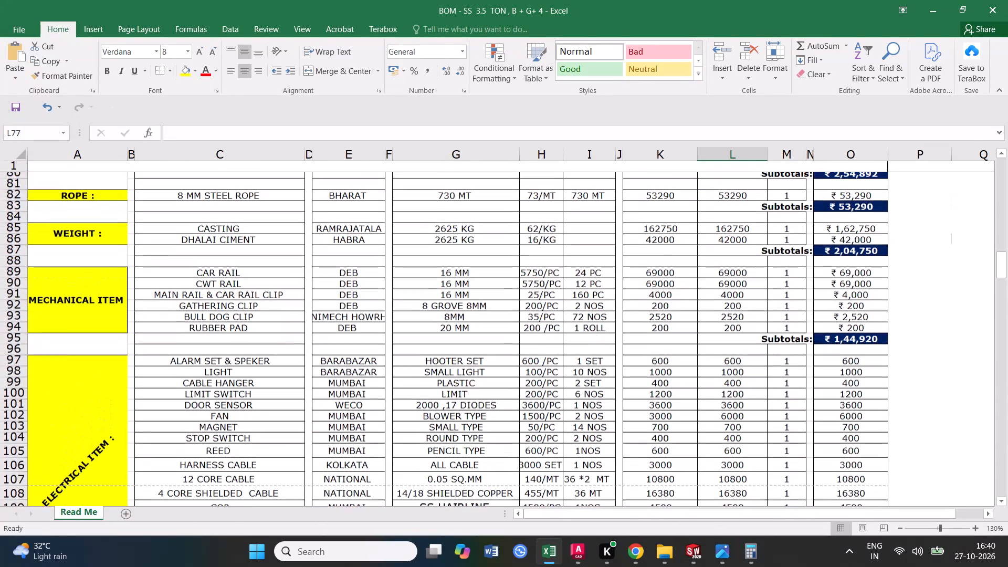
# Set the unit price of MAIN RAIL & CAR RAIL CLIP in the MECHANICAL ITEM section to 50/PC.
pyautogui.click(259, 322)
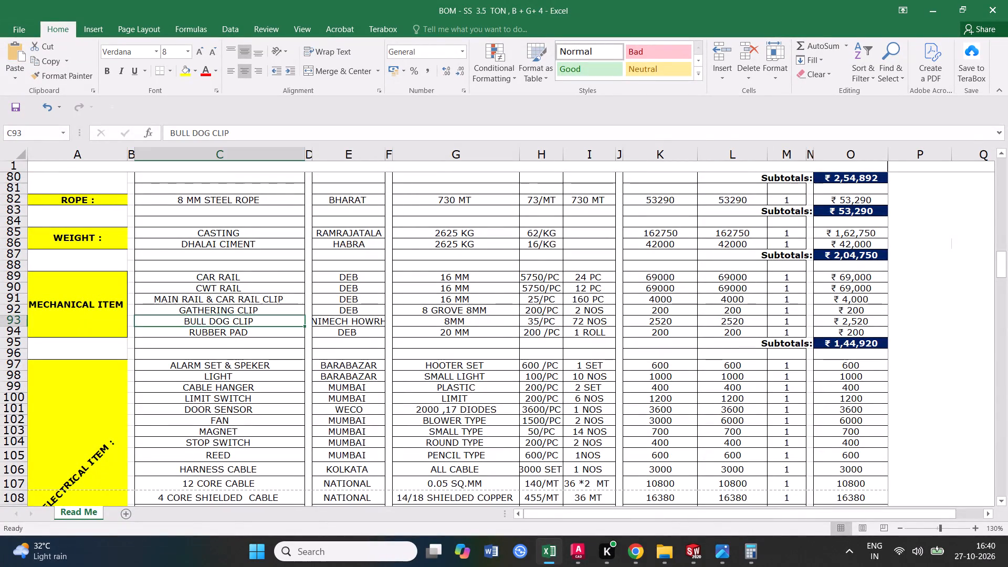
pyautogui.click(261, 308)
pyautogui.click(289, 297)
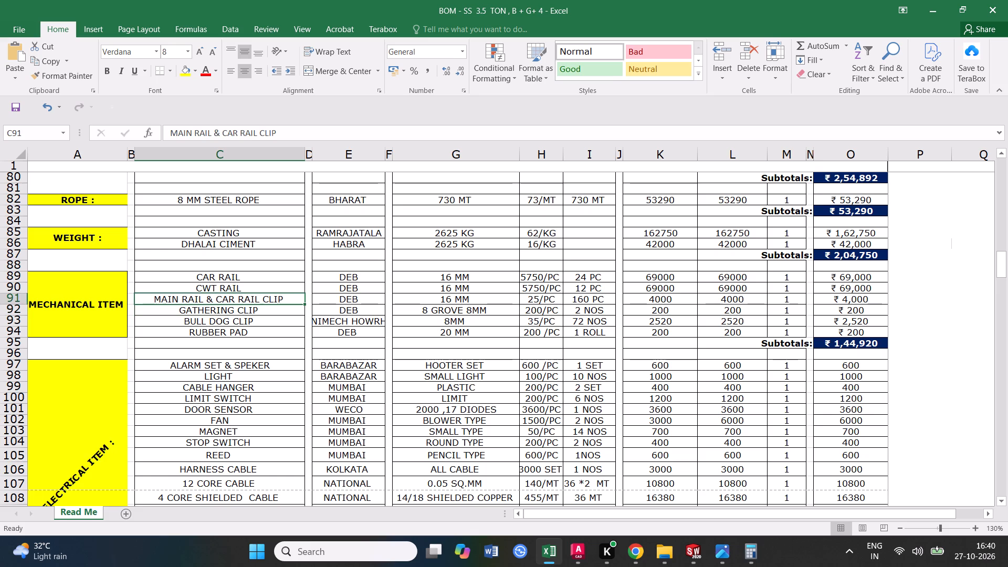
pyautogui.click(535, 299)
pyautogui.doubleClick(538, 299)
pyautogui.moveTo(540, 299); pyautogui.dragTo(530, 299)
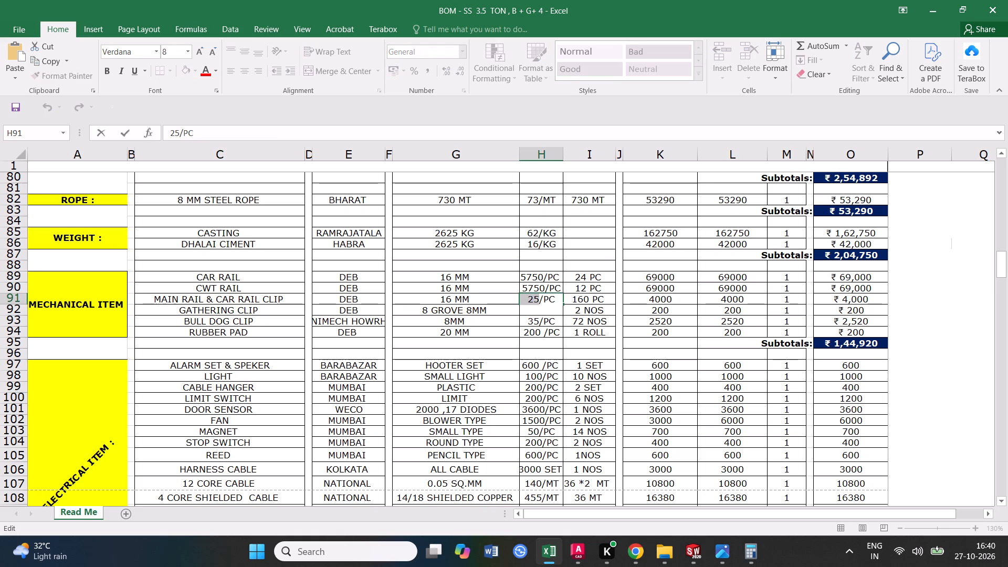
pyautogui.moveTo(530, 299); pyautogui.dragTo(529, 300)
pyautogui.write('50')
pyautogui.click(455, 363)
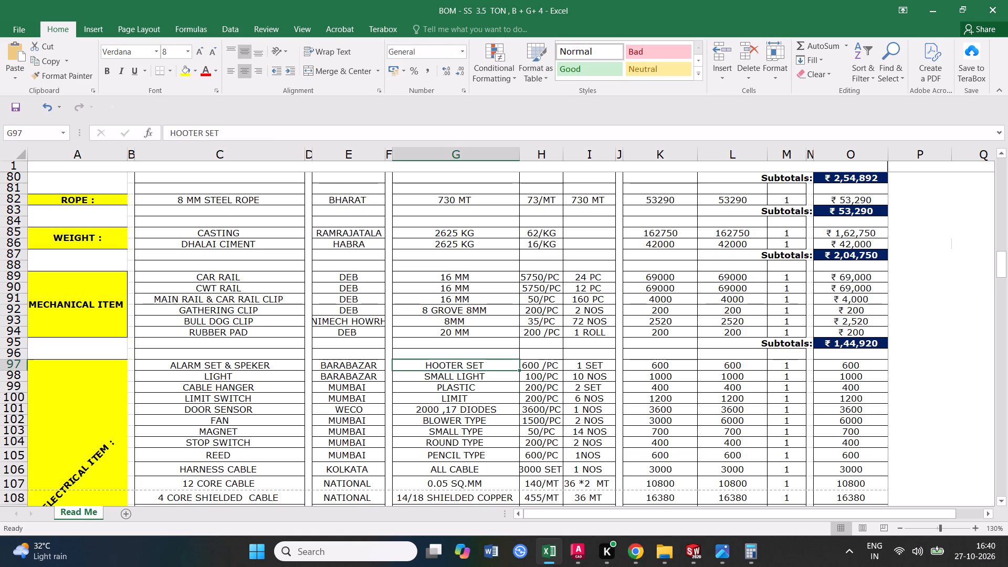
# Save the BOM workbook.
pyautogui.click(9, 108)
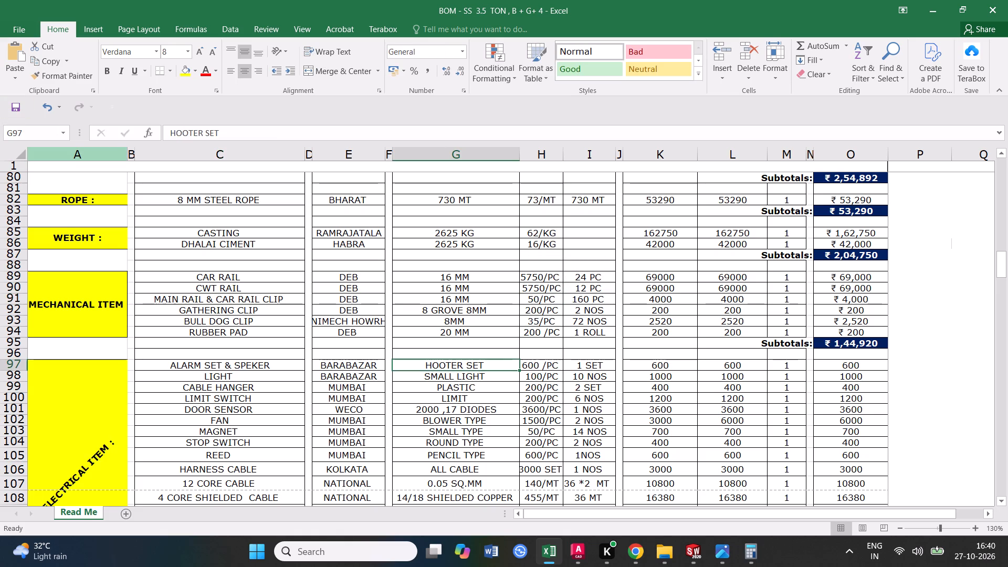
# Calculate 5750 × 24 in Calculator and update the CAR RAIL amounts in columns K and L to 138000.
pyautogui.click(668, 278)
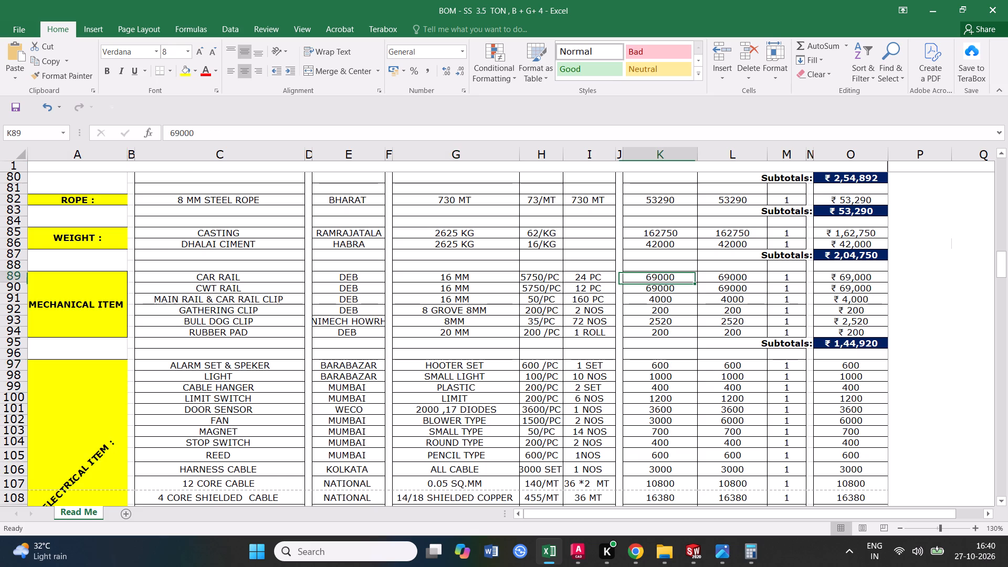
pyautogui.write('5750')
pyautogui.write('*24')
pyautogui.press('Return')
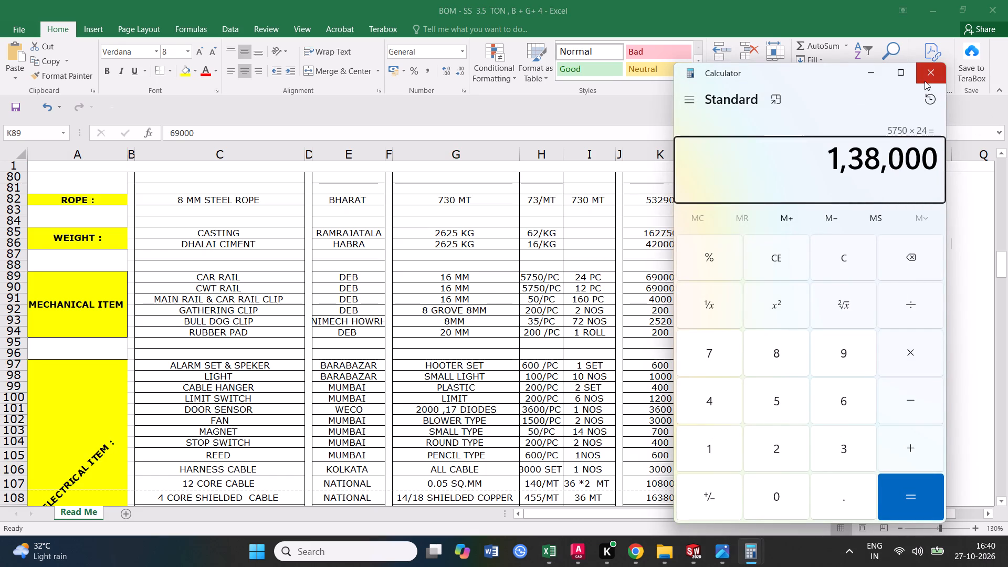
pyautogui.click(925, 71)
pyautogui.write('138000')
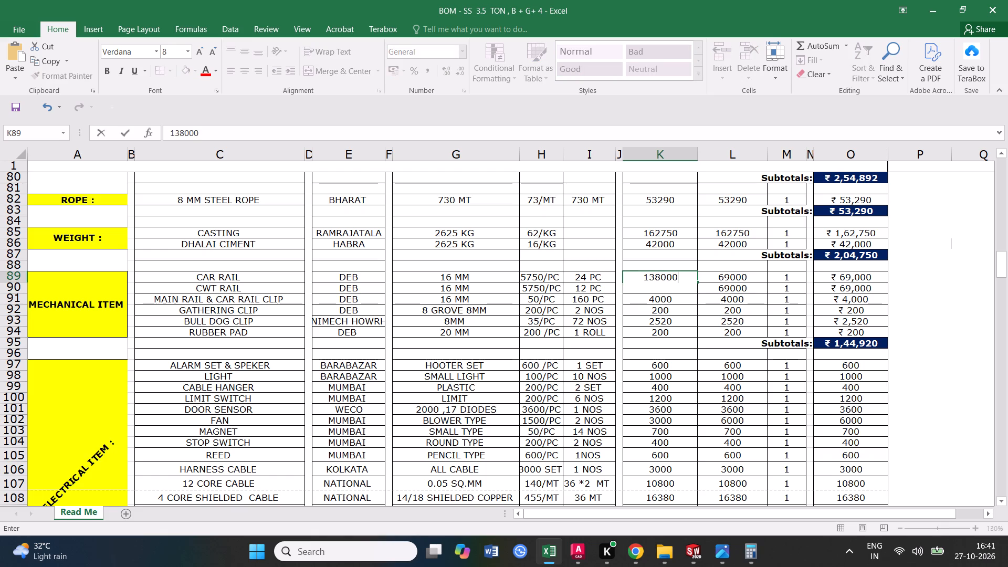
pyautogui.click(671, 310)
pyautogui.click(688, 280)
pyautogui.moveTo(695, 281); pyautogui.dragTo(736, 281)
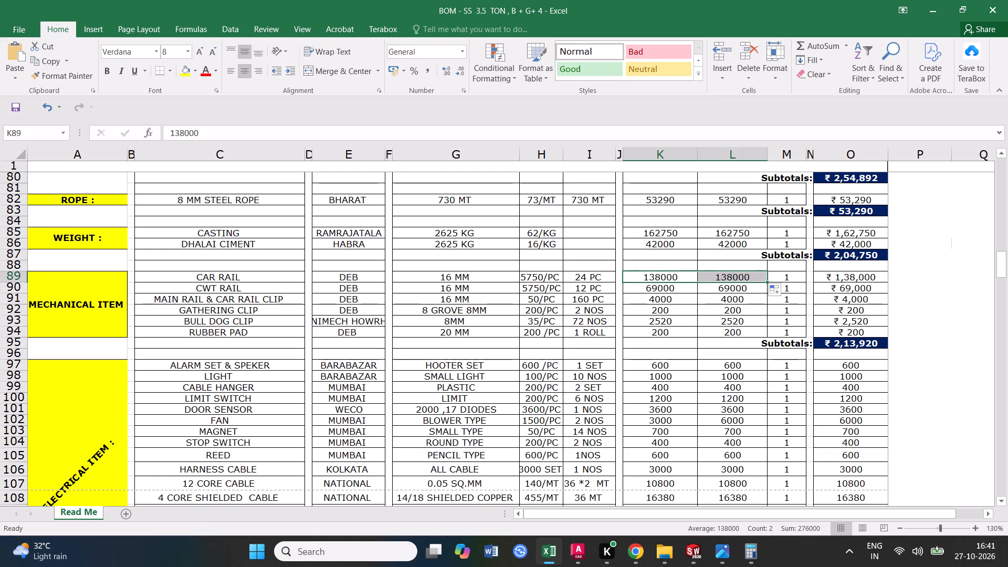
# Check the CWT RAIL amount by calculating 5750 × 12 in Calculator and comparing it with the row's entries.
pyautogui.click(539, 291)
pyautogui.click(590, 290)
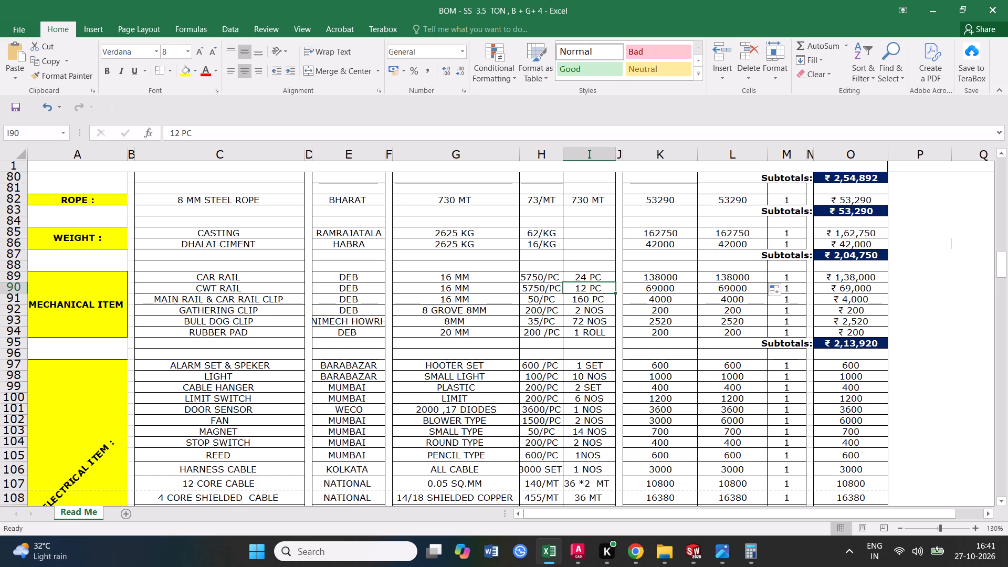
pyautogui.write('57')
pyautogui.write('50')
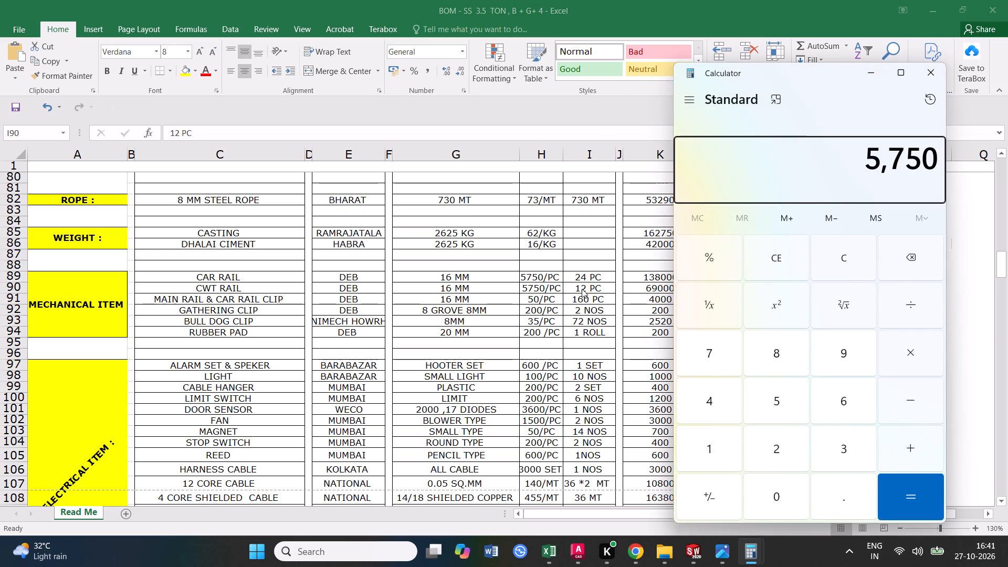
pyautogui.press('*')
pyautogui.write('12')
pyautogui.press('Return')
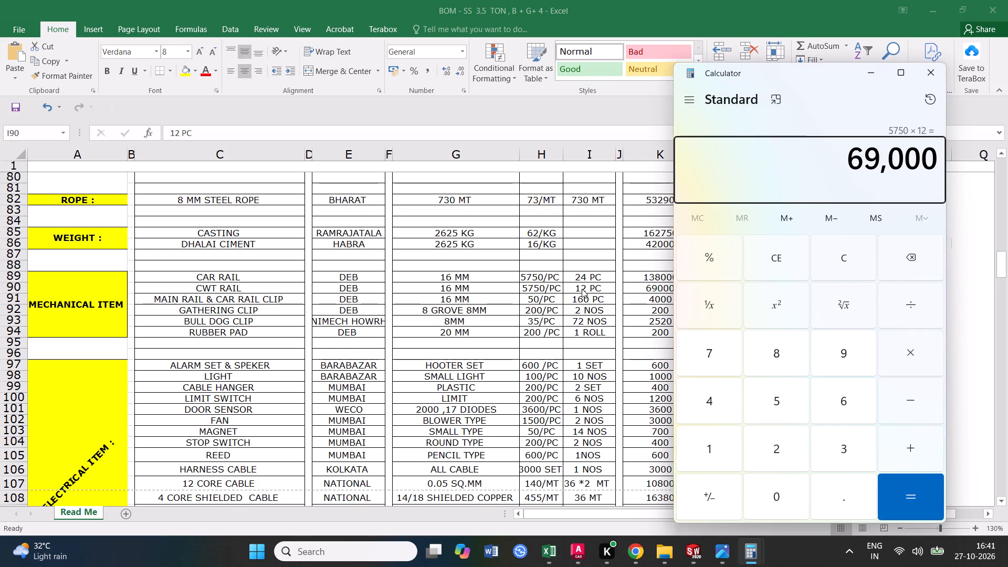
pyautogui.click(924, 71)
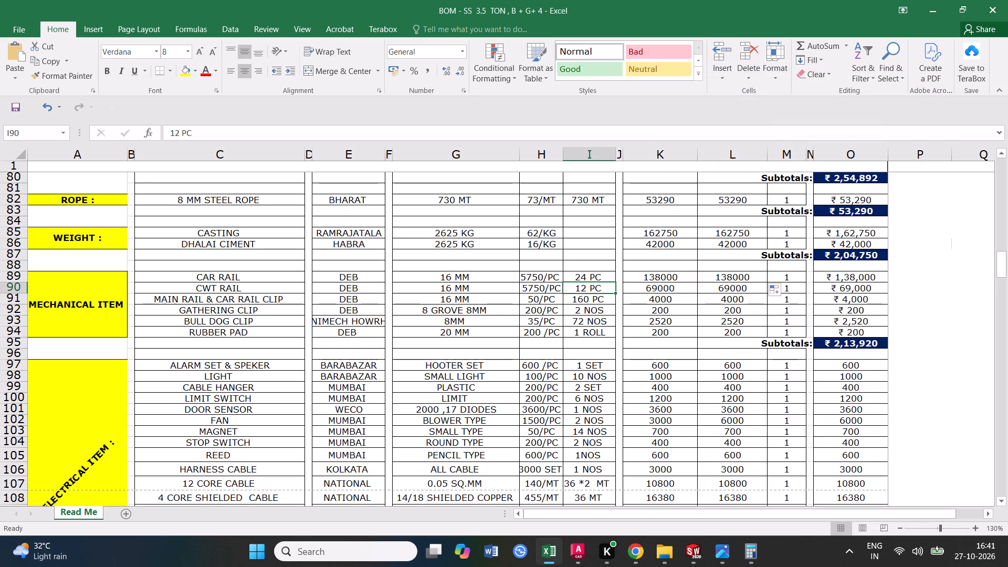
pyautogui.click(672, 288)
pyautogui.click(602, 289)
pyautogui.click(727, 285)
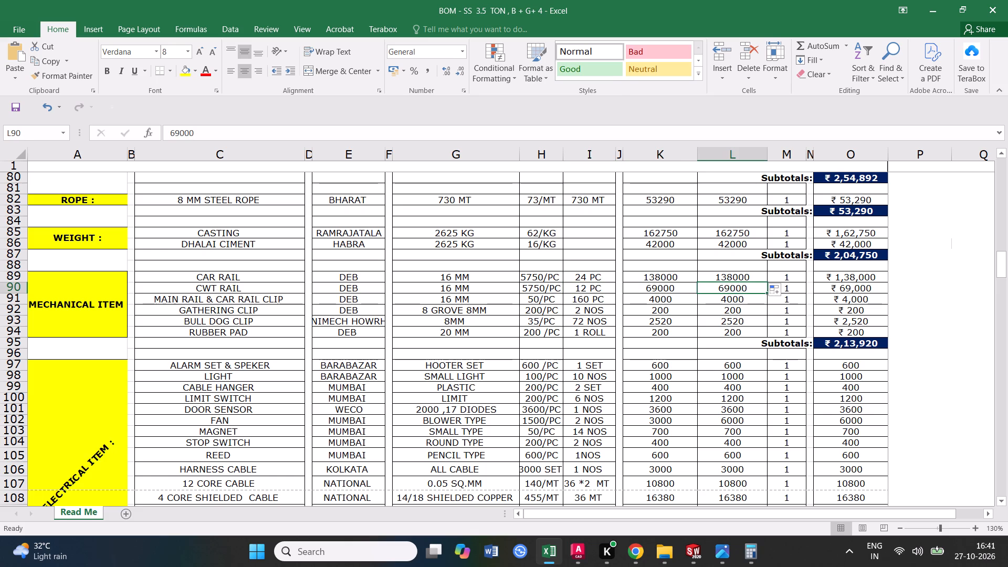
pyautogui.click(859, 291)
pyautogui.click(670, 291)
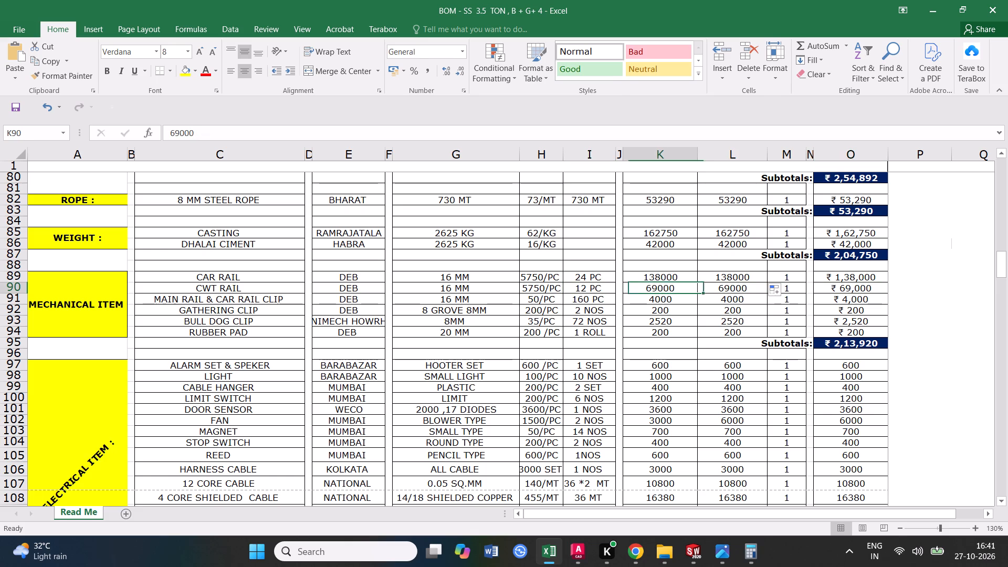
pyautogui.click(600, 289)
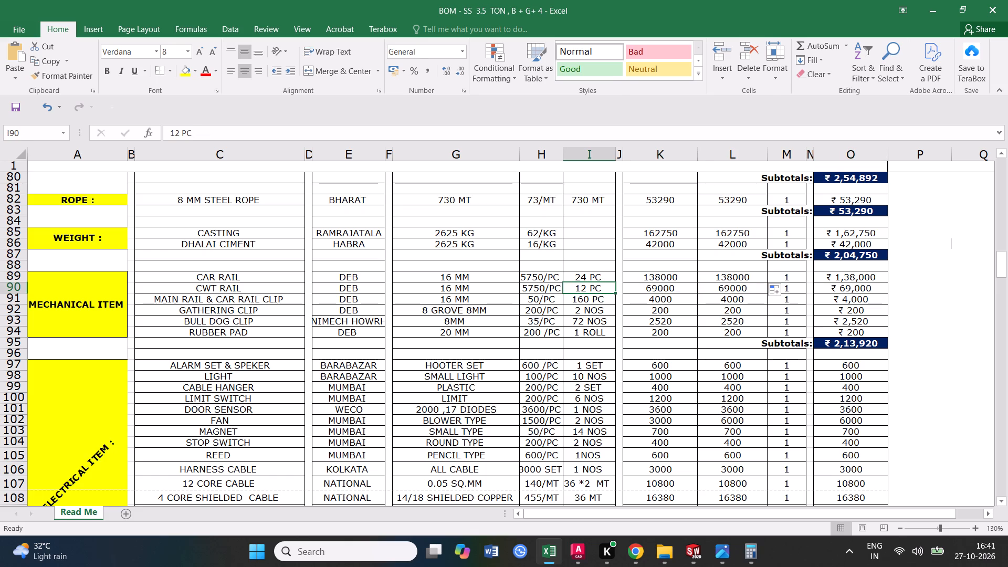
pyautogui.click(17, 290)
# Calculate the MAIN RAIL & CAR RAIL CLIP amount as 50 × 160 in Calculator.
pyautogui.click(15, 299)
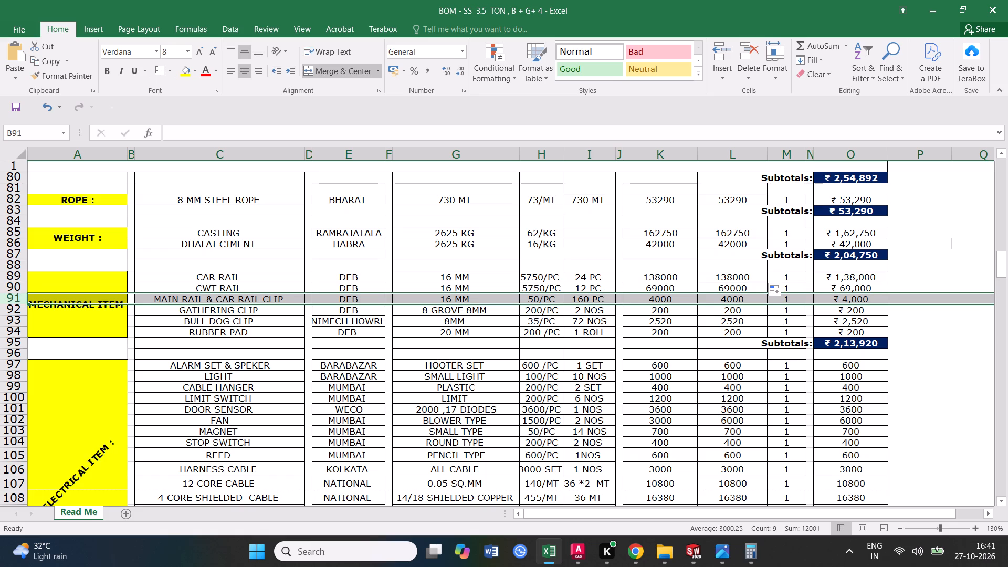
pyautogui.click(663, 297)
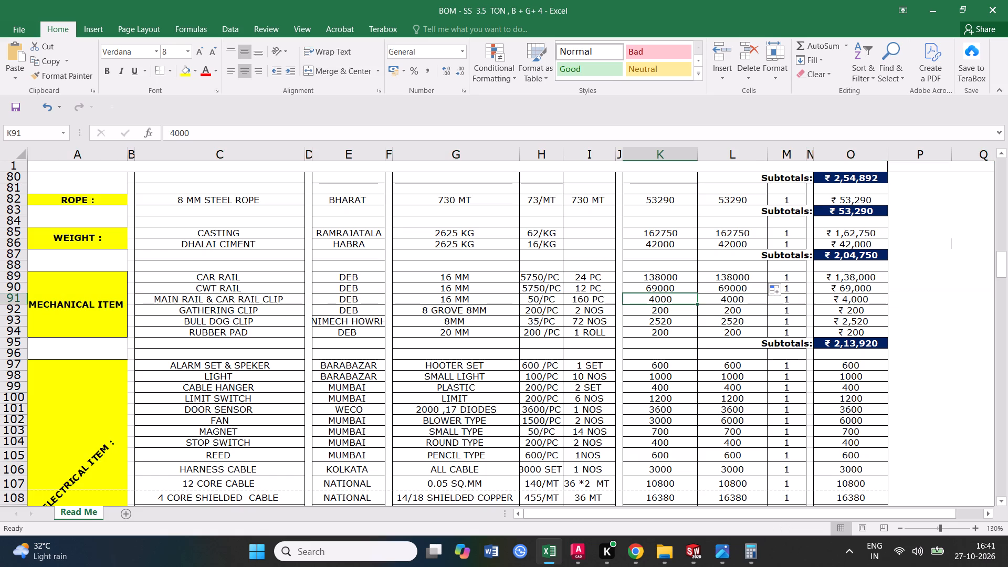
pyautogui.write('50*160')
pyautogui.press('Return')
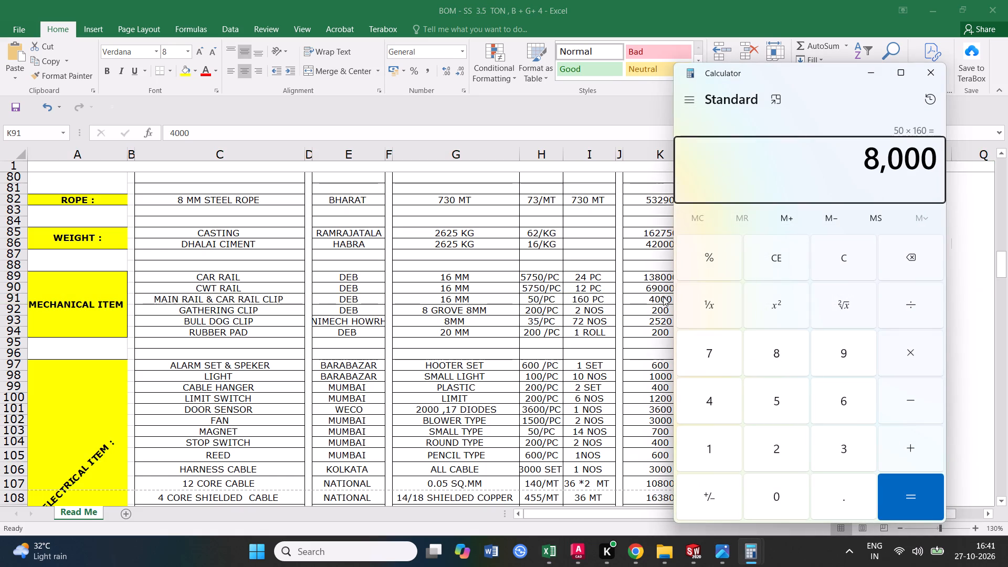
pyautogui.click(928, 74)
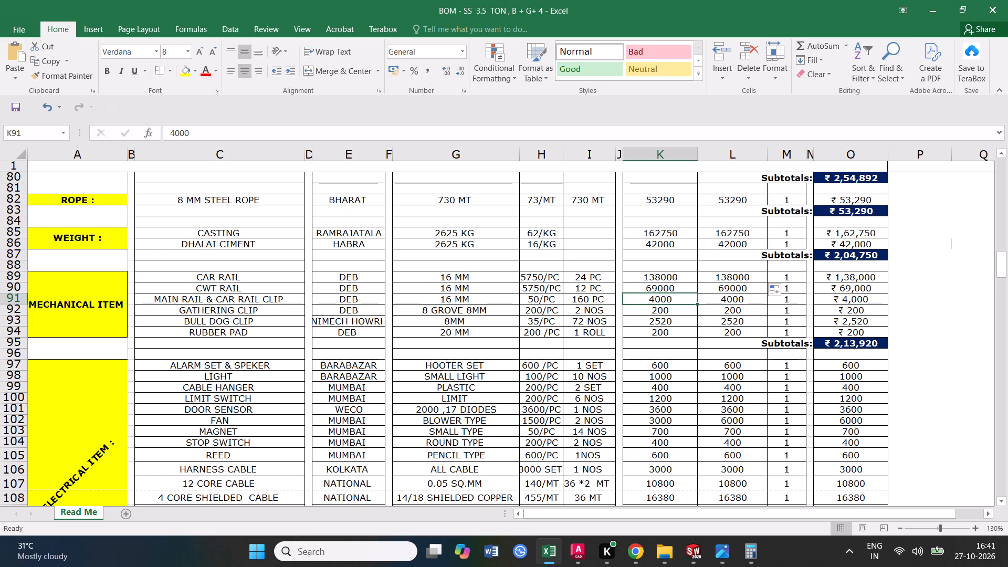
# Recalculate the rail clip quantity in Calculator, working out 18 × 4 and summing 72 + 72 + 8.
pyautogui.write('18*4')
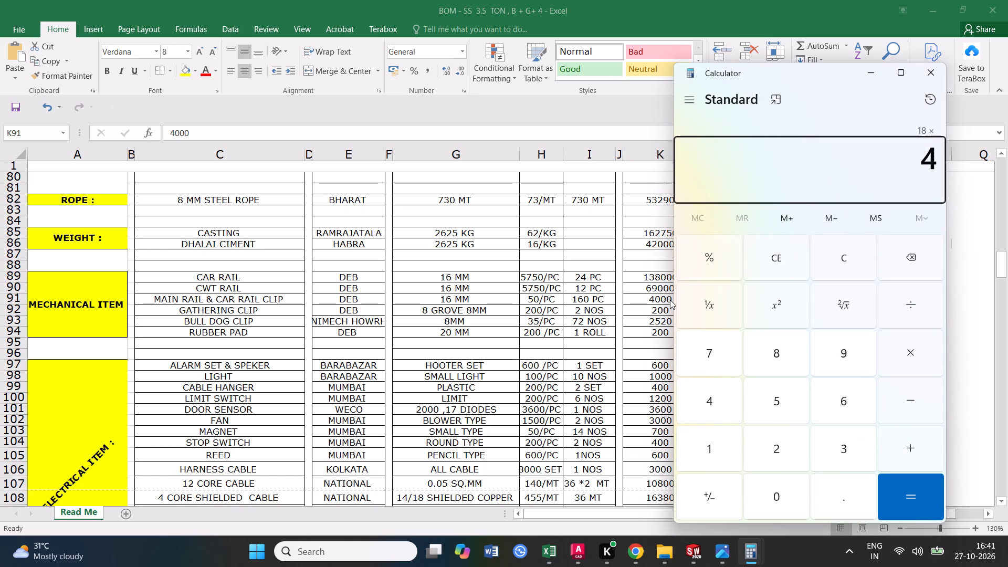
pyautogui.press('Return')
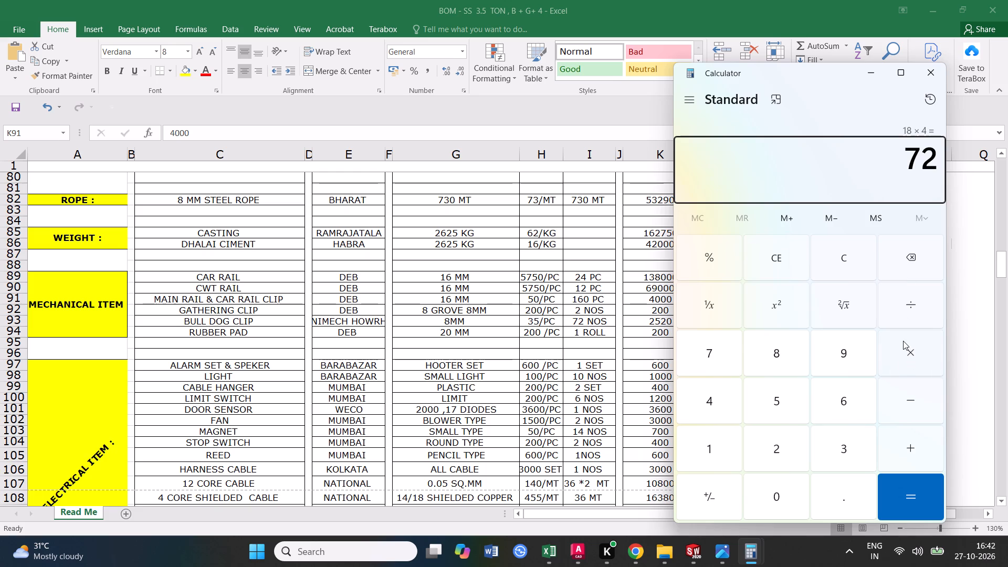
pyautogui.write('+72+')
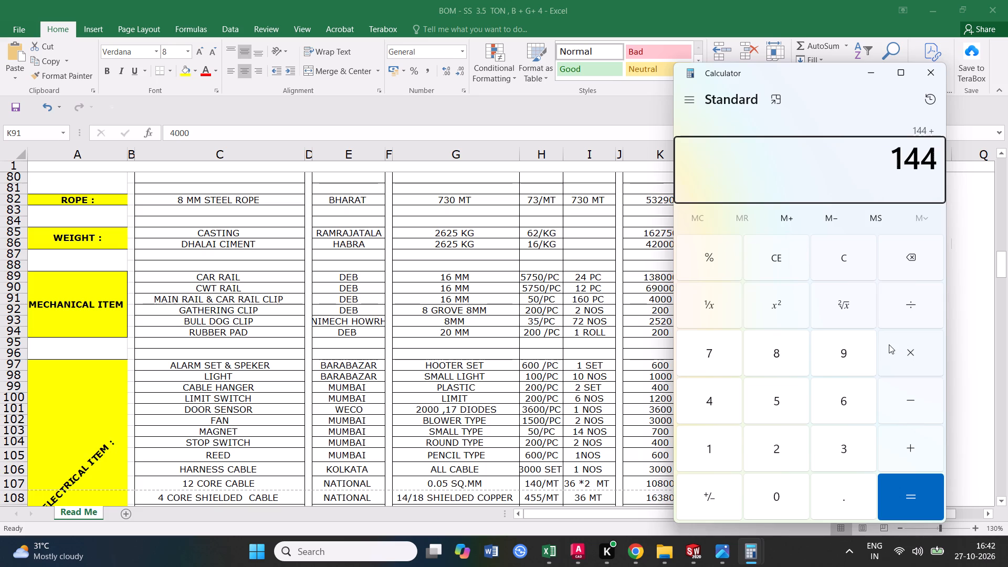
pyautogui.doubleClick(855, 257)
pyautogui.write('72+')
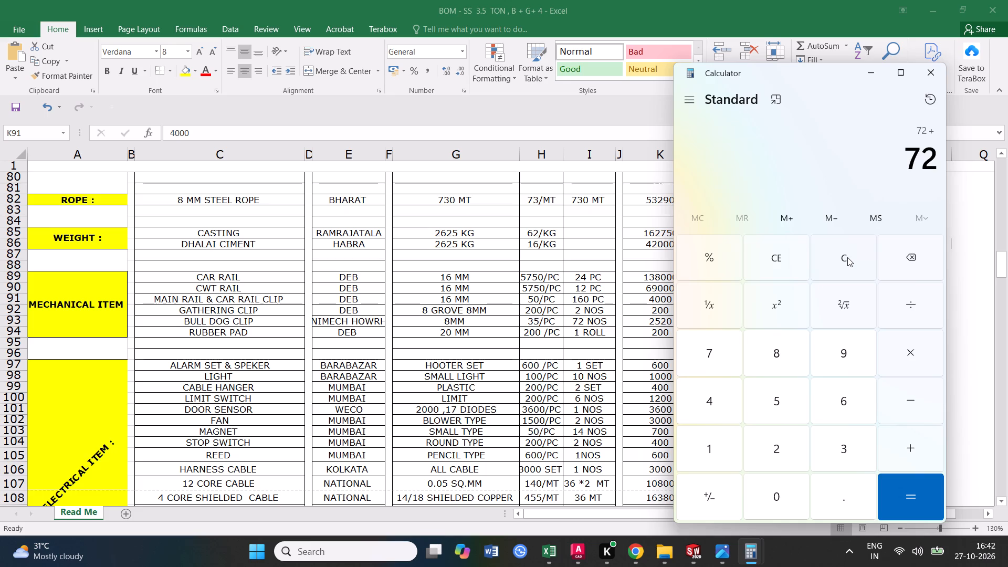
pyautogui.press('7')
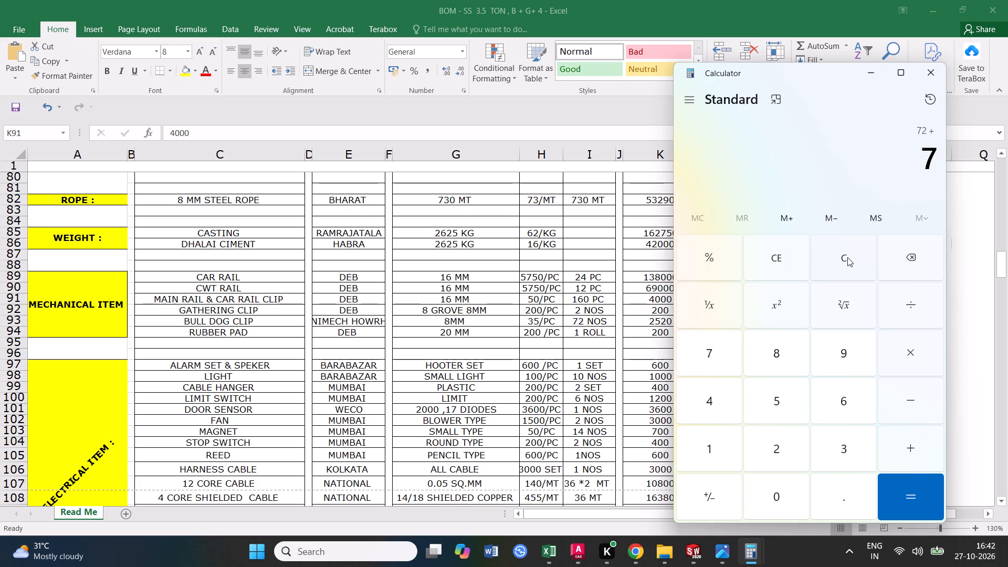
pyautogui.press('2')
pyautogui.press('+')
pyautogui.write('4+')
pyautogui.click(927, 76)
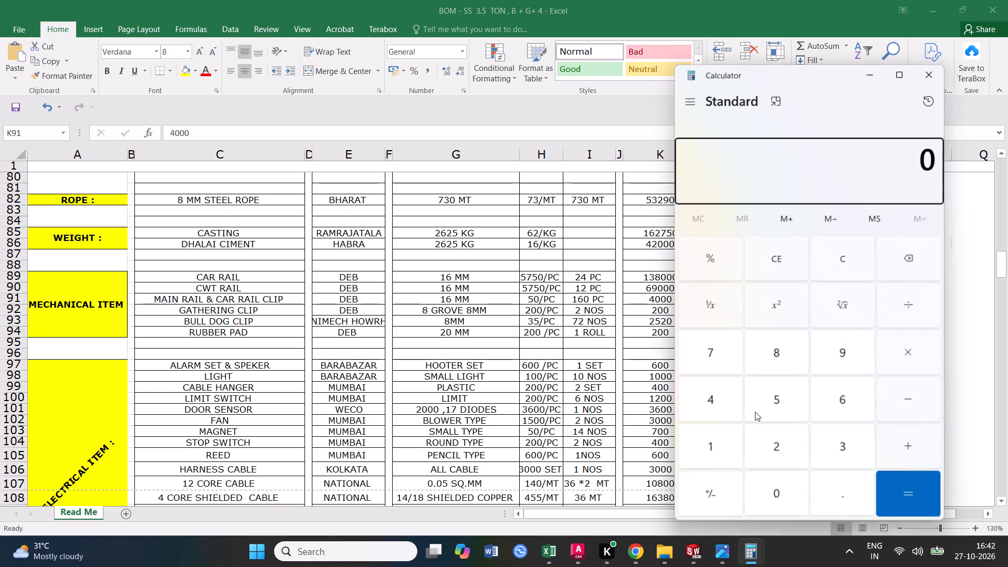
pyautogui.write('72+72+')
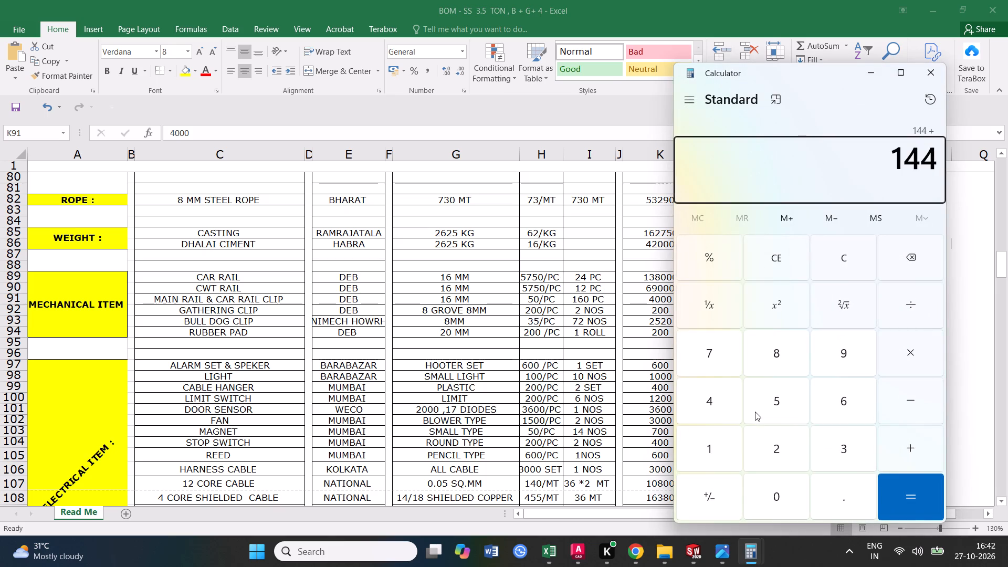
pyautogui.write('8+')
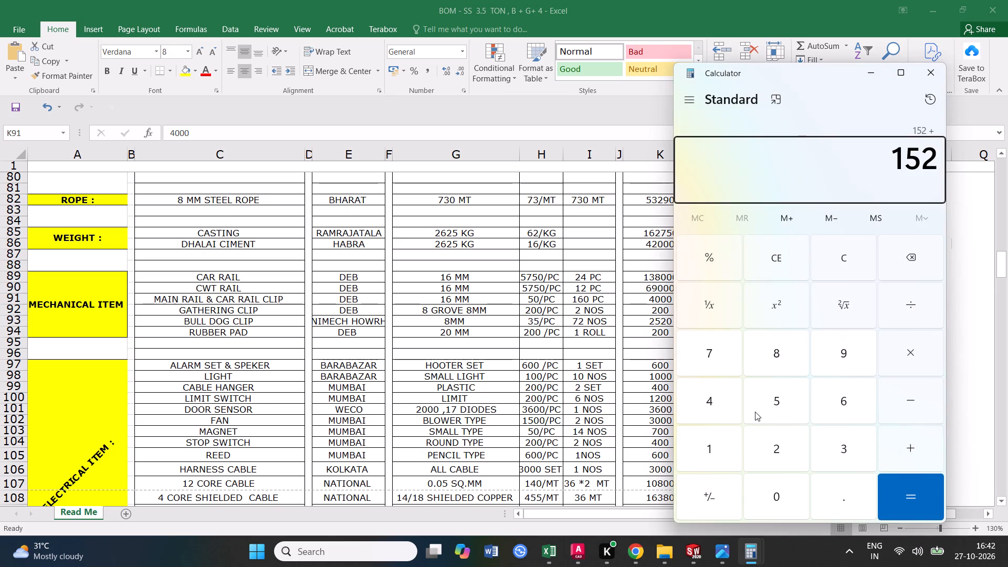
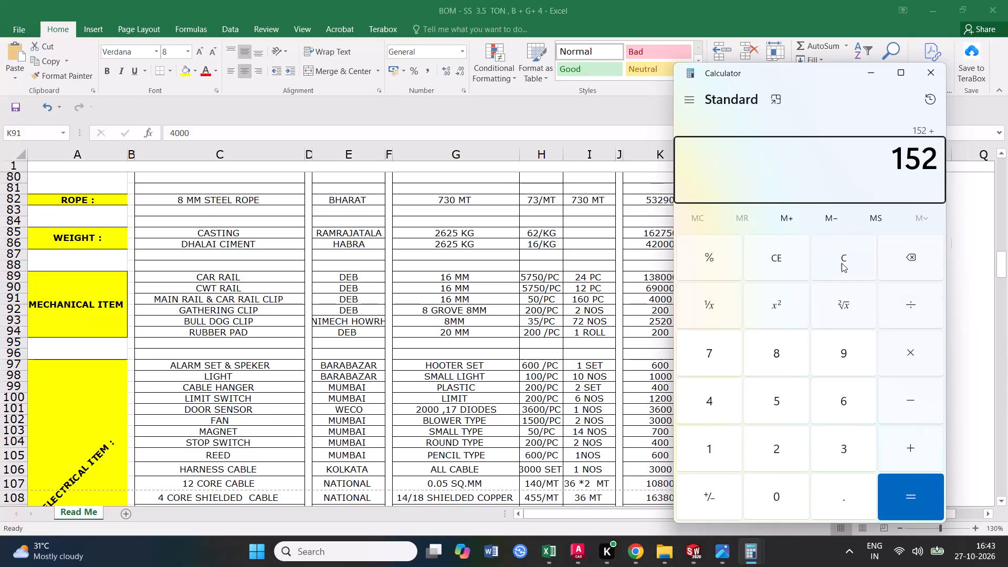
# Work out 72 × 3 + 8 in Calculator and set the MAIN RAIL & CAR RAIL CLIP quantity to 224 PC.
pyautogui.click(834, 263)
pyautogui.write('72*3')
pyautogui.press('Return')
pyautogui.write('+8')
pyautogui.press('Return')
pyautogui.click(927, 72)
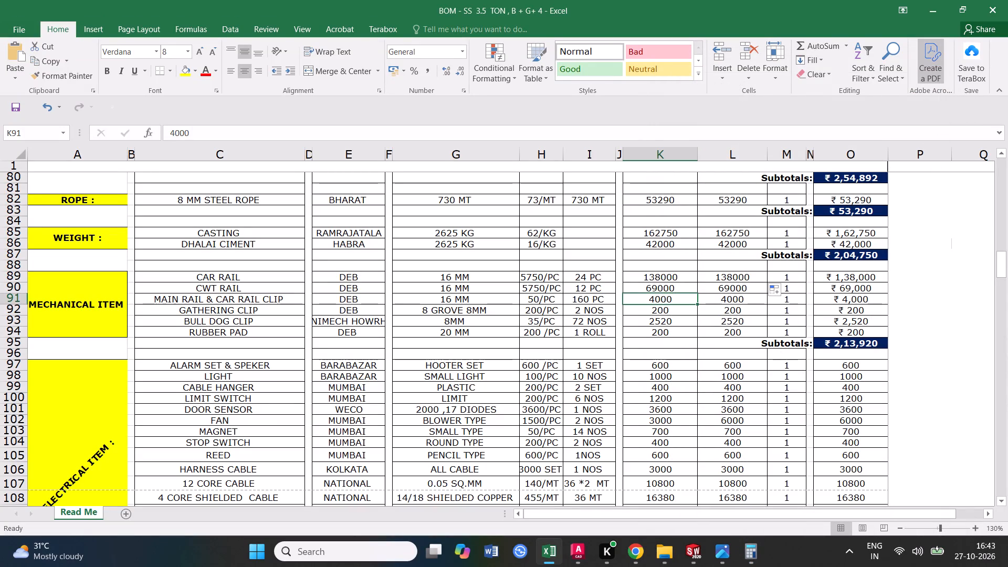
pyautogui.doubleClick(586, 302)
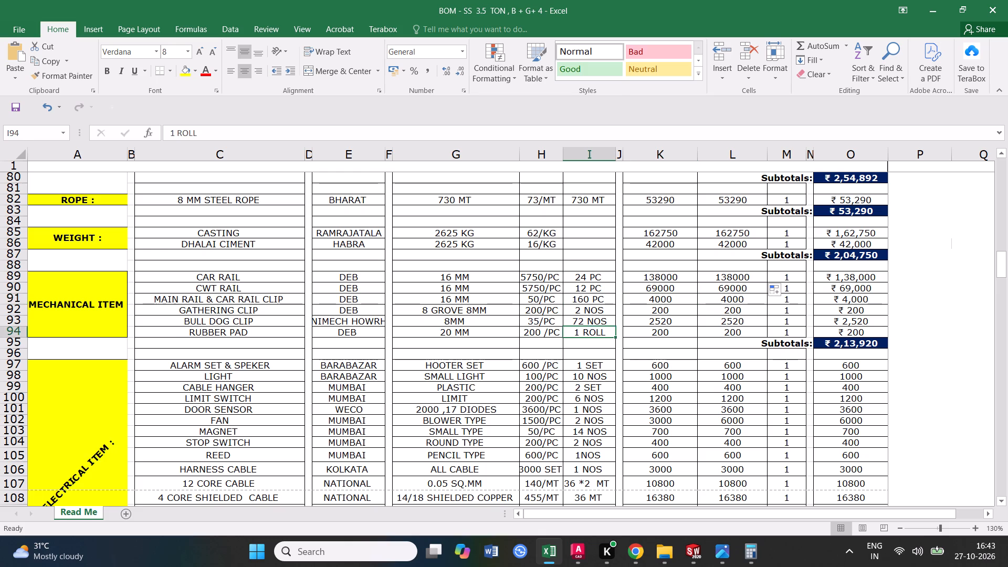
pyautogui.doubleClick(590, 301)
pyautogui.moveTo(590, 301); pyautogui.dragTo(575, 301)
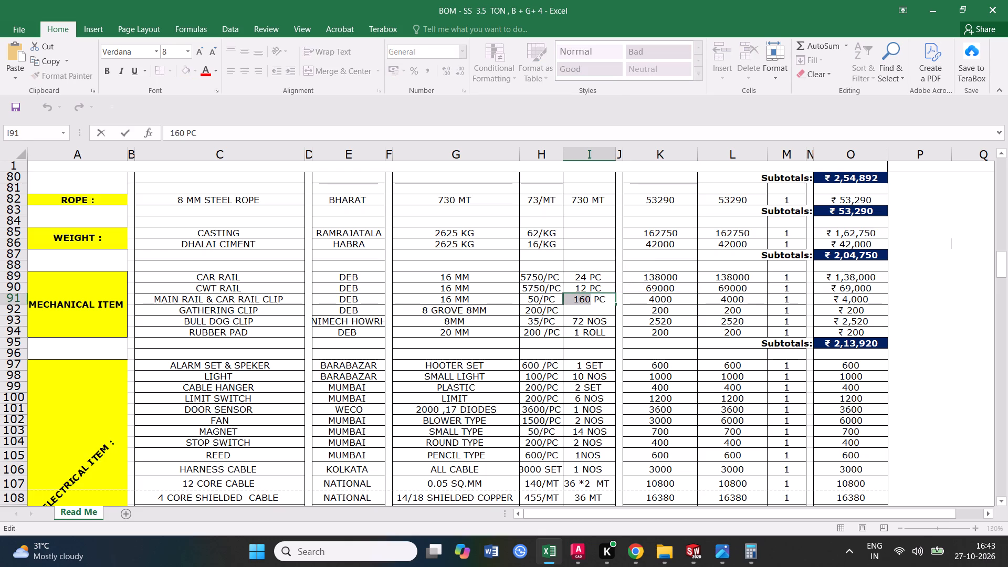
pyautogui.write('224')
pyautogui.click(682, 401)
# Calculate 224 × 50 in Calculator and set the MAIN RAIL & CAR RAIL CLIP amounts in columns K and L to 11200.
pyautogui.click(664, 295)
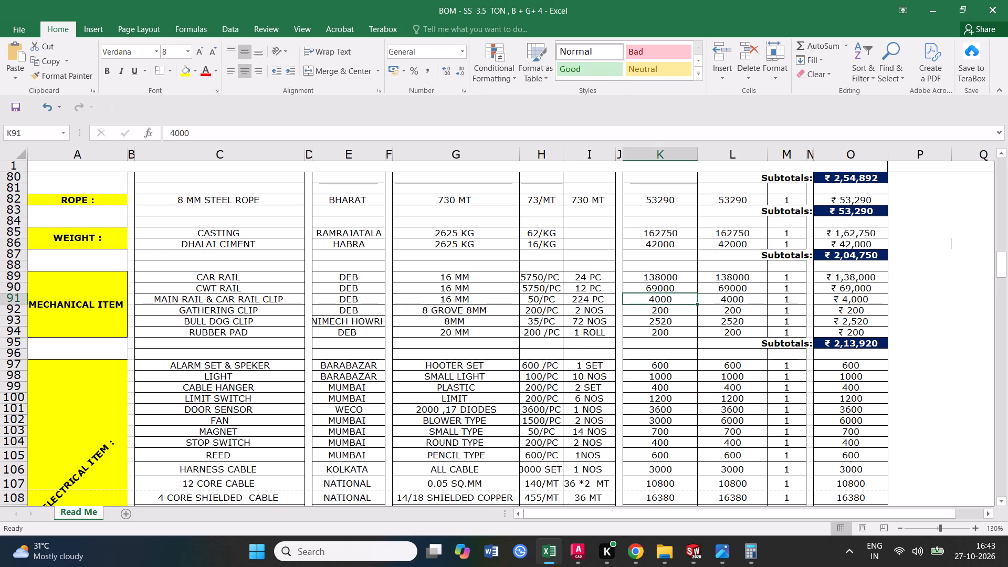
pyautogui.write('224*')
pyautogui.write('50')
pyautogui.press('Return')
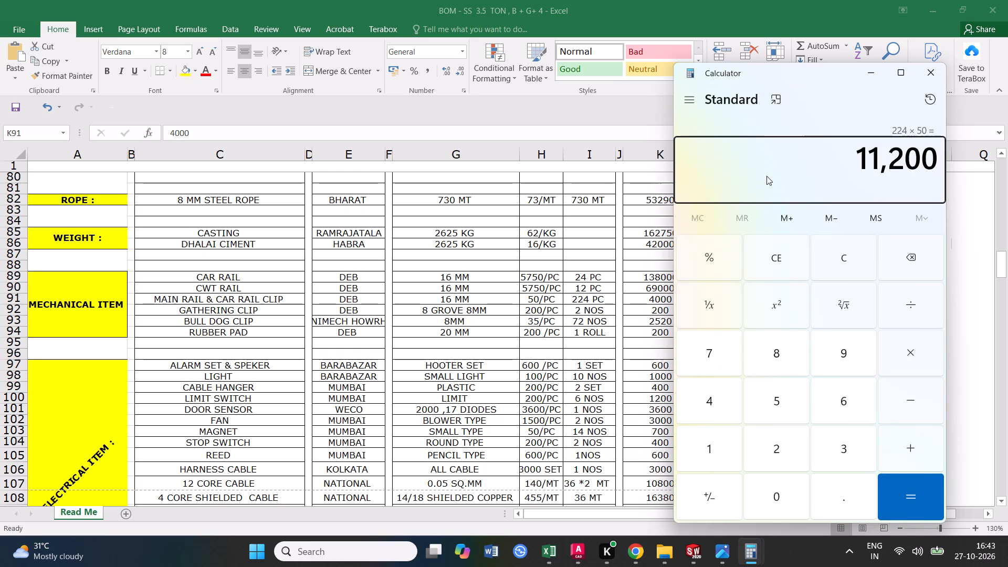
pyautogui.click(939, 71)
pyautogui.write('11200')
pyautogui.click(692, 359)
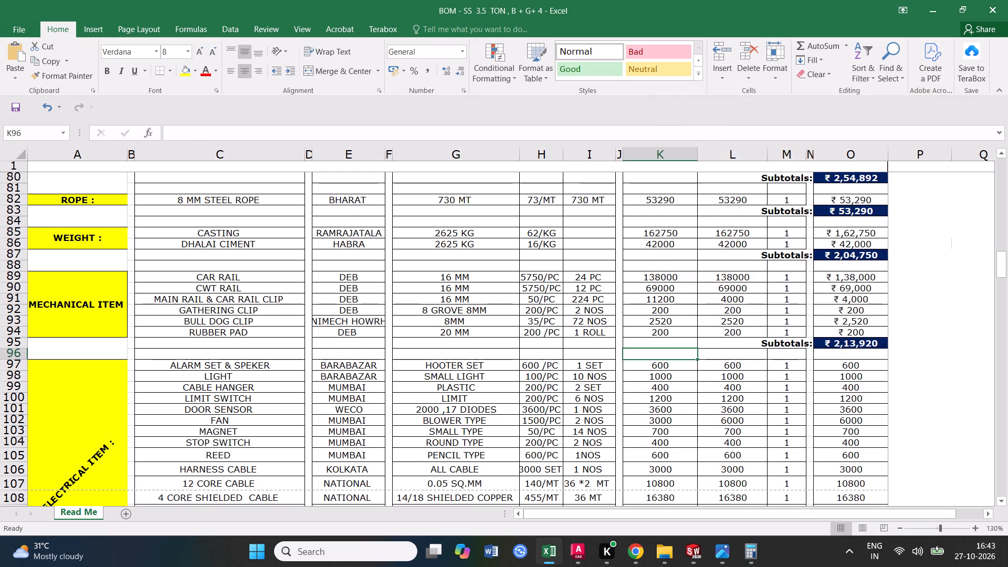
pyautogui.click(679, 298)
pyautogui.click(698, 302)
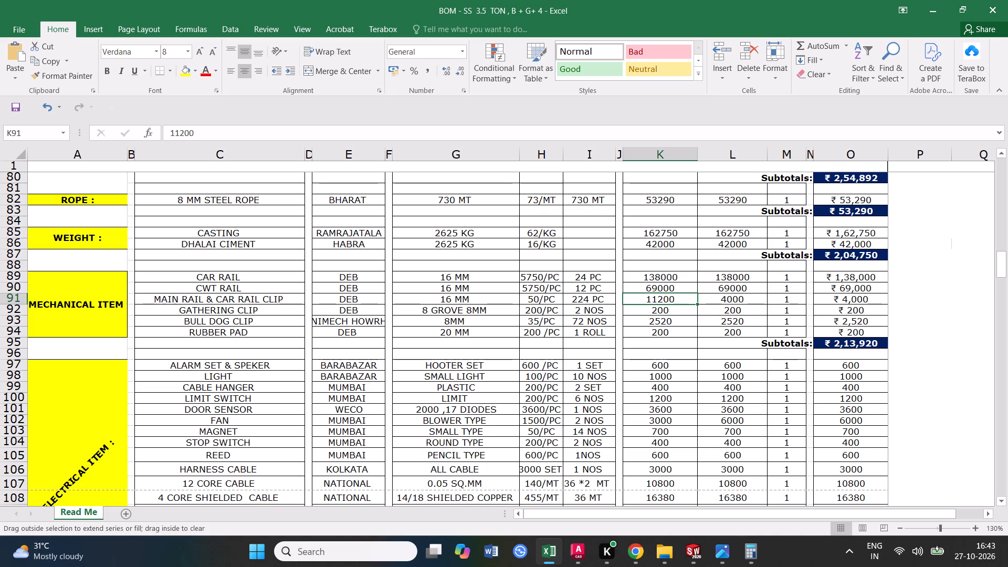
pyautogui.moveTo(698, 304); pyautogui.dragTo(738, 300)
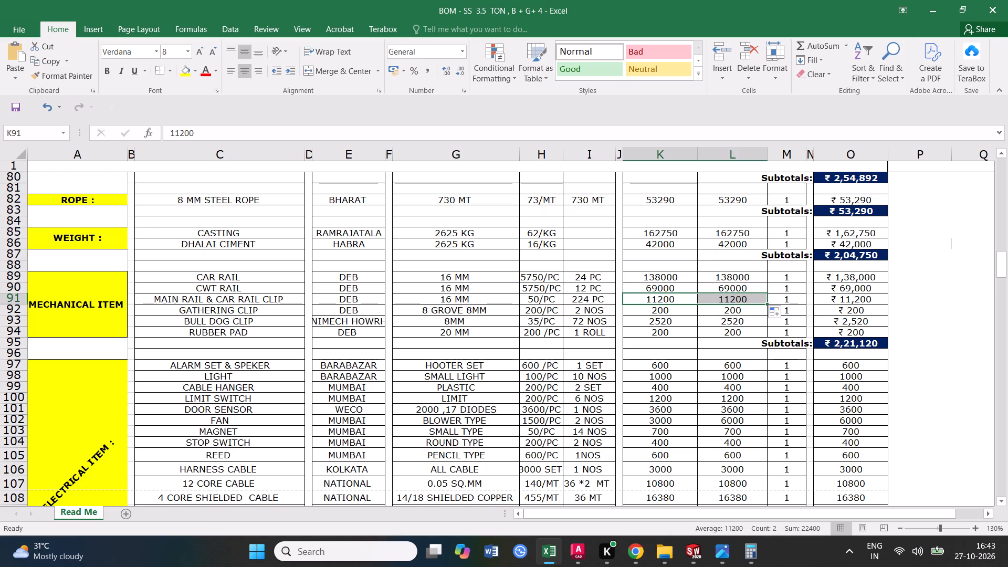
# Save the workbook with the updated MAIN RAIL & CAR RAIL CLIP row.
pyautogui.click(9, 300)
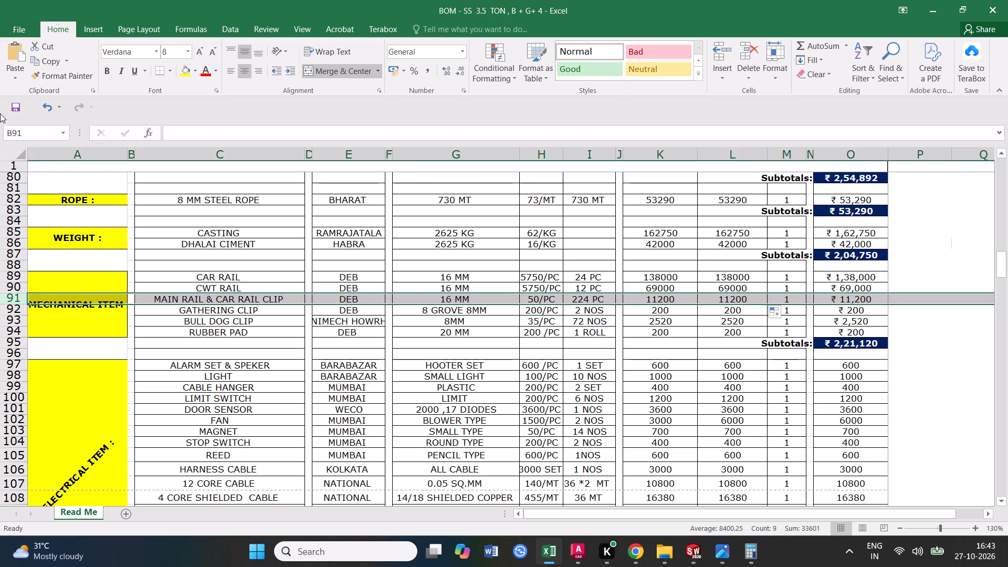
pyautogui.click(14, 103)
pyautogui.click(14, 103)
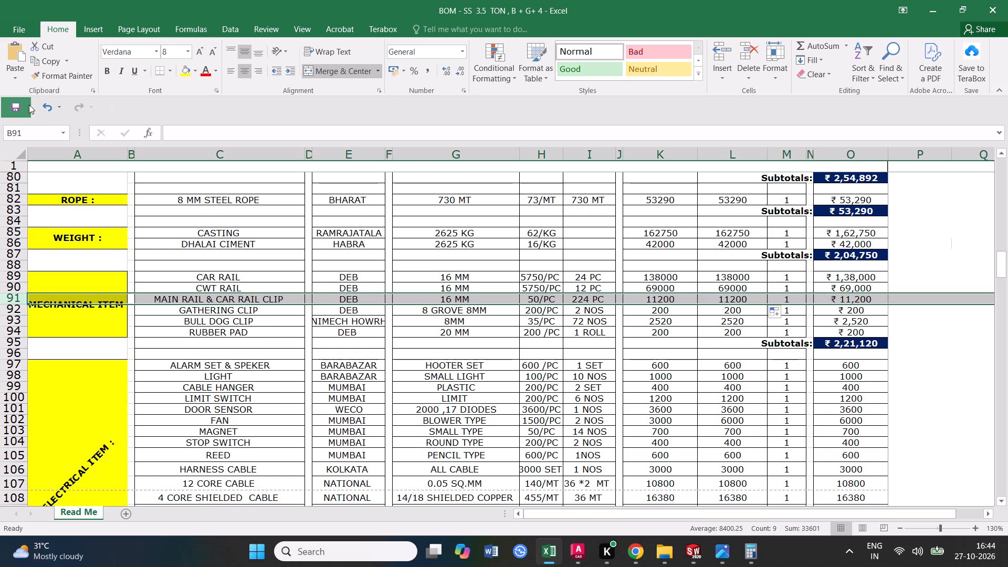
# Change the GATHERING CLIP specification in column G to 10 GROVE 8MM.
pyautogui.scroll(-1, 167, 297)
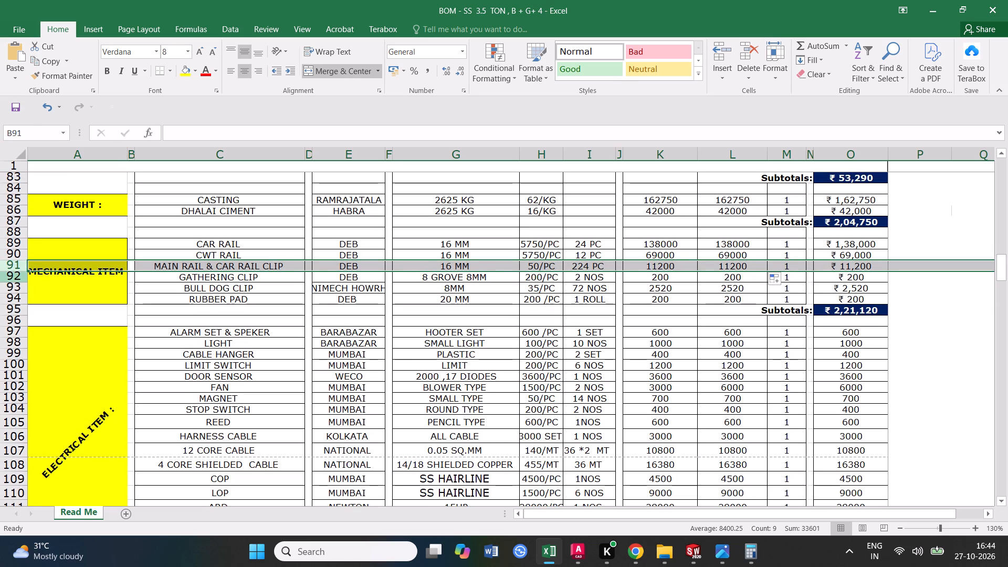
pyautogui.click(17, 275)
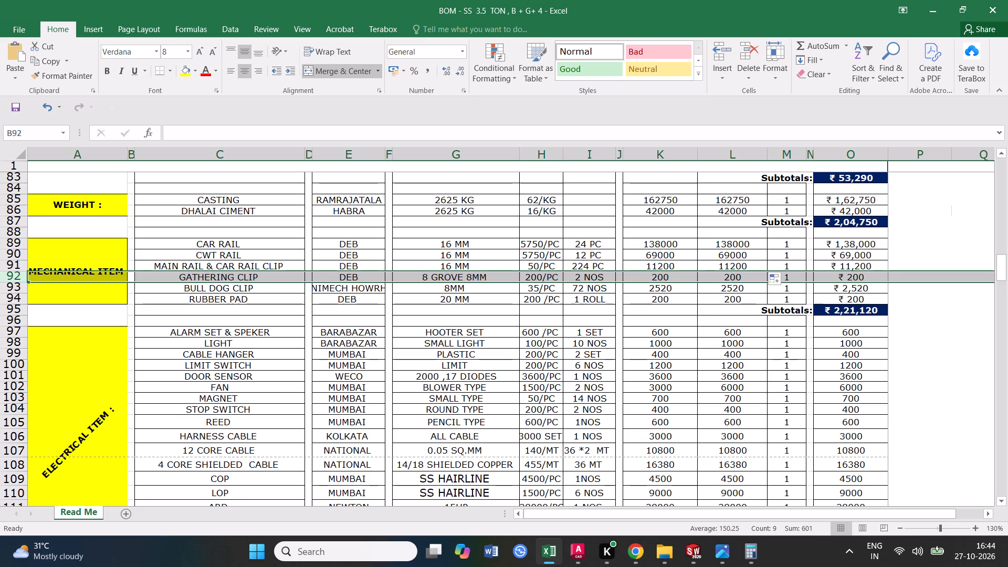
pyautogui.doubleClick(426, 278)
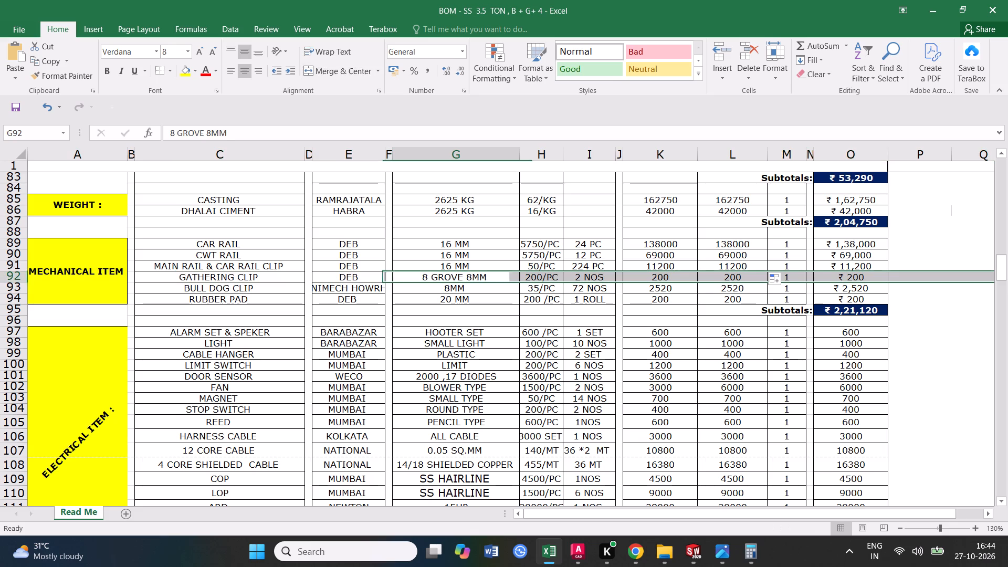
pyautogui.moveTo(430, 277); pyautogui.dragTo(418, 277)
pyautogui.write('10')
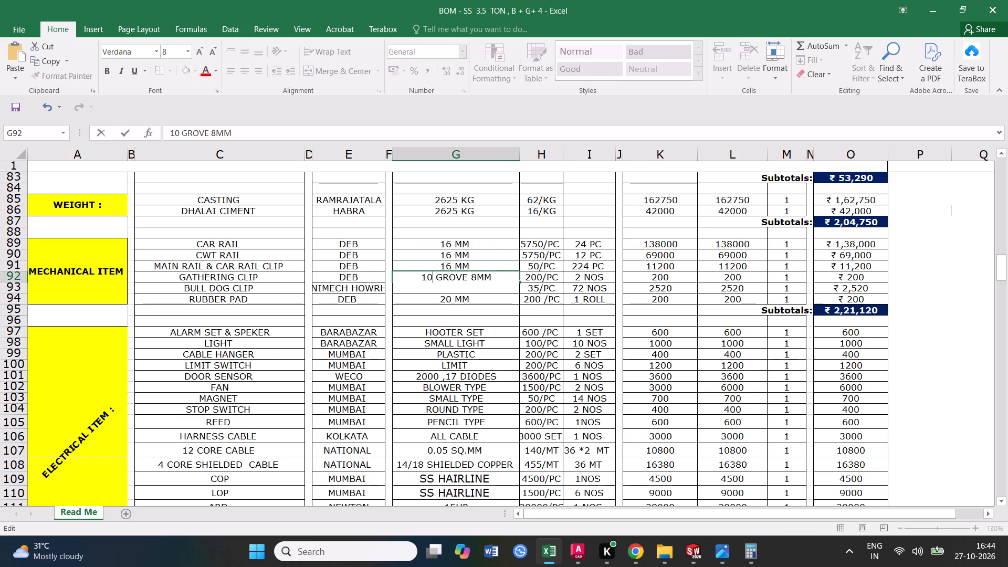
pyautogui.click(472, 314)
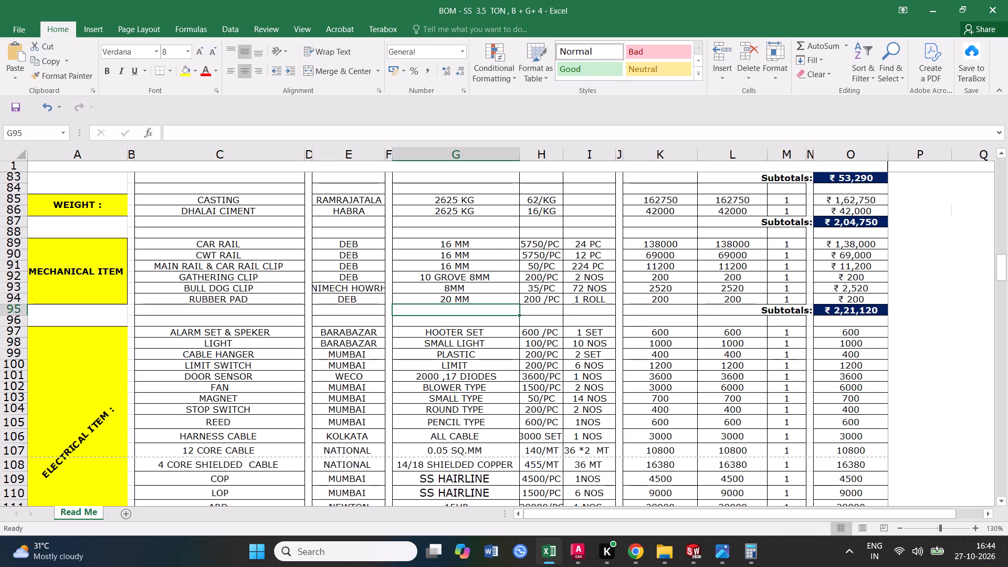
# Set the GATHERING CLIP rate to 300/PC and its amounts in columns K and L to 300.
pyautogui.doubleClick(530, 279)
pyautogui.press('BackSpace')
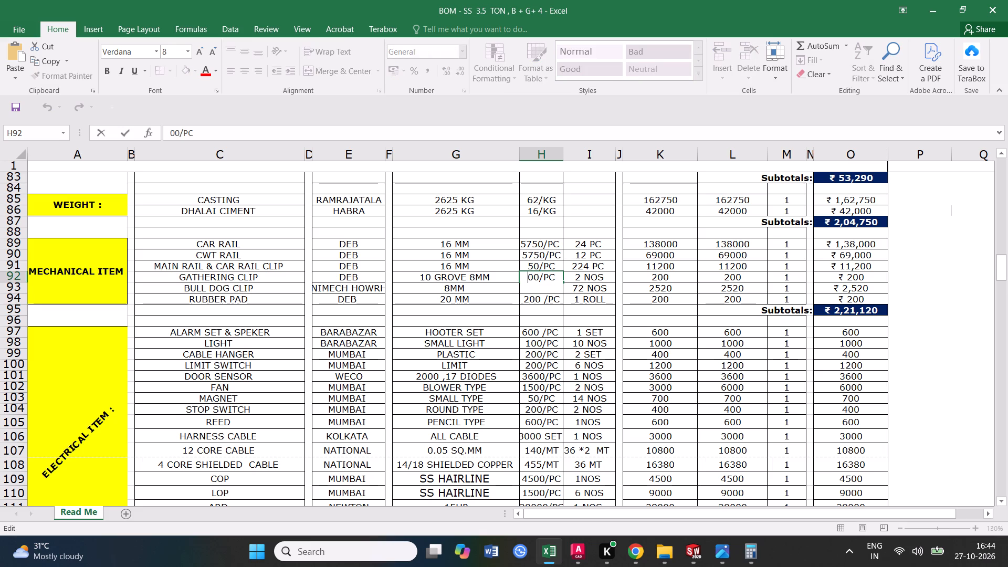
pyautogui.press('3')
pyautogui.click(641, 309)
pyautogui.click(676, 274)
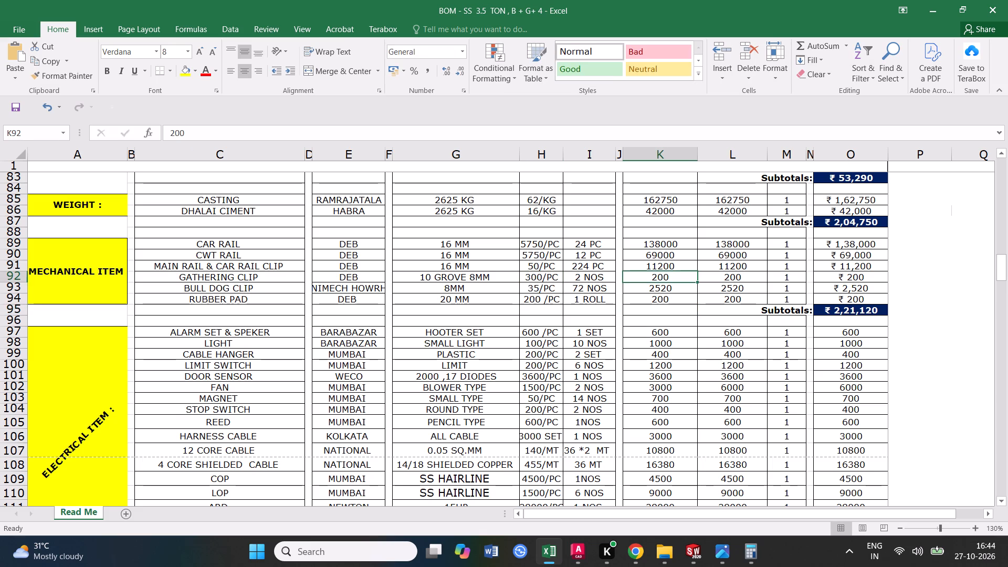
pyautogui.write('300')
pyautogui.click(657, 342)
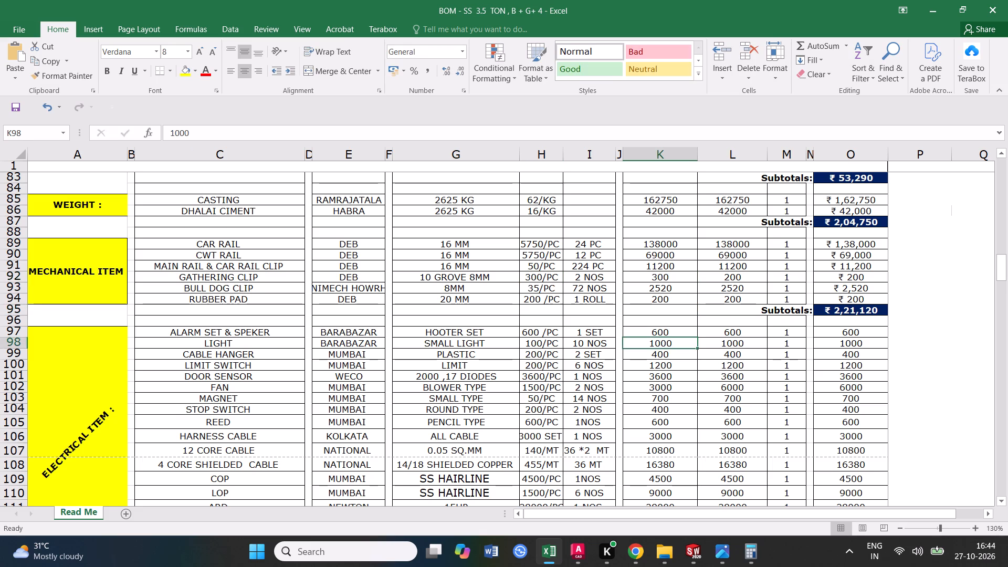
pyautogui.click(737, 277)
pyautogui.write('300')
pyautogui.click(786, 354)
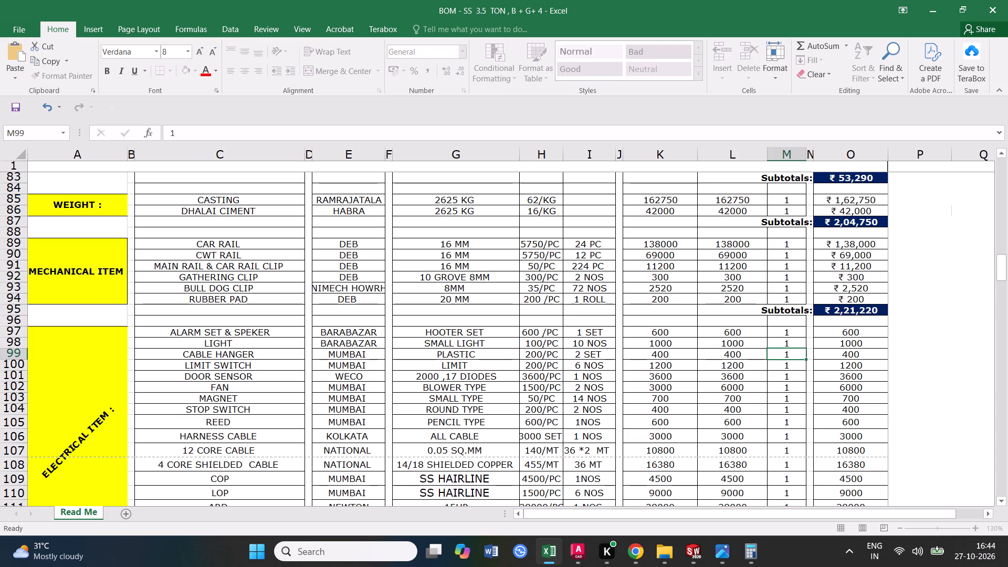
# Save the workbook with the updated GATHERING CLIP row.
pyautogui.click(11, 276)
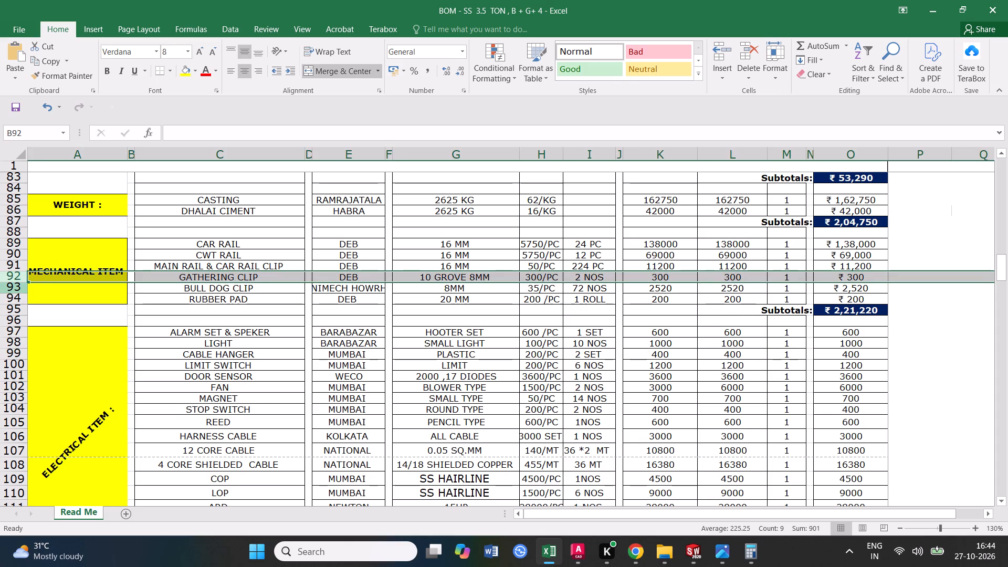
pyautogui.click(16, 109)
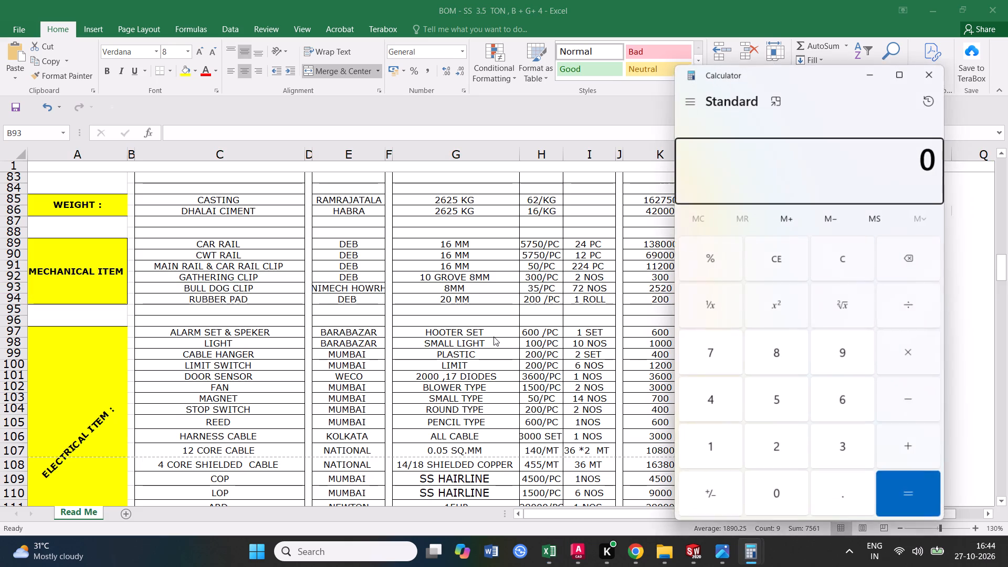
# Calculate 20 × 4 in Calculator to work out the BULL DOG CLIP quantity.
pyautogui.write('10')
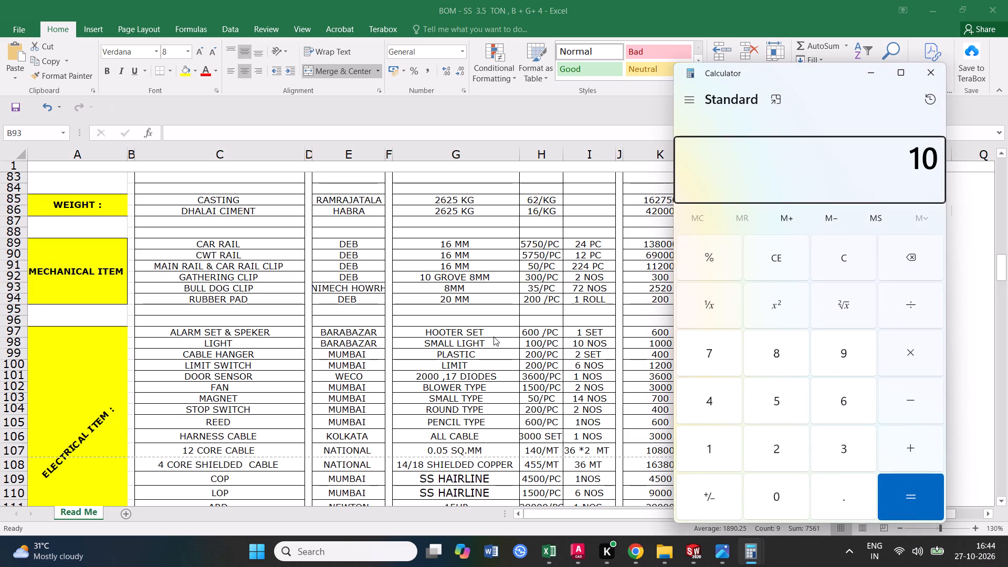
pyautogui.press('BackSpace')
pyautogui.press('BackSpace')
pyautogui.write('20')
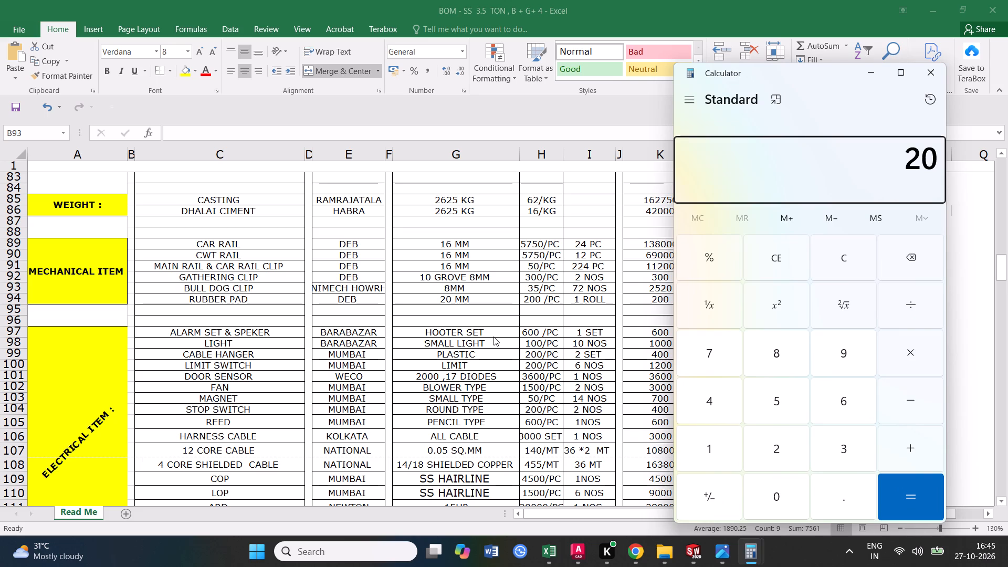
pyautogui.write('*4')
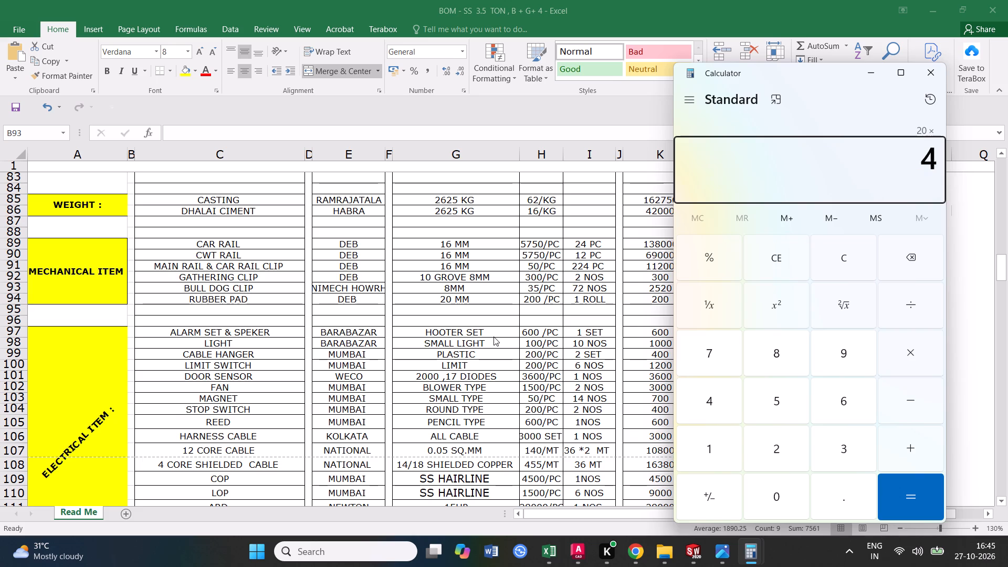
pyautogui.press('Return')
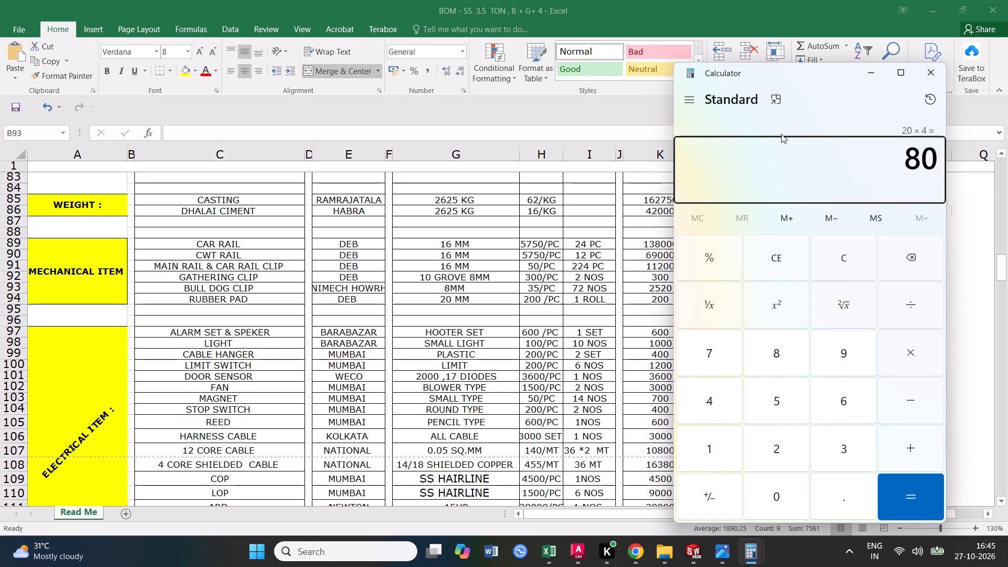
pyautogui.click(930, 78)
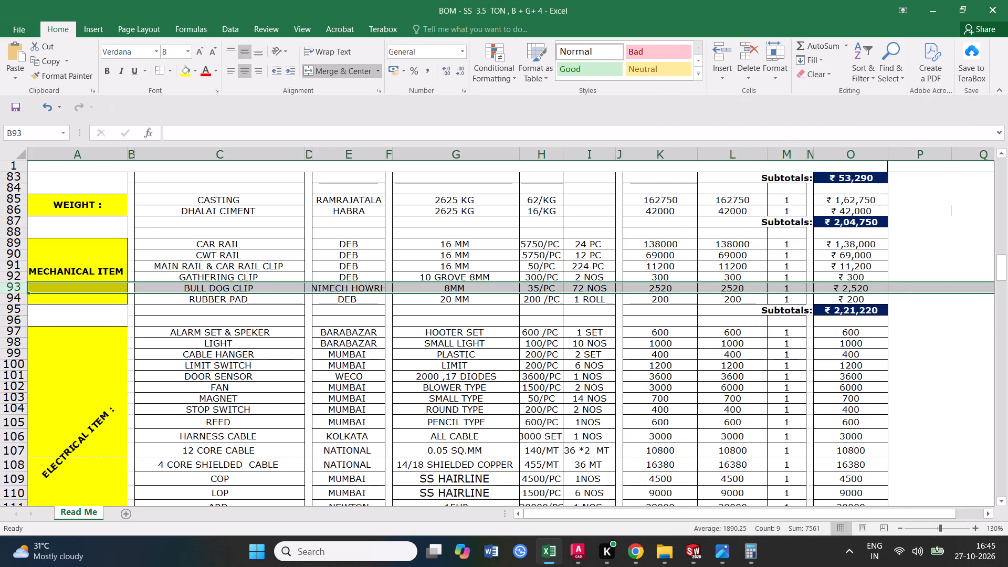
# Set the BULL DOG CLIP quantity in column I to 85 NOS.
pyautogui.doubleClick(582, 287)
pyautogui.moveTo(585, 287); pyautogui.dragTo(577, 285)
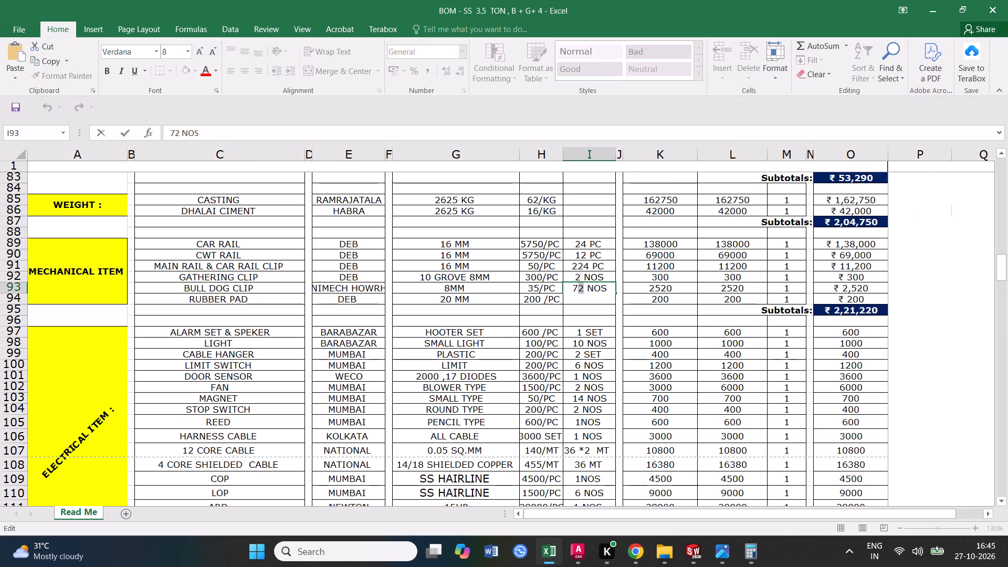
pyautogui.moveTo(577, 285); pyautogui.dragTo(574, 286)
pyautogui.press('8')
pyautogui.press('4')
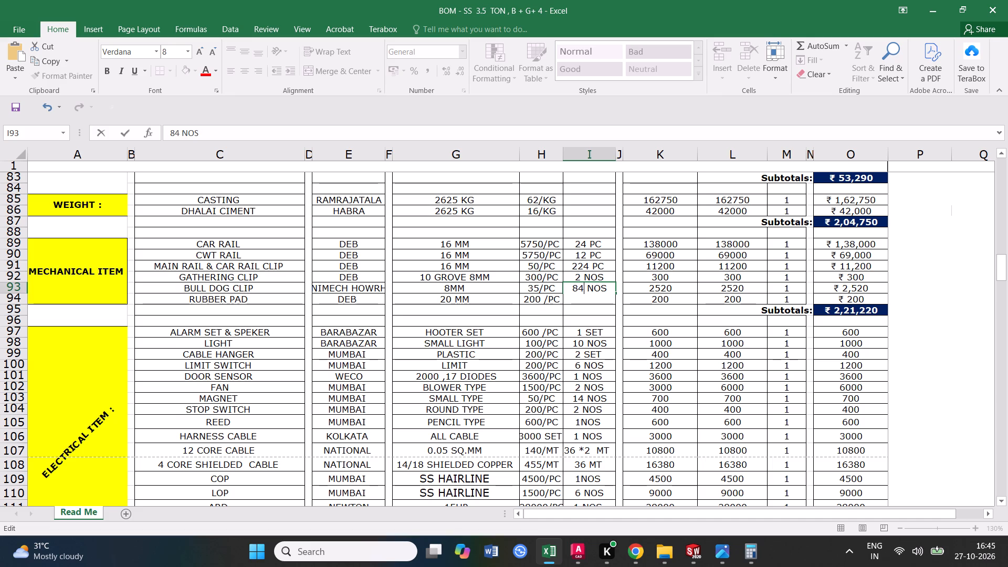
pyautogui.press('BackSpace')
pyautogui.press('5')
pyautogui.click(606, 339)
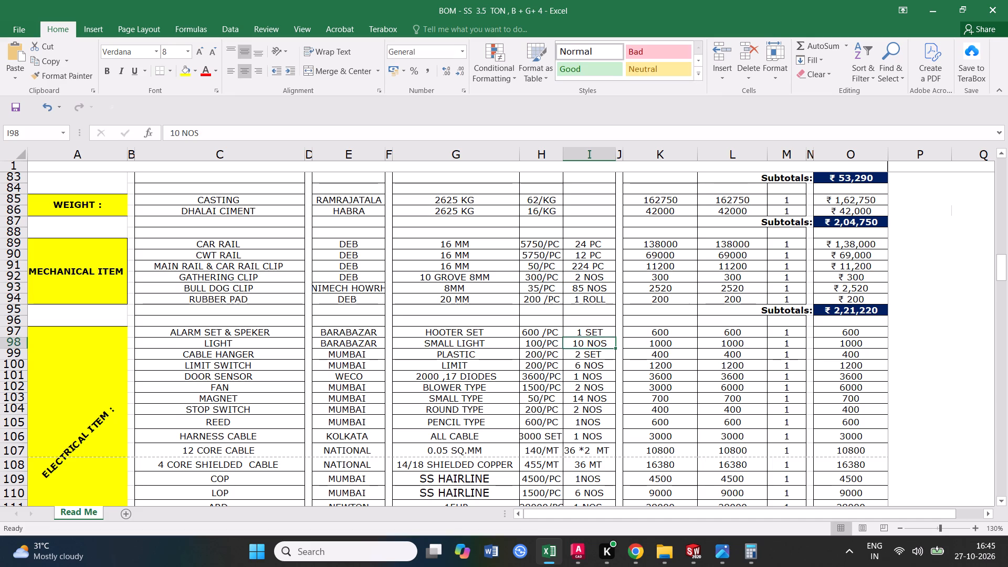
# Calculate 85 × 35 in Calculator and set the BULL DOG CLIP amounts in columns K and L to 2975.
pyautogui.click(664, 285)
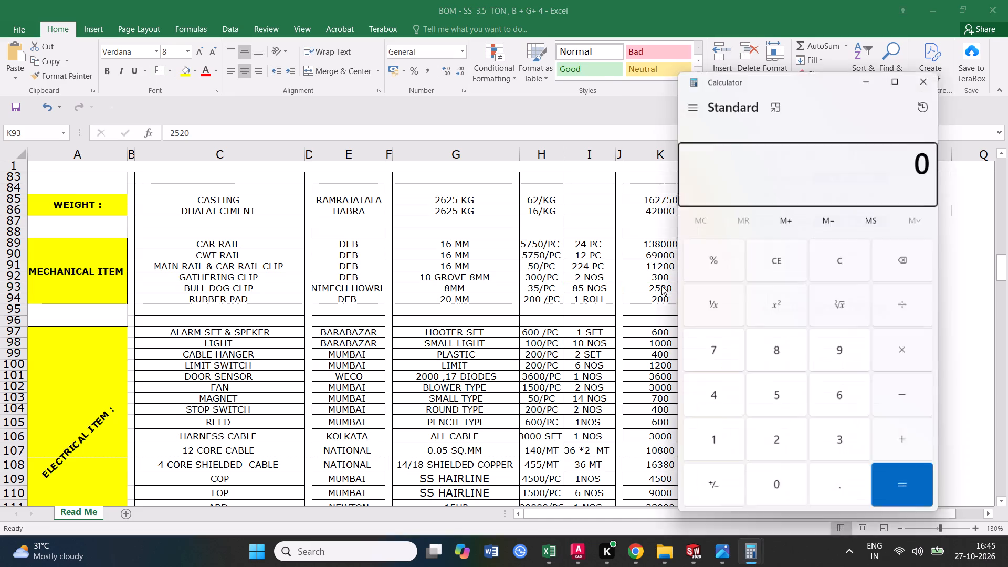
pyautogui.write('85*35')
pyautogui.press('Return')
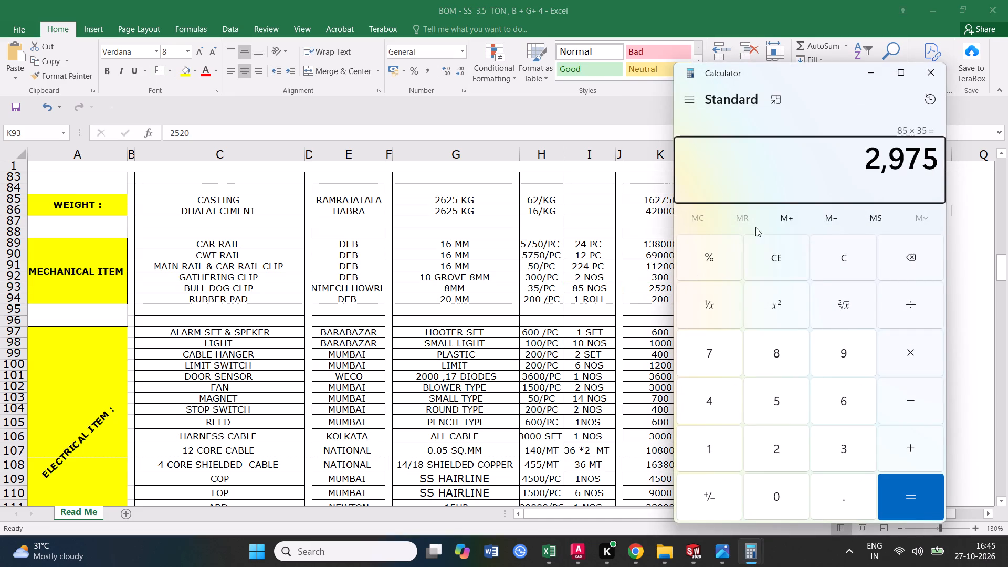
pyautogui.click(928, 77)
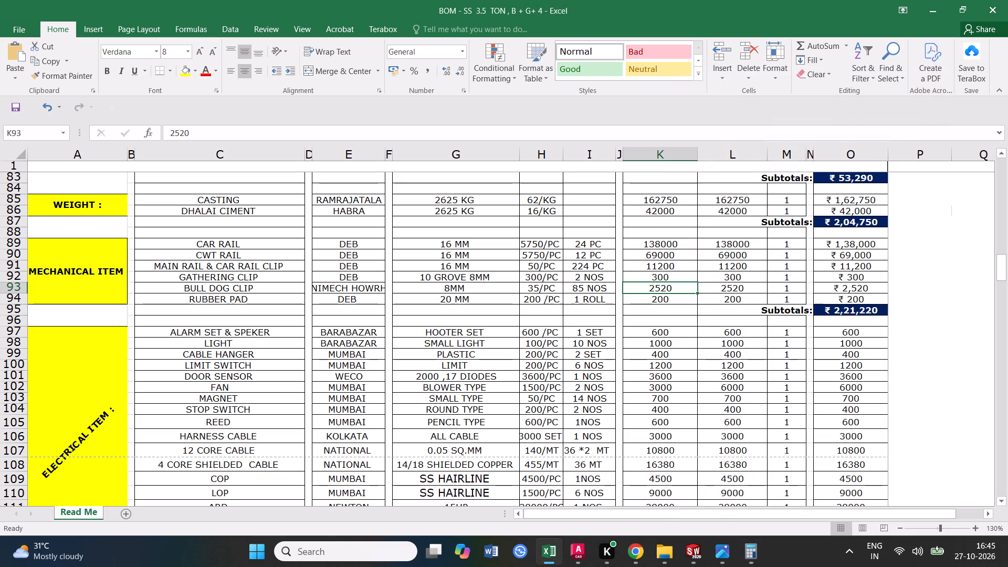
pyautogui.write('2975')
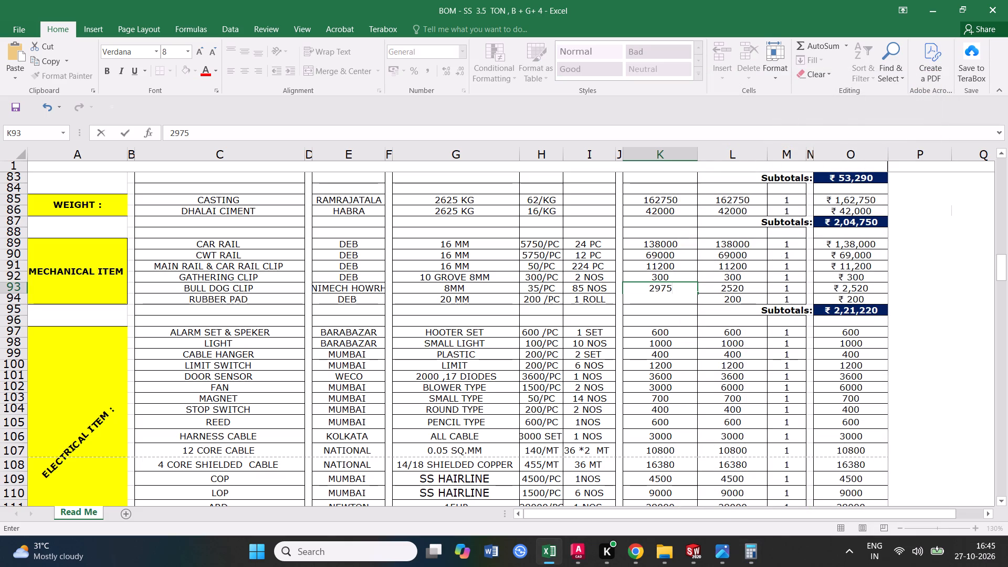
pyautogui.click(655, 346)
pyautogui.click(668, 287)
pyautogui.moveTo(696, 292); pyautogui.dragTo(735, 292)
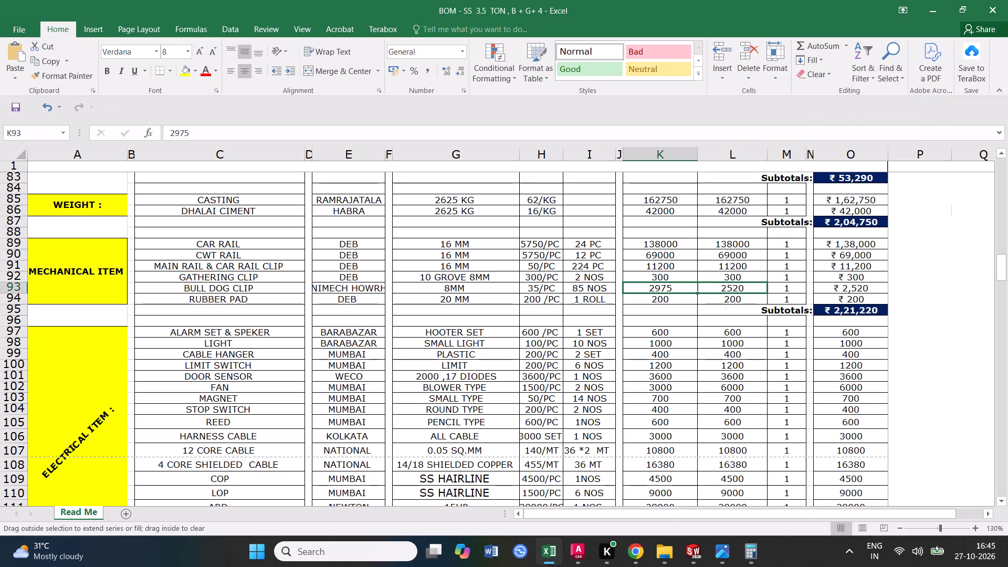
pyautogui.click(260, 287)
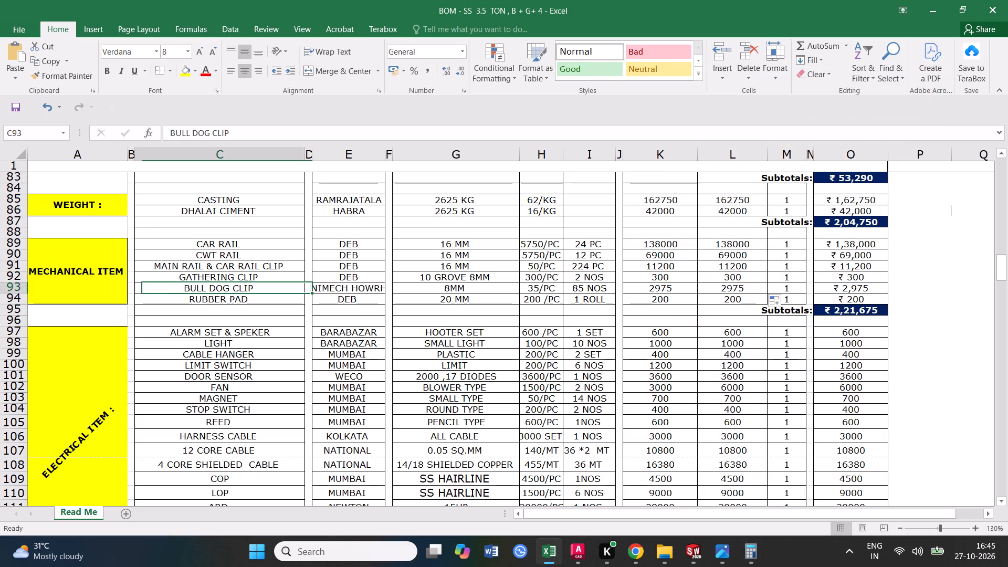
# Save the workbook with the updated BULL DOG CLIP row.
pyautogui.click(19, 290)
pyautogui.click(6, 108)
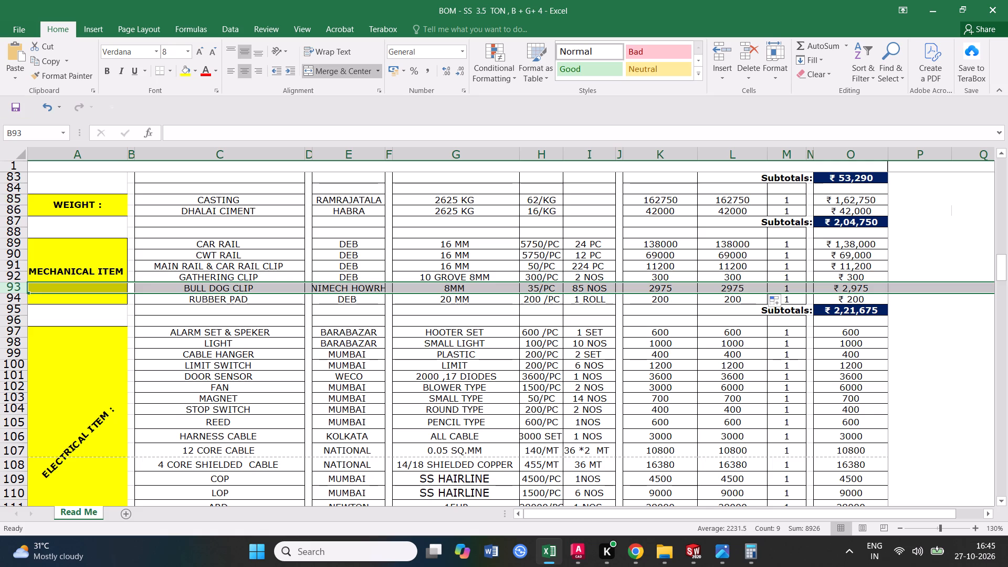
pyautogui.click(14, 298)
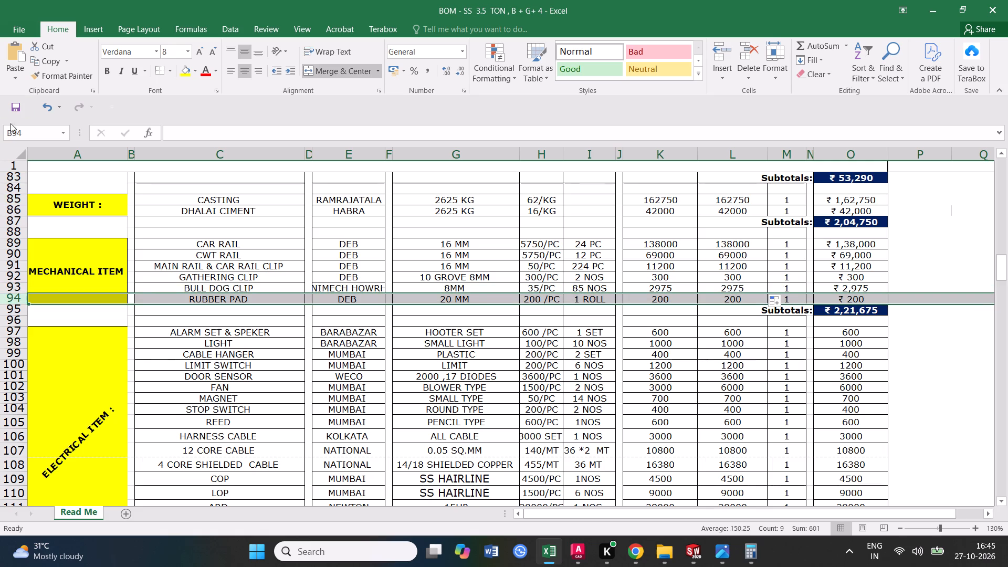
pyautogui.click(15, 110)
# Review the ELECTRICAL ITEM rows one by one, from ALARM SET & SPEKER down to HARNESS CABLE.
pyautogui.scroll(-2, 282, 293)
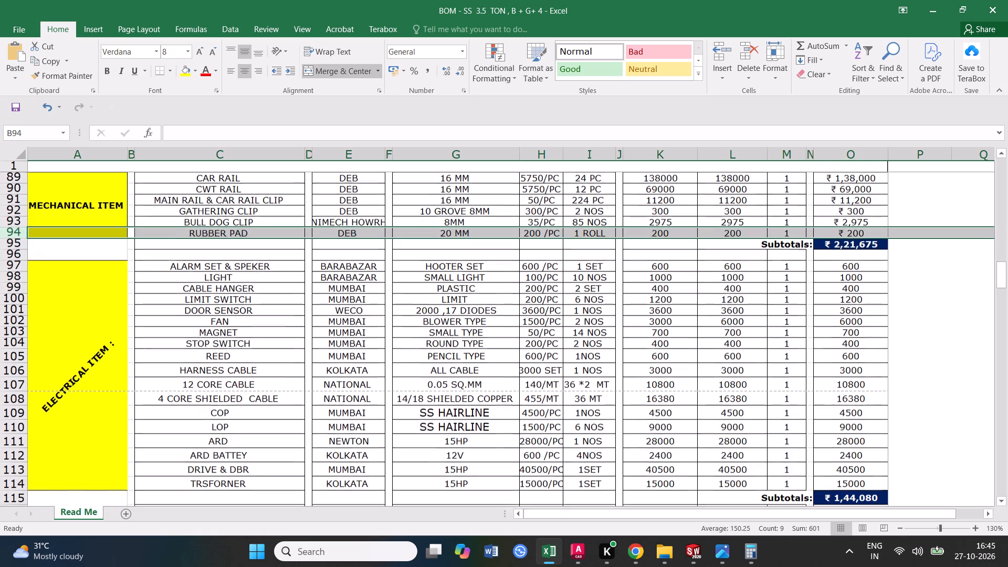
pyautogui.scroll(-1, 282, 293)
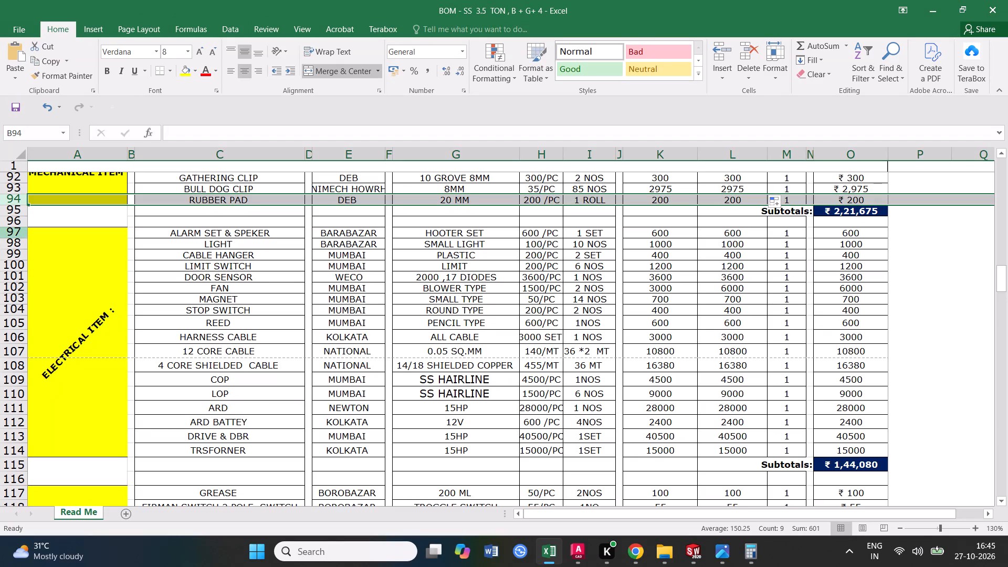
pyautogui.click(15, 234)
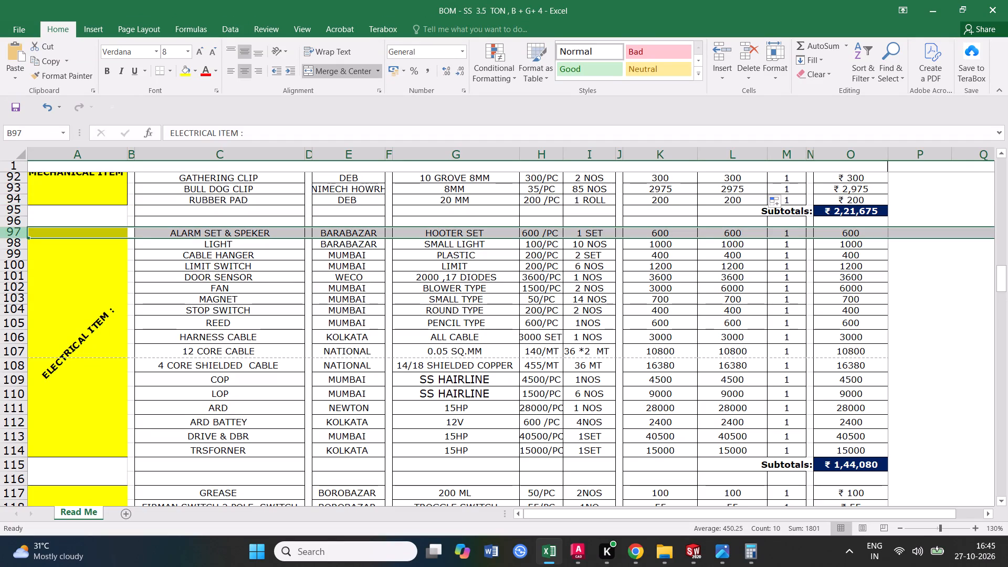
pyautogui.click(17, 245)
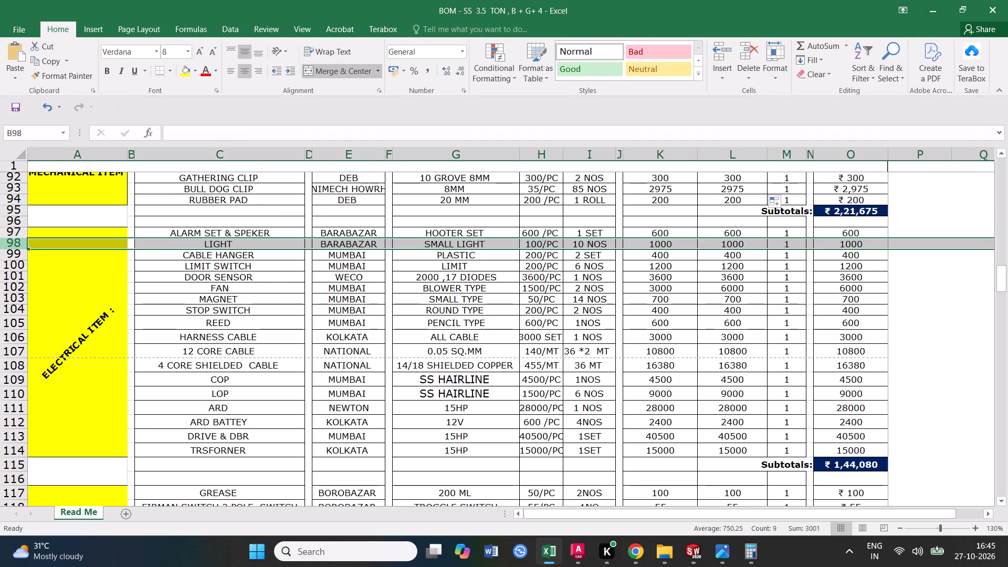
pyautogui.click(13, 254)
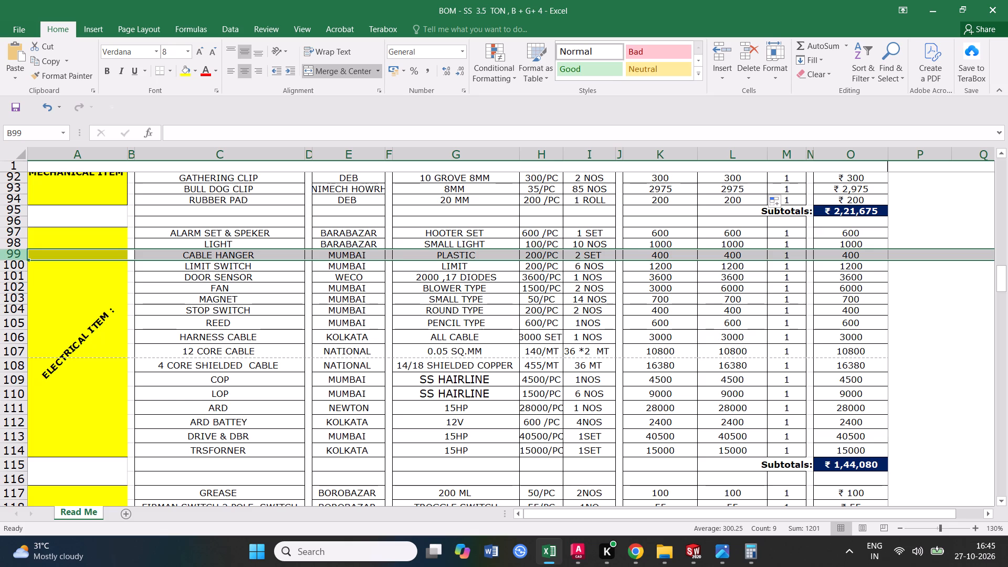
pyautogui.click(16, 265)
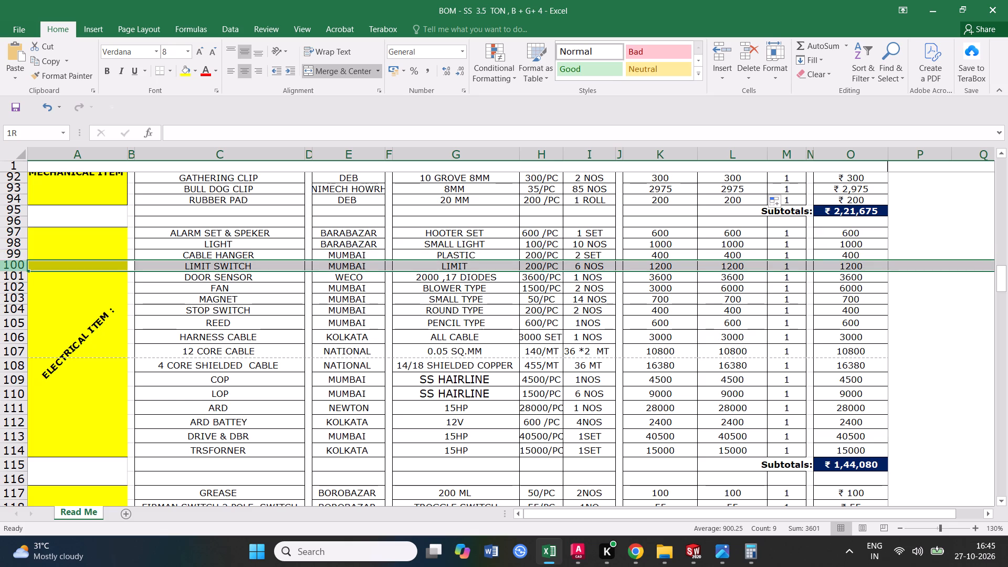
pyautogui.click(17, 275)
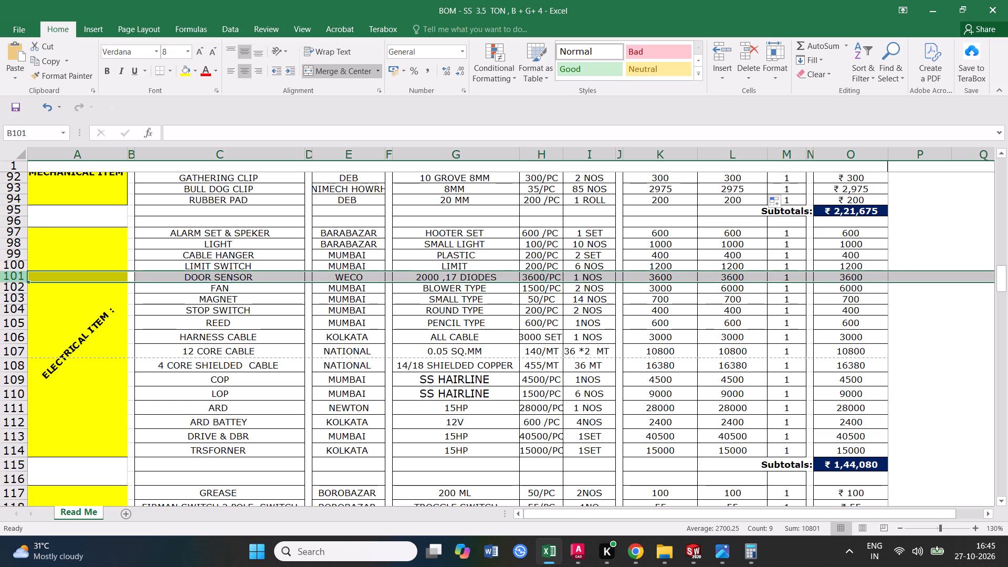
pyautogui.click(18, 287)
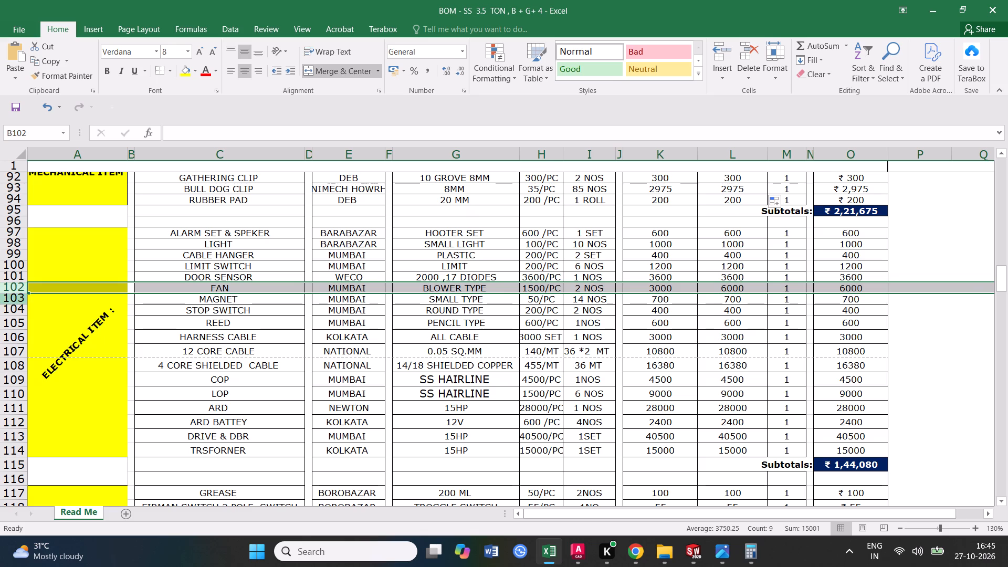
pyautogui.click(18, 298)
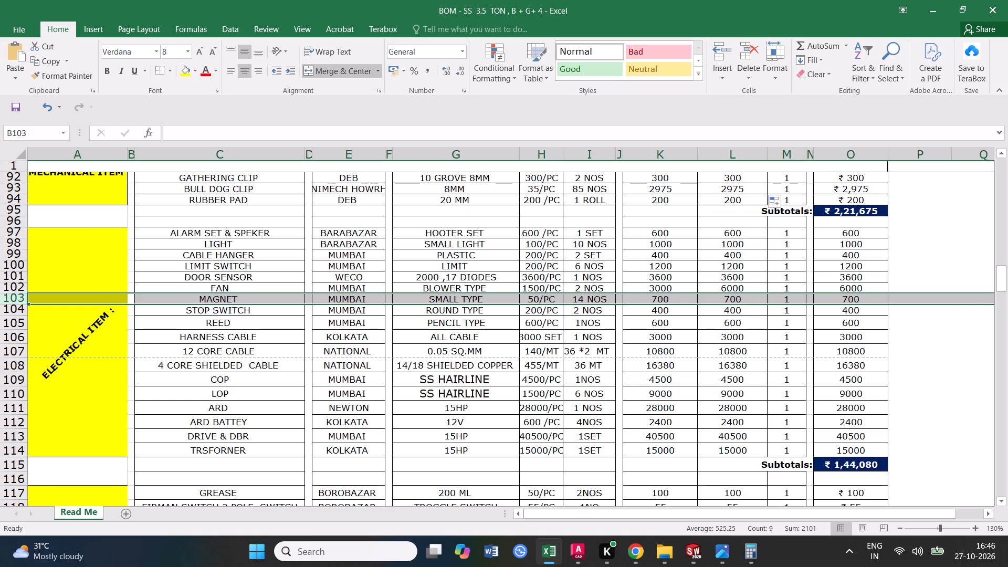
pyautogui.click(13, 311)
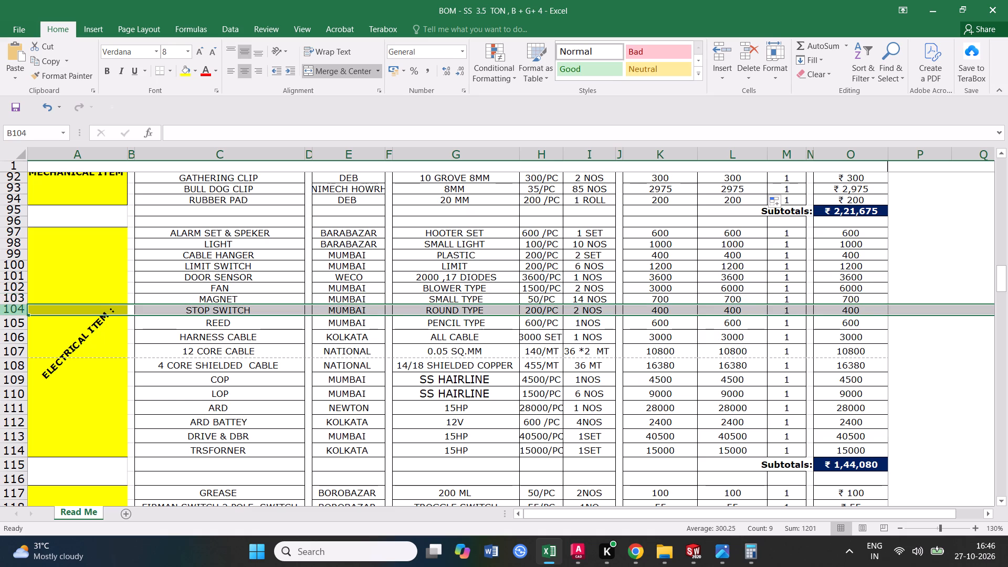
pyautogui.click(15, 322)
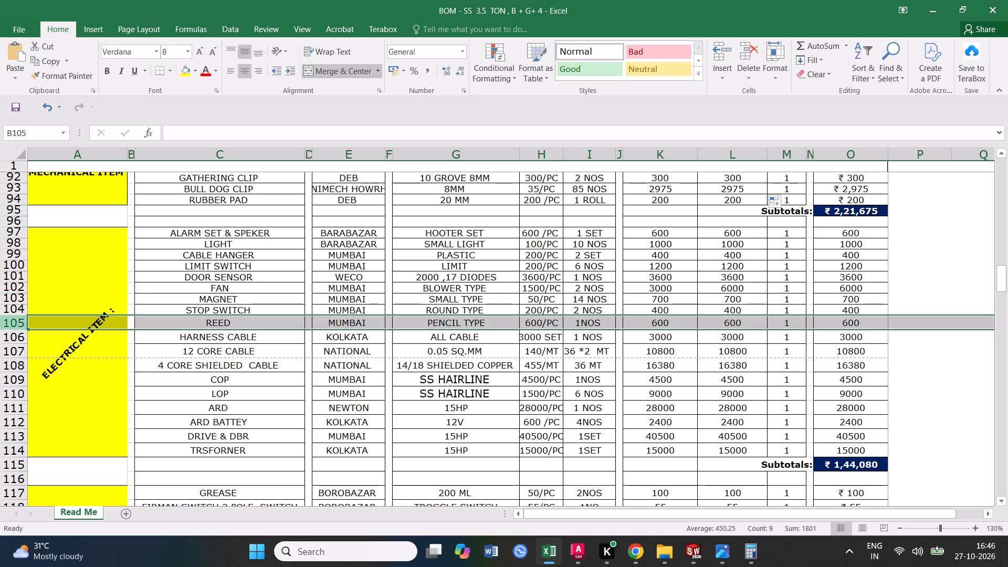
pyautogui.click(14, 335)
# Check the remaining ELECTRICAL ITEM rows one by one, from 12 CORE CABLE down to TRSFORNER.
pyautogui.scroll(-1, 14, 335)
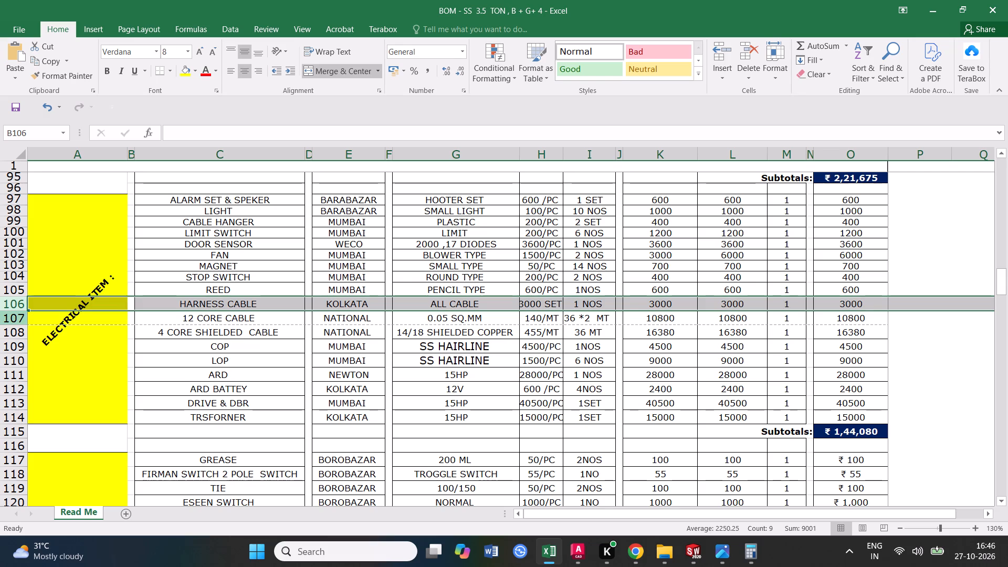
pyautogui.click(13, 320)
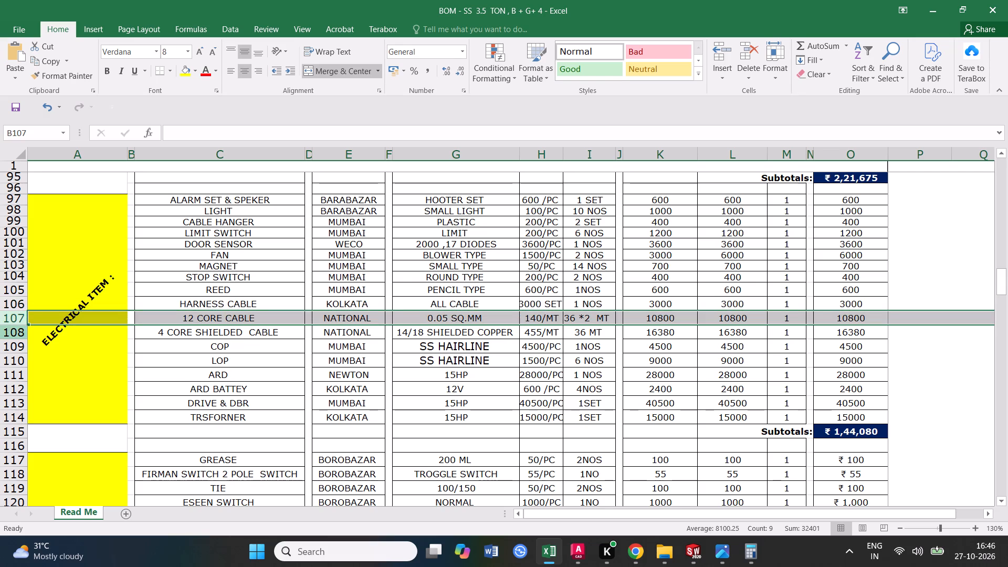
pyautogui.click(15, 334)
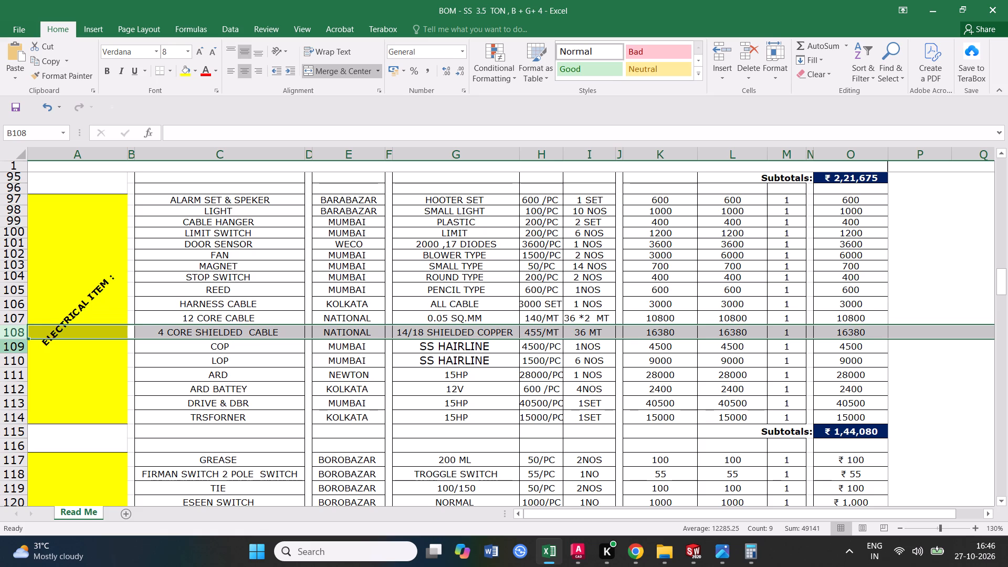
pyautogui.click(18, 348)
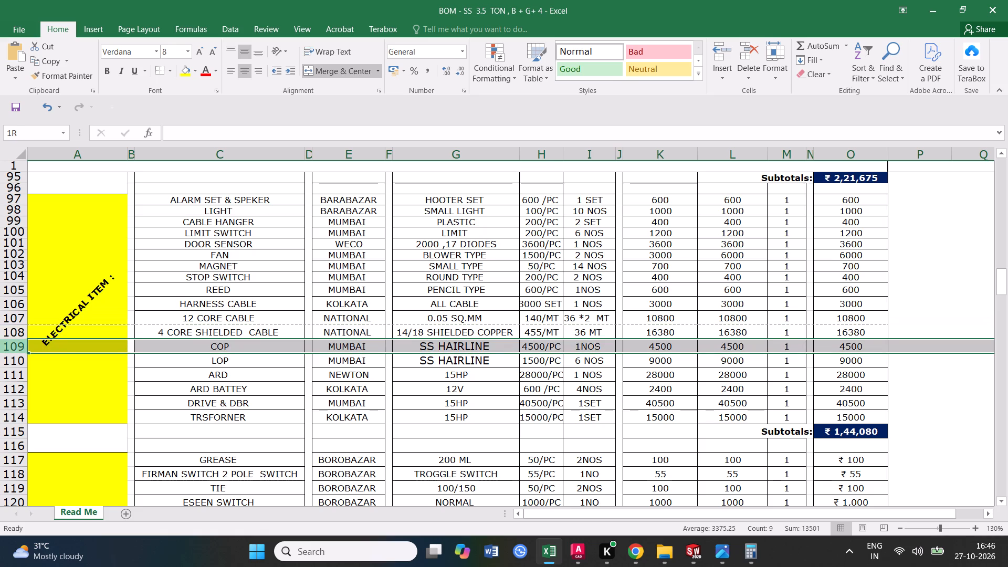
pyautogui.click(15, 362)
pyautogui.click(12, 372)
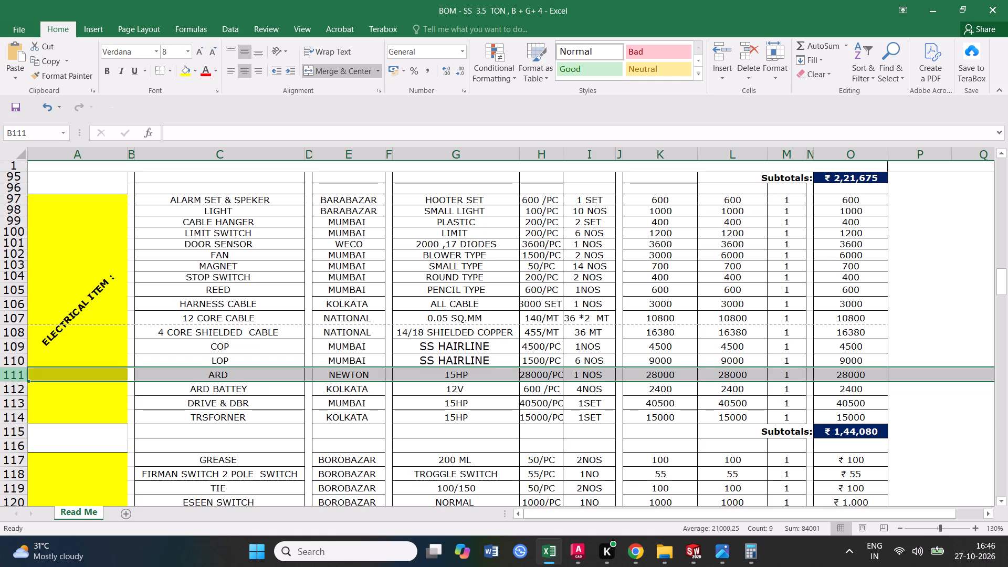
pyautogui.click(18, 374)
pyautogui.scroll(-2, 17, 374)
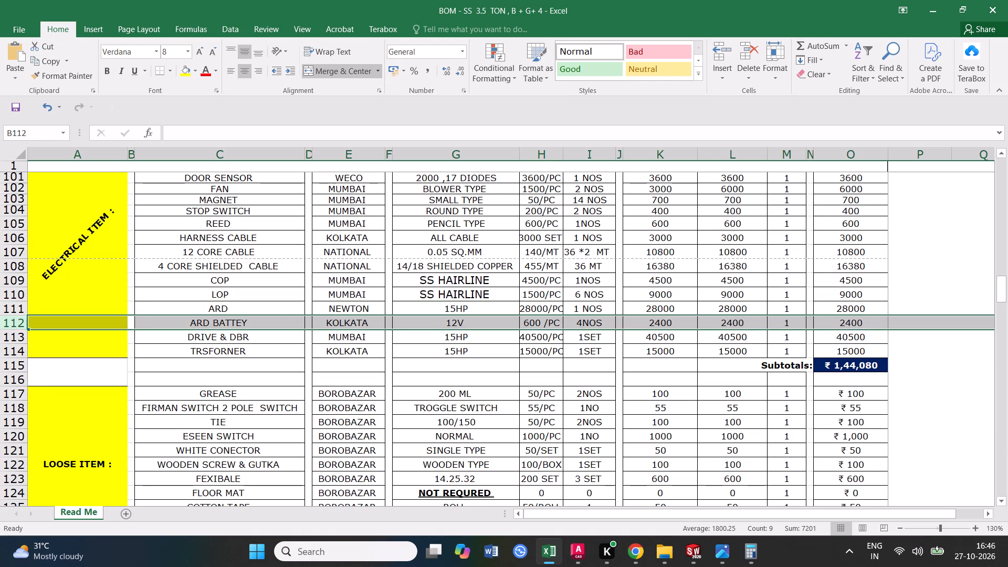
pyautogui.click(13, 337)
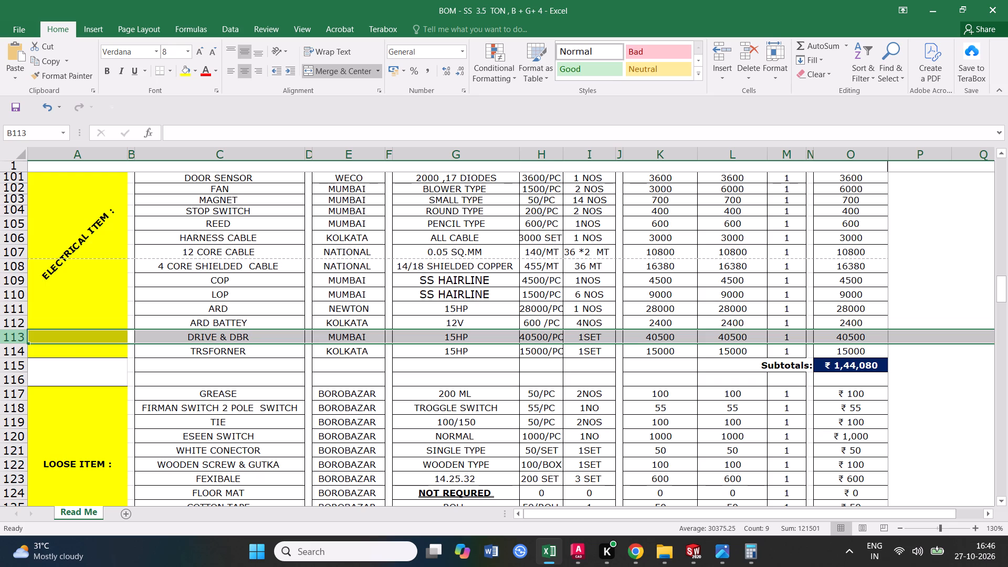
pyautogui.click(18, 350)
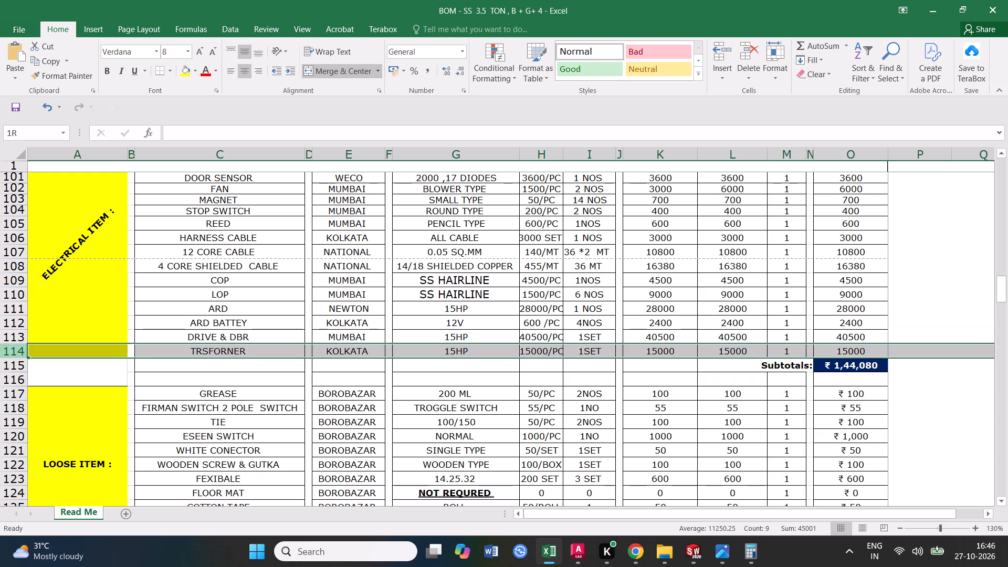
pyautogui.scroll(-2, 18, 350)
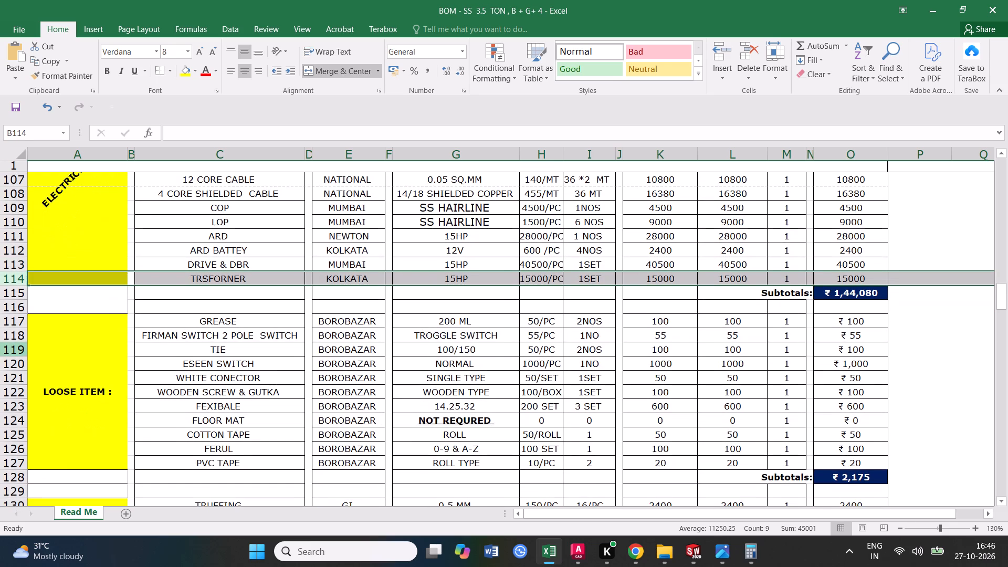
pyautogui.click(16, 319)
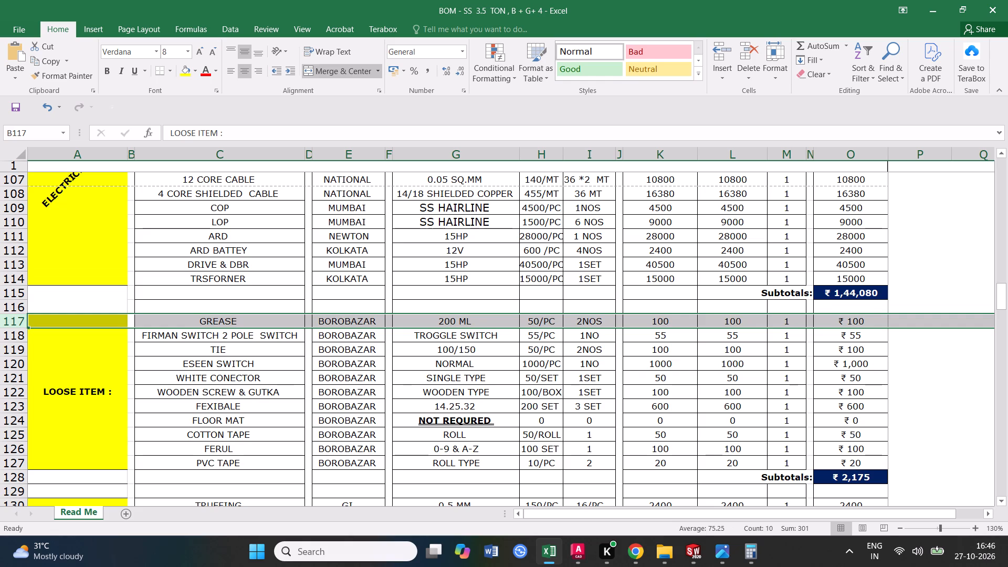
# Set the DRIVE & DBR unit price to 45500/PC and its amounts in columns K and L to 45500.
pyautogui.doubleClick(531, 266)
pyautogui.press('BackSpace')
pyautogui.press('5')
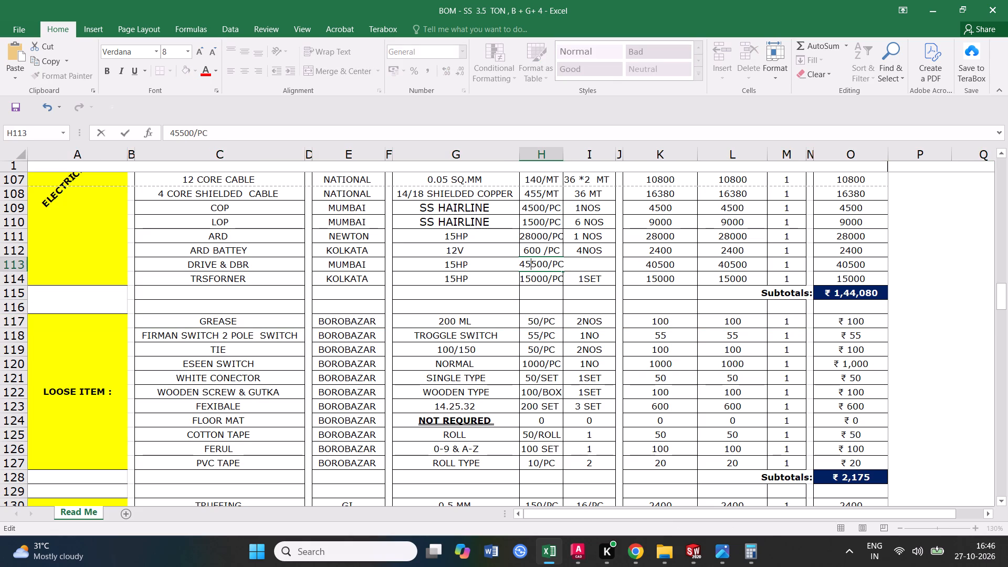
pyautogui.click(593, 300)
pyautogui.doubleClick(657, 265)
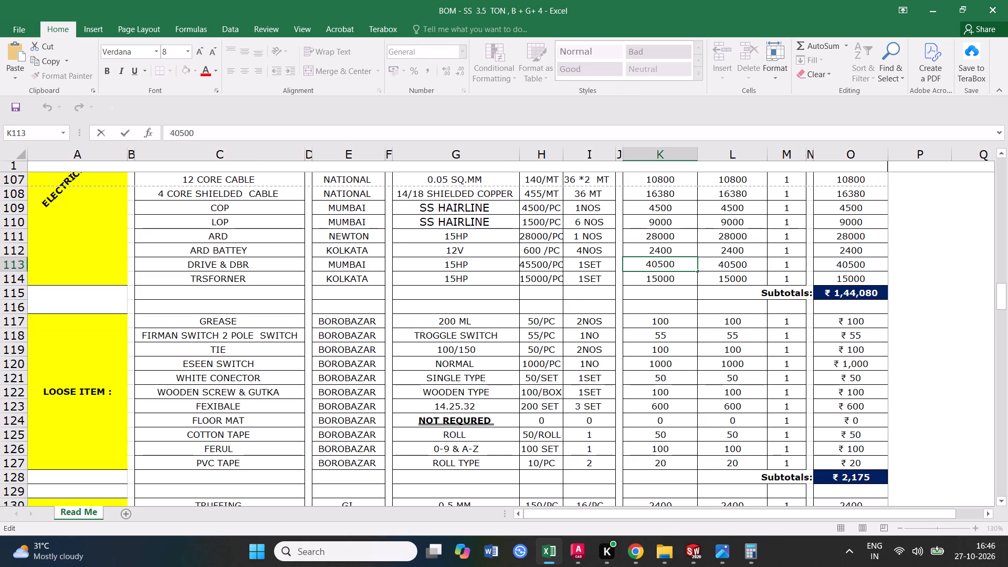
pyautogui.press('BackSpace')
pyautogui.press('5')
pyautogui.click(690, 356)
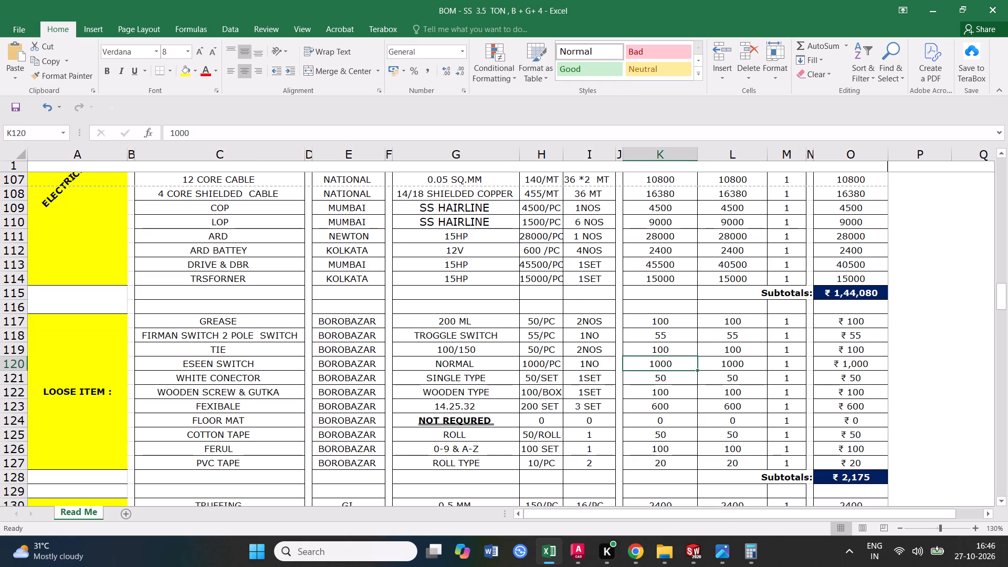
pyautogui.doubleClick(730, 265)
pyautogui.press('BackSpace')
pyautogui.press('5')
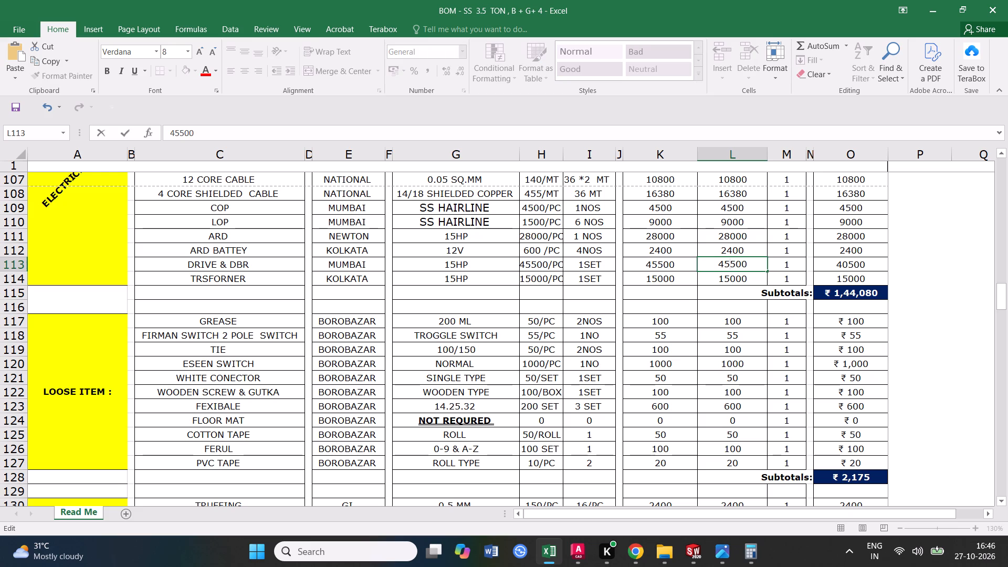
pyautogui.click(728, 362)
# Save the workbook with the updated DRIVE & DBR row.
pyautogui.click(657, 281)
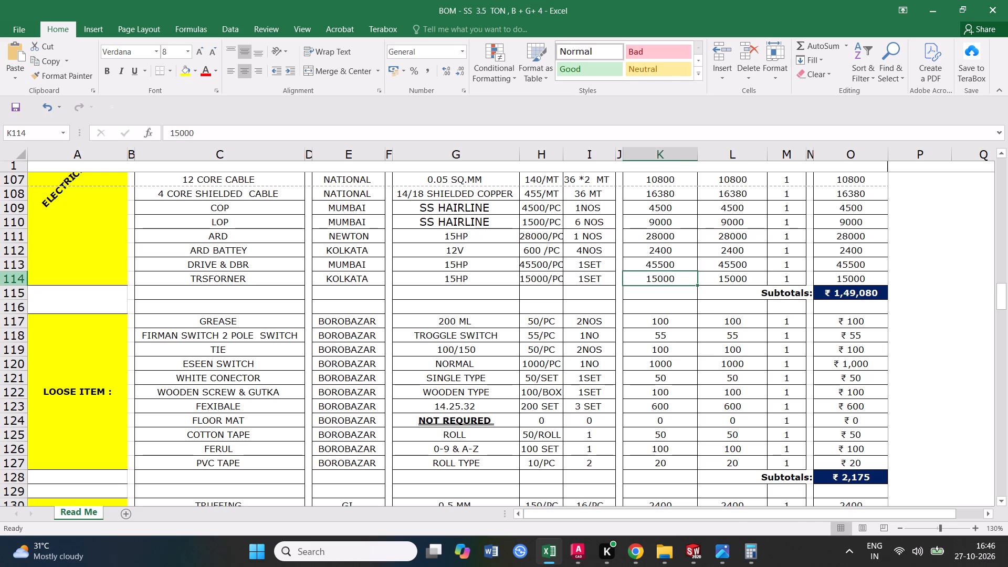
pyautogui.click(9, 281)
pyautogui.click(19, 106)
# Review the LOOSE ITEM rows one by one, from GREASE down to FLOOR MAT.
pyautogui.scroll(-2, 315, 339)
pyautogui.click(13, 235)
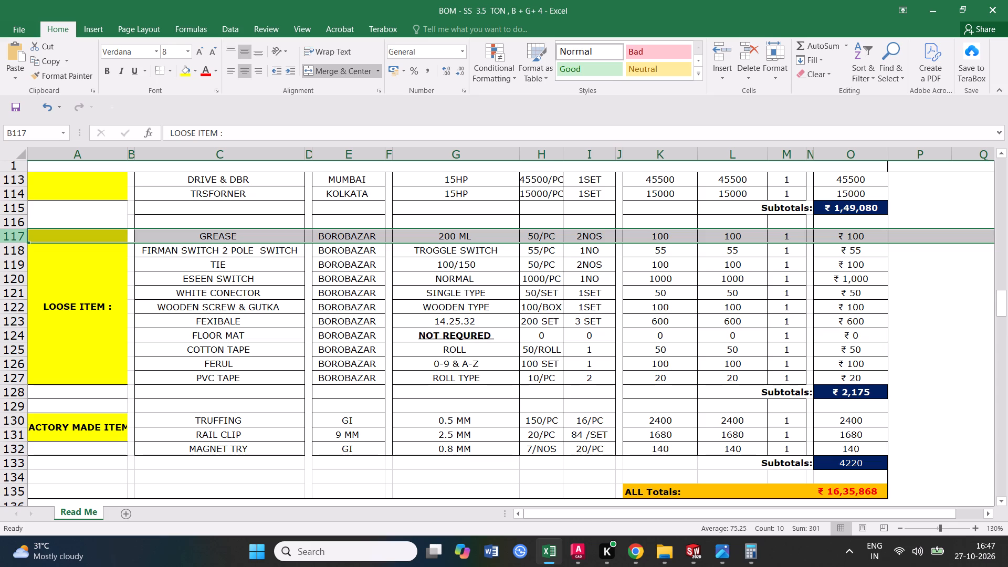
pyautogui.click(17, 251)
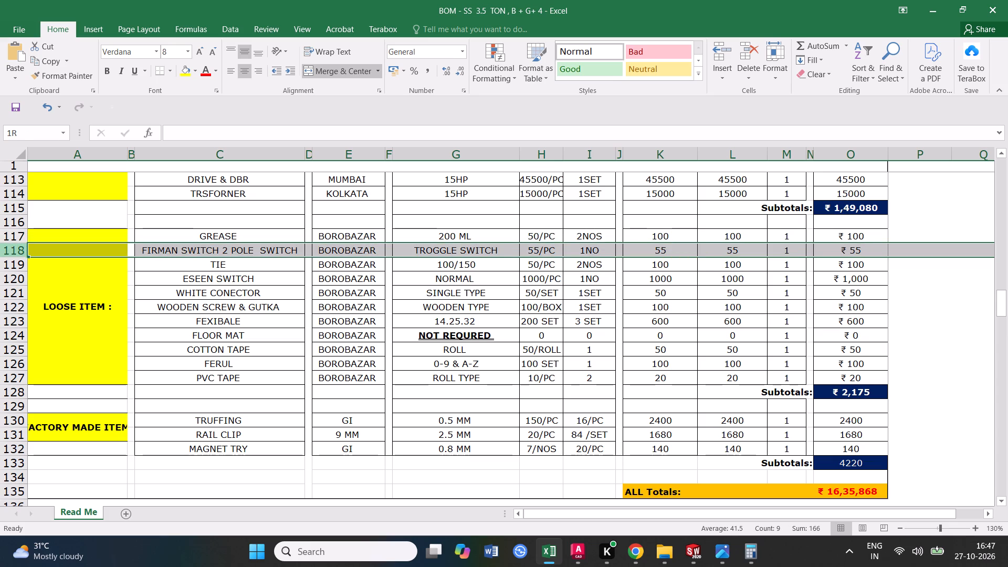
pyautogui.click(14, 264)
pyautogui.click(19, 280)
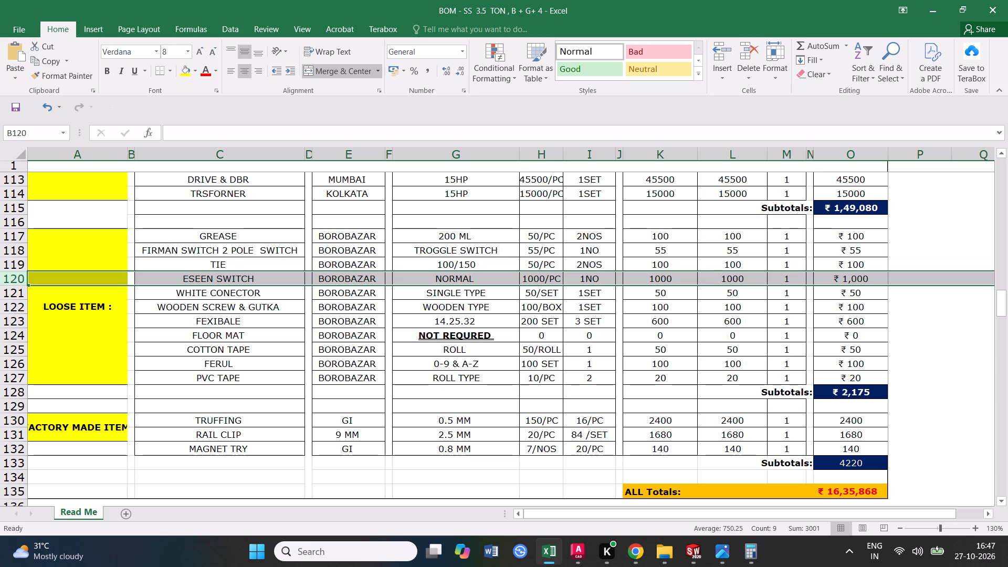
pyautogui.click(12, 293)
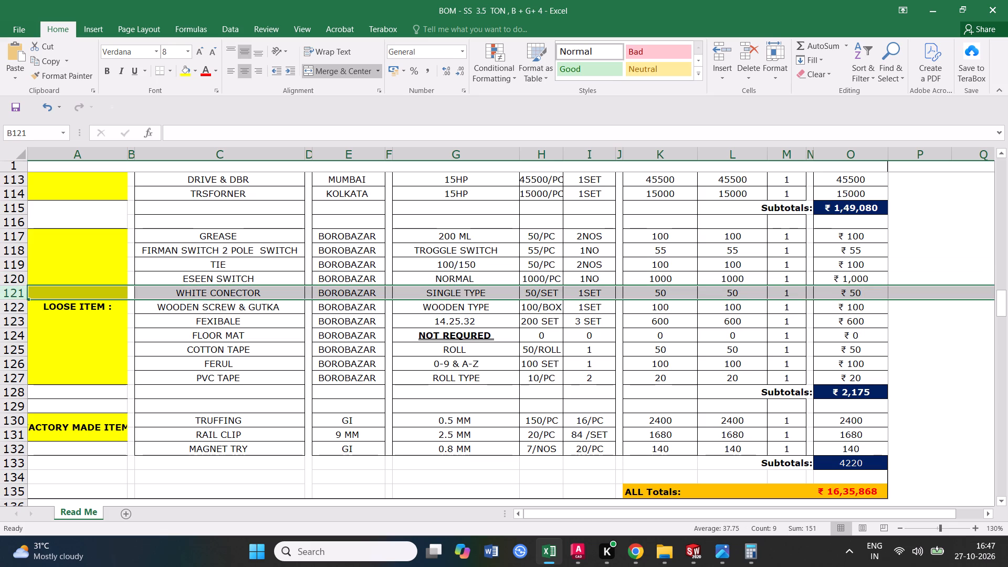
pyautogui.click(20, 305)
pyautogui.click(17, 323)
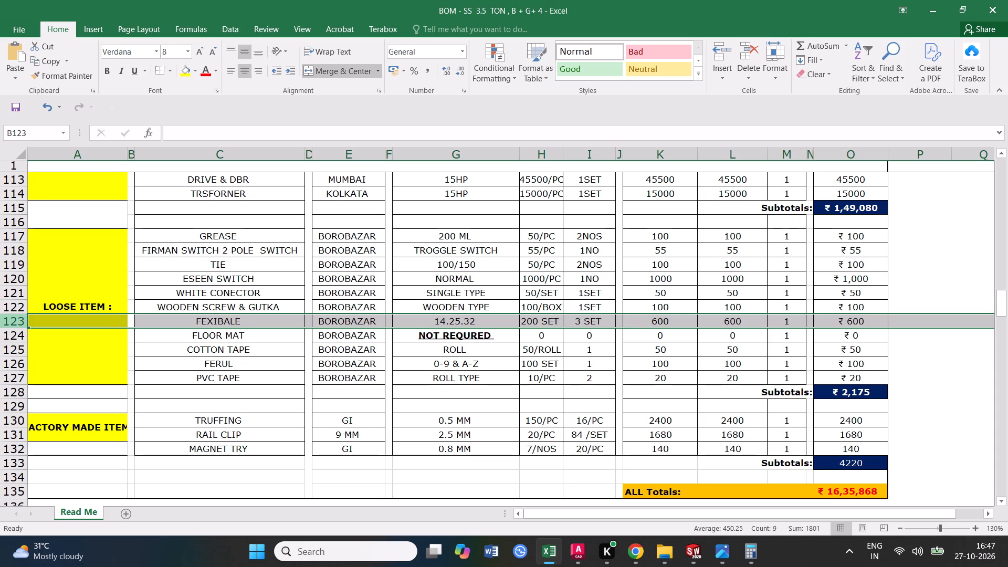
pyautogui.click(17, 337)
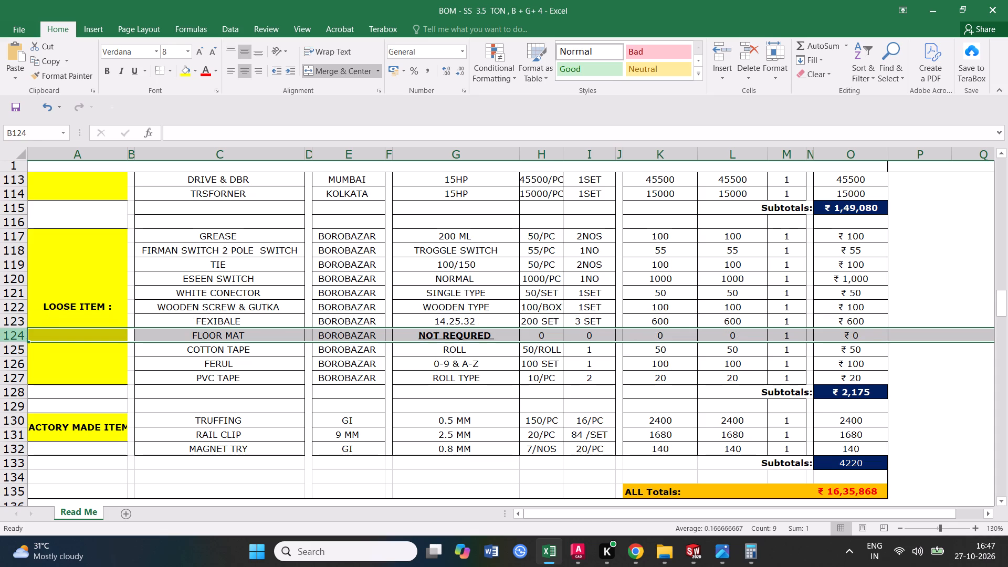
# Rename the FACTORY MADE ITEM section label in column A to LOCAL ITEM.
pyautogui.click(194, 421)
pyautogui.doubleClick(70, 428)
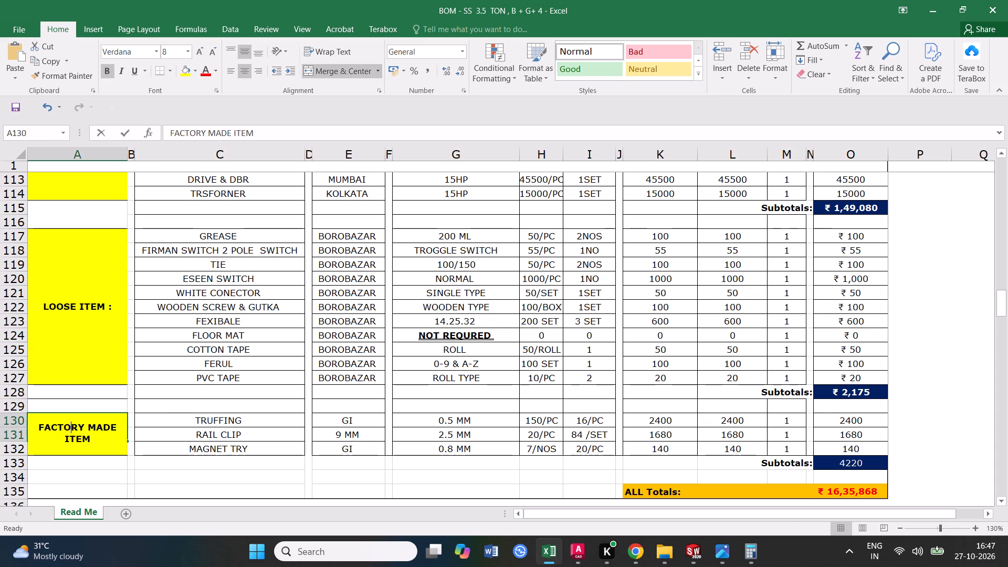
pyautogui.moveTo(89, 428); pyautogui.dragTo(50, 421)
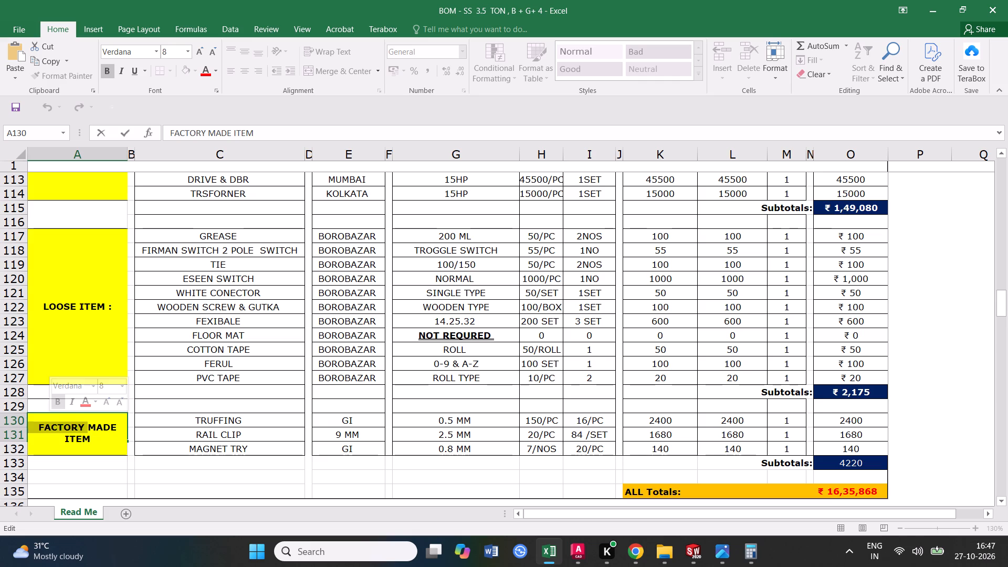
pyautogui.write('LOVAL')
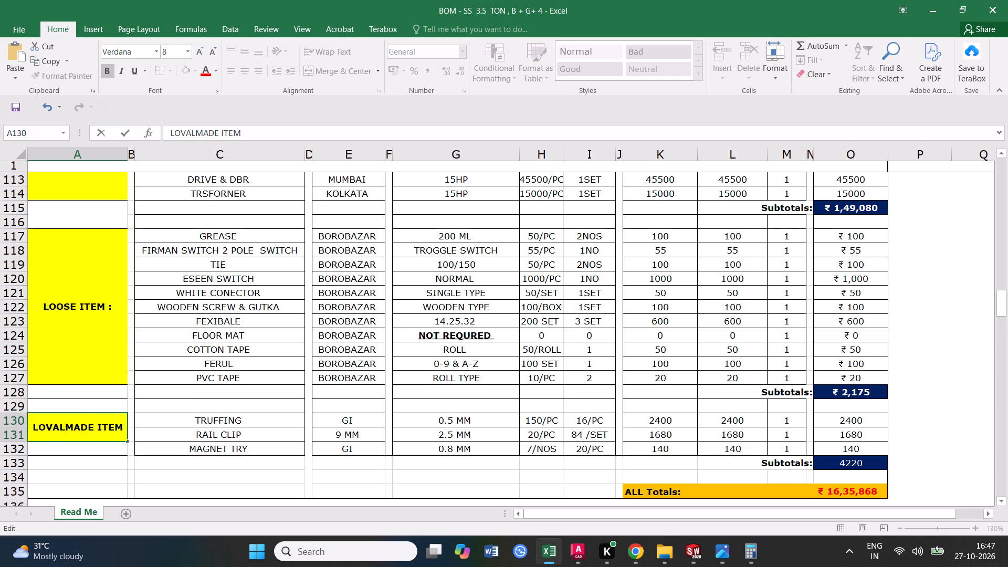
pyautogui.press('BackSpace')
pyautogui.press('BackSpace')
pyautogui.press('BackSpace')
pyautogui.write('CAL')
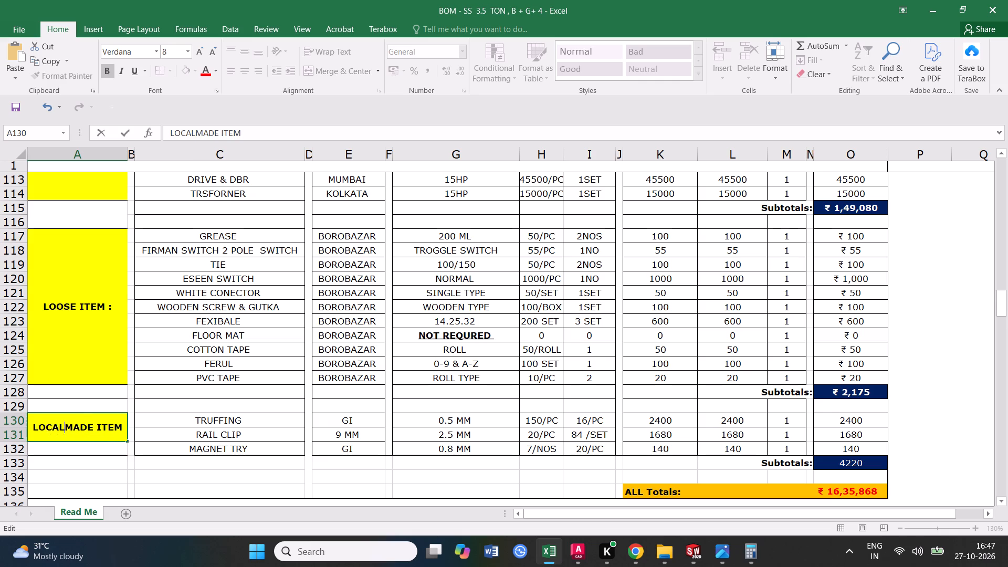
pyautogui.press('space')
pyautogui.click(95, 425)
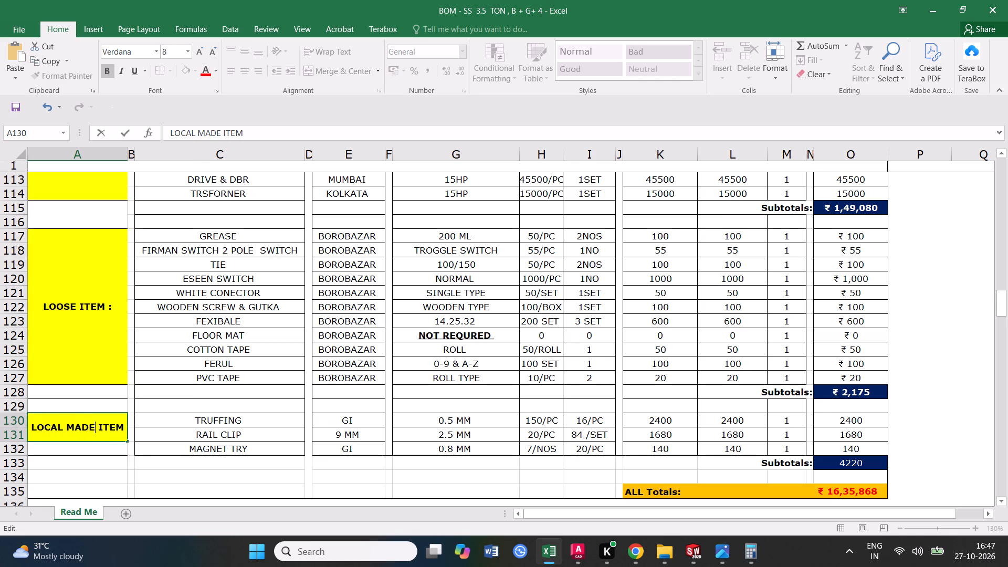
pyautogui.press('BackSpace')
pyautogui.press('BackSpace')
pyautogui.press('BackSpace')
pyautogui.press('BackSpace')
pyautogui.press('BackSpace')
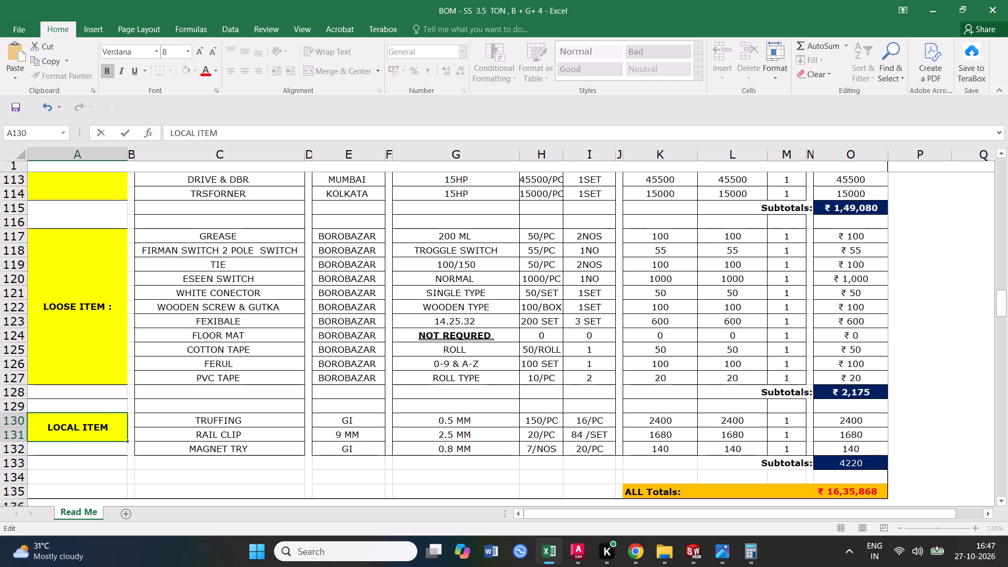
pyautogui.click(230, 445)
# Rename the TRUFFING item to PVC TRUFFING and set its unit price to 200 /PC.
pyautogui.doubleClick(193, 419)
pyautogui.write('PVC')
pyautogui.press('space')
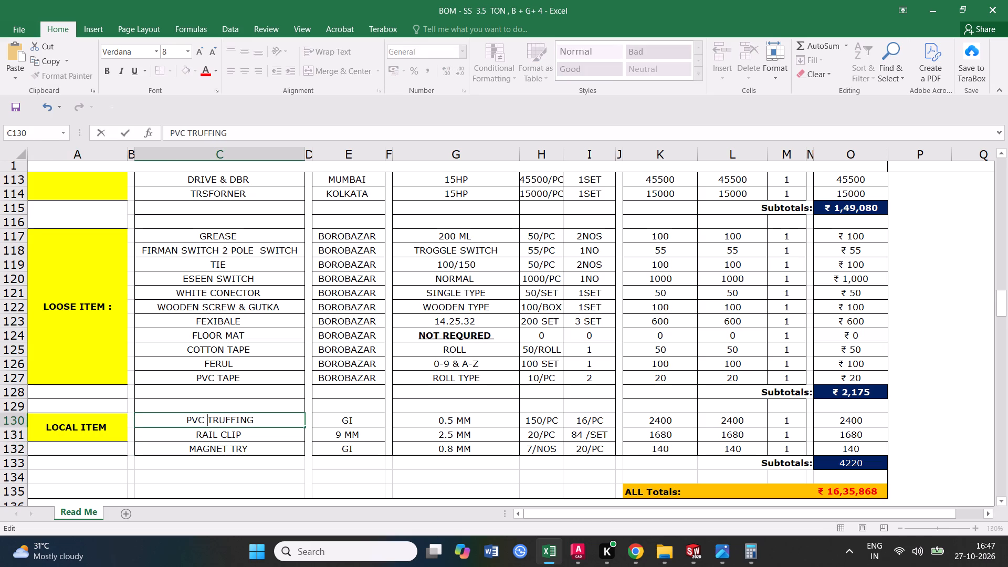
pyautogui.doubleClick(543, 421)
pyautogui.press('BackSpace')
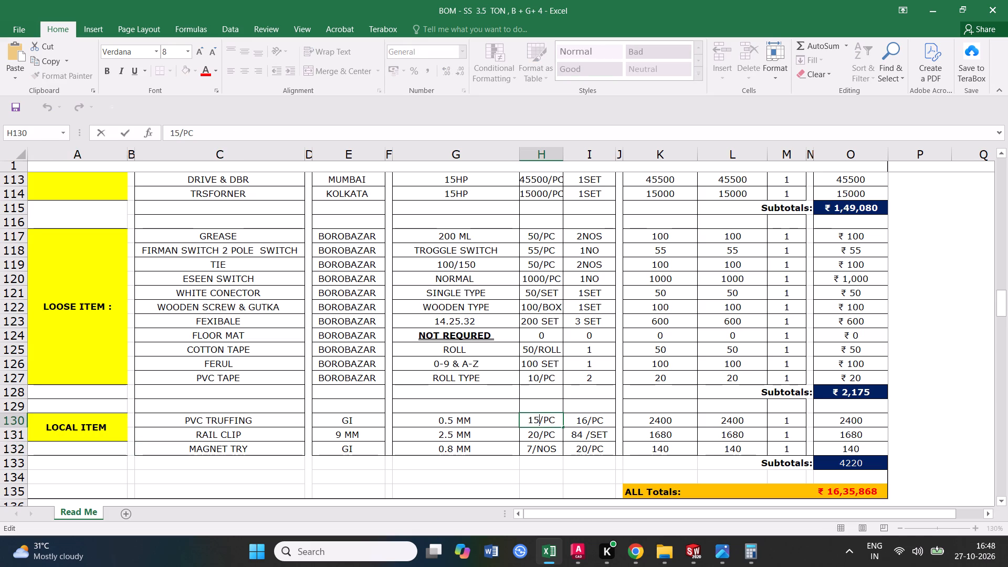
pyautogui.press('BackSpace')
pyautogui.press('BackSpace')
pyautogui.write('200')
pyautogui.press('space')
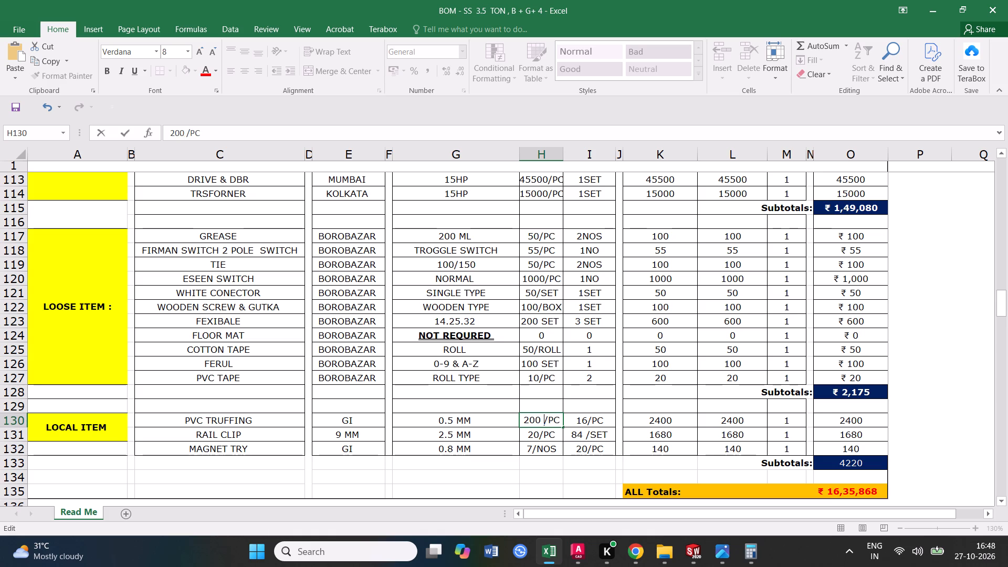
# Set the column E entry of the PVC TRUFFING row to MASS.
pyautogui.click(358, 422)
pyautogui.write('MS')
pyautogui.press('BackSpace')
pyautogui.write('ASS')
pyautogui.press('space')
pyautogui.click(550, 448)
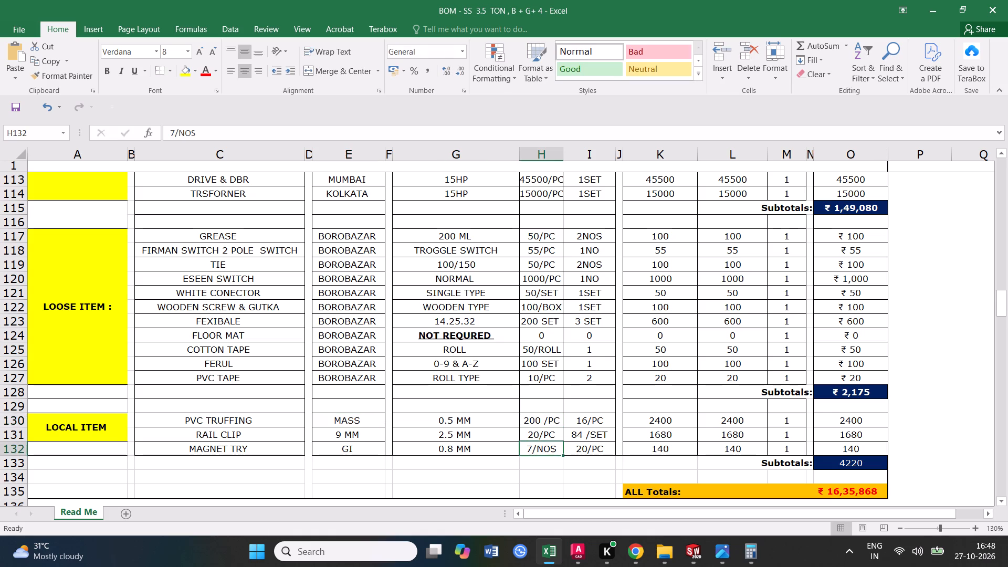
# Calculate 200 × 16 for PVC TRUFFING and set its amounts in columns K and L to 3200.
pyautogui.click(684, 424)
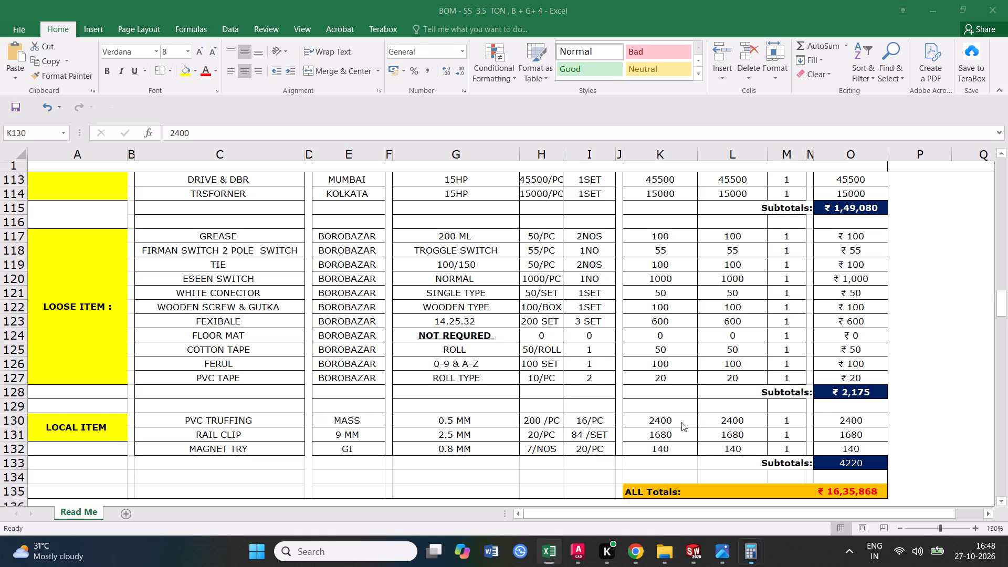
pyautogui.write('200-*16')
pyautogui.press('Return')
pyautogui.click(922, 77)
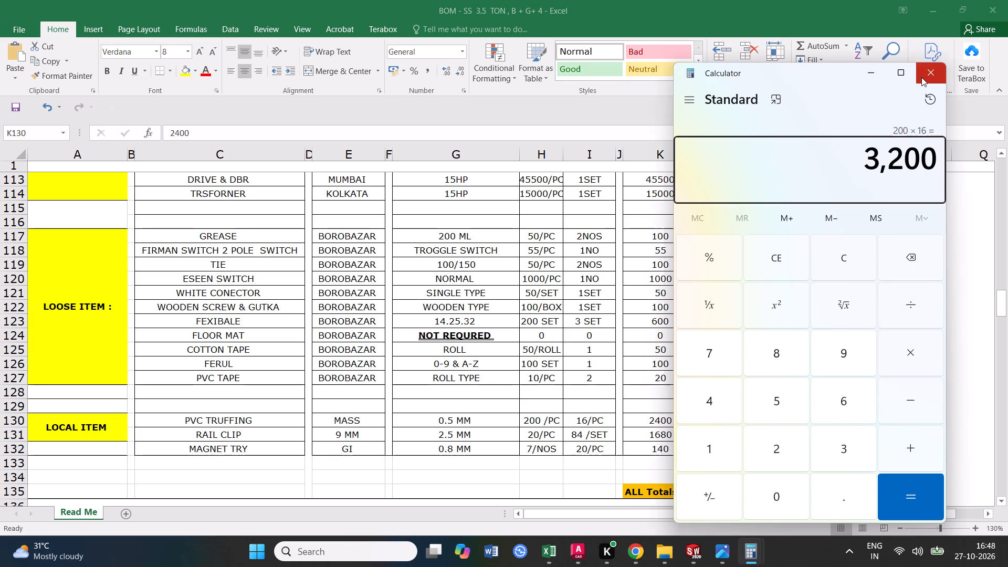
pyautogui.write('3200')
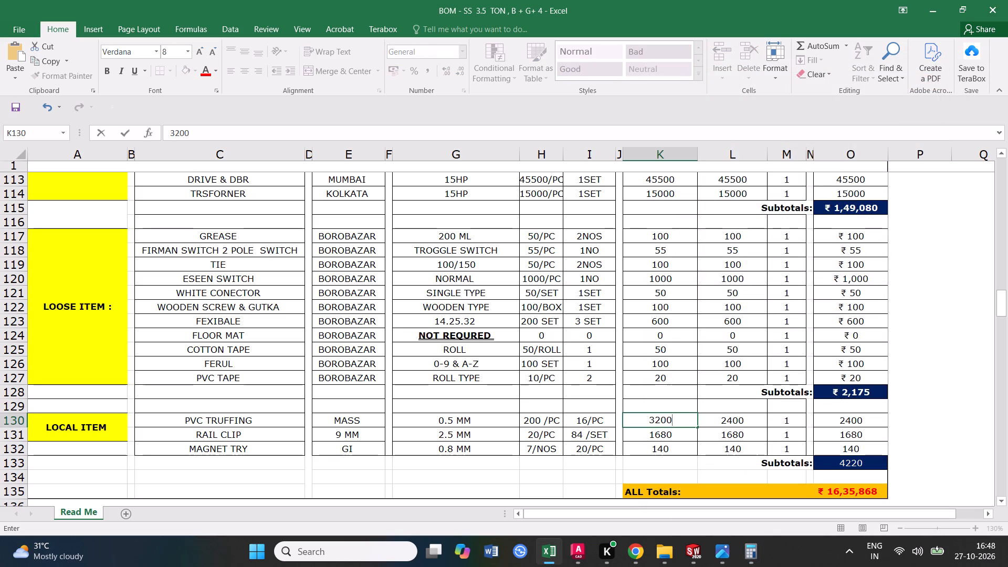
pyautogui.click(665, 436)
pyautogui.click(671, 421)
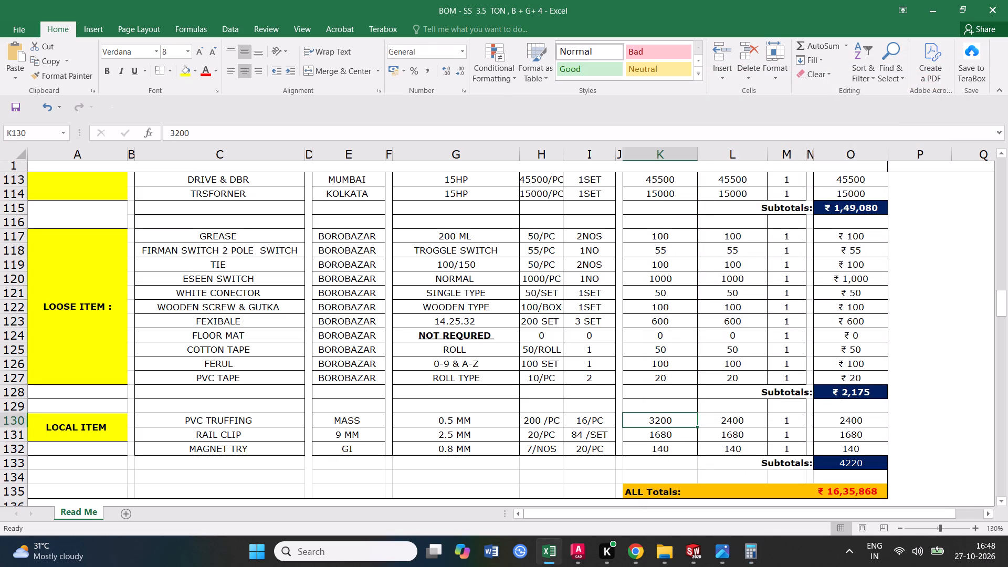
pyautogui.moveTo(698, 426); pyautogui.dragTo(737, 426)
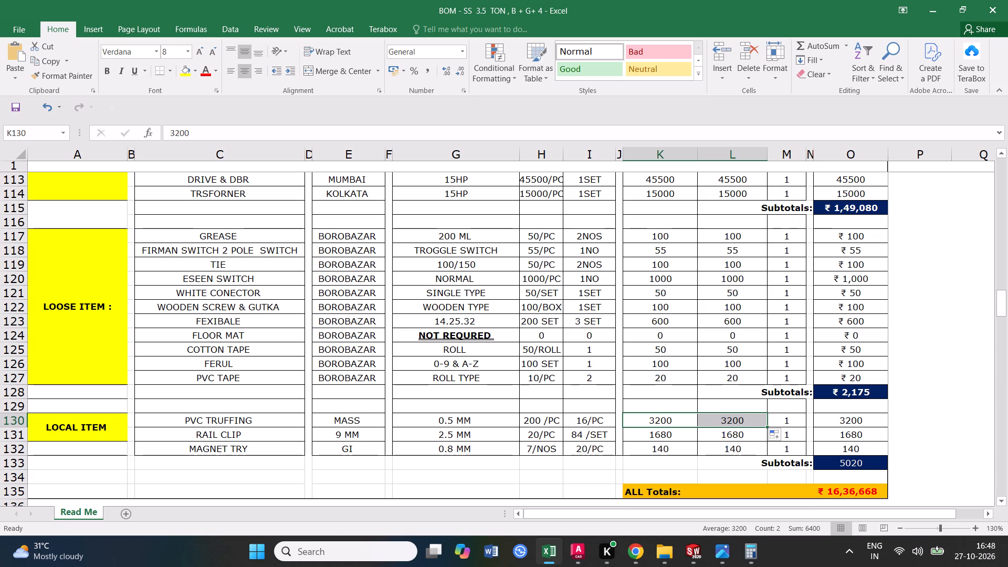
# Set the RAIL CLIP amounts in columns K and L to 0.
pyautogui.click(584, 436)
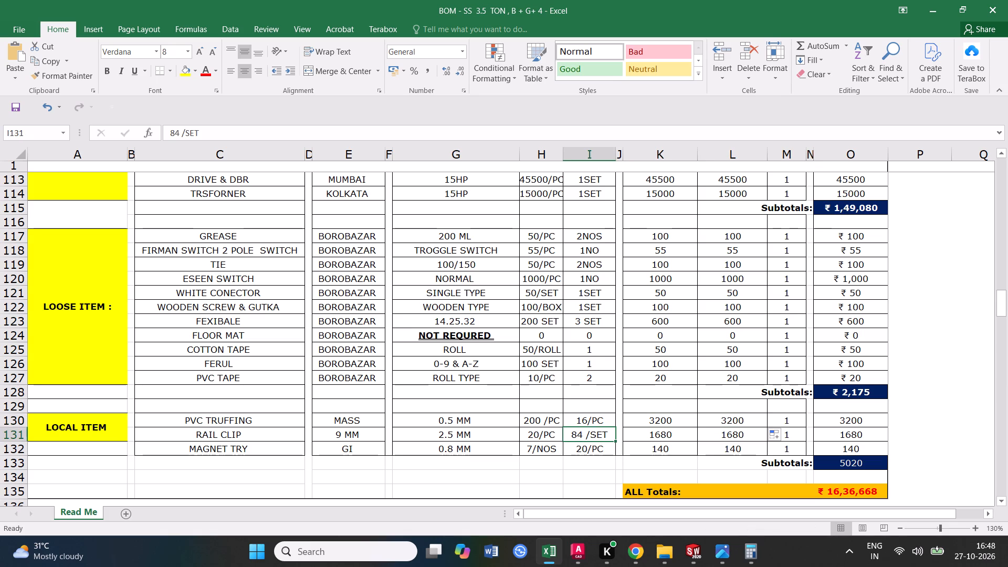
pyautogui.click(667, 436)
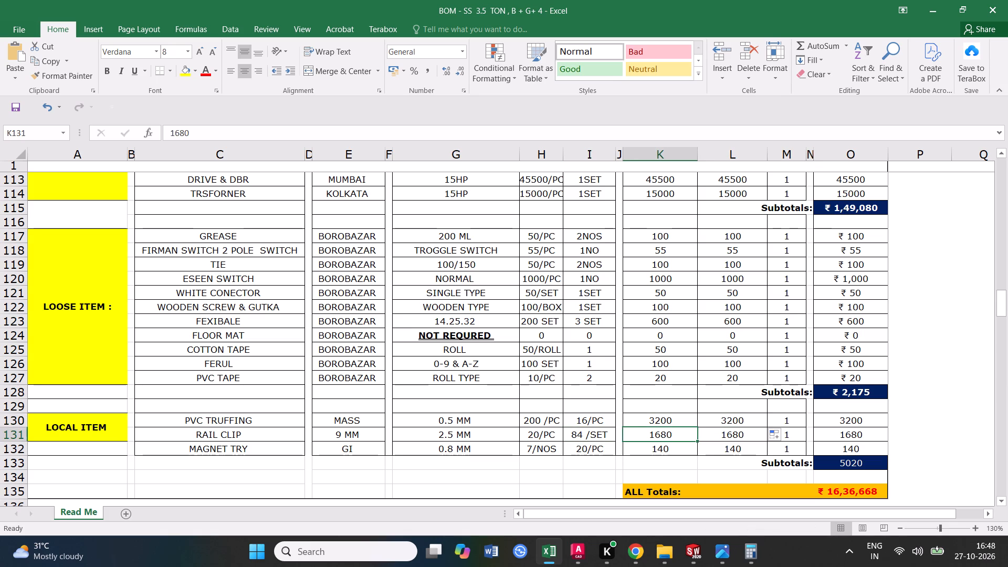
pyautogui.press('0')
pyautogui.click(742, 436)
pyautogui.press('0')
pyautogui.click(694, 436)
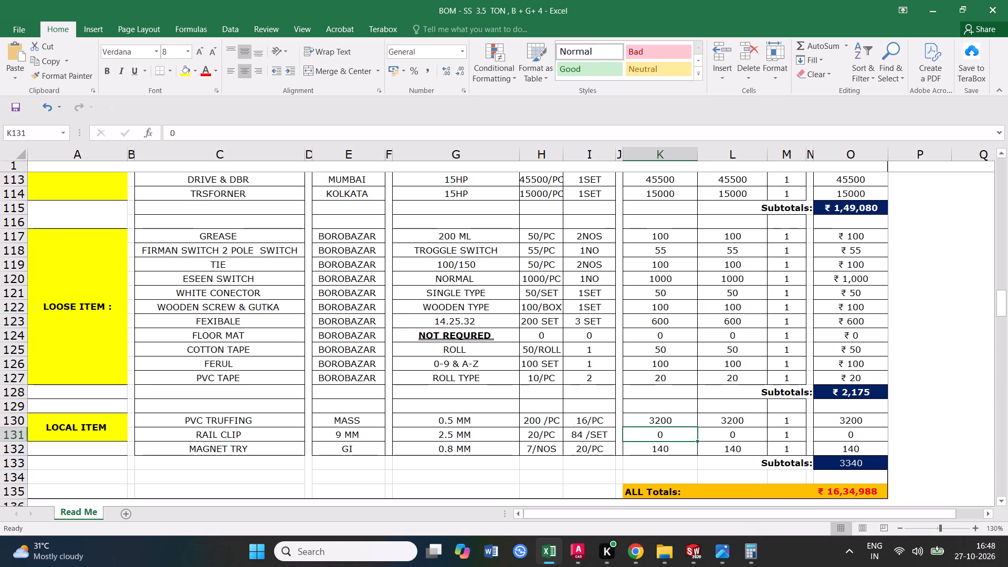
# Set the RAIL CLIP entries in columns E and G to 0.
pyautogui.click(343, 436)
pyautogui.press('0')
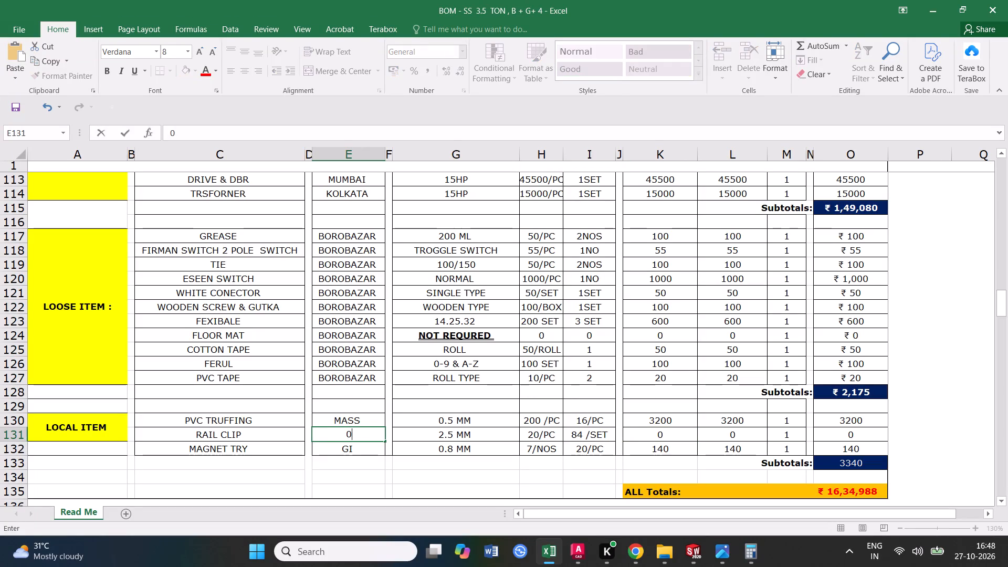
pyautogui.click(466, 435)
pyautogui.press('0')
pyautogui.click(501, 449)
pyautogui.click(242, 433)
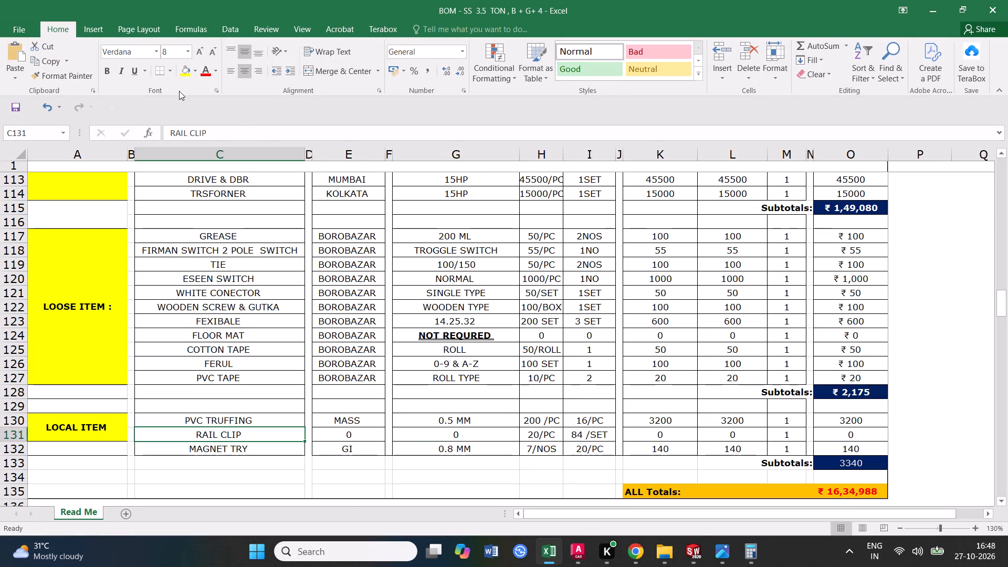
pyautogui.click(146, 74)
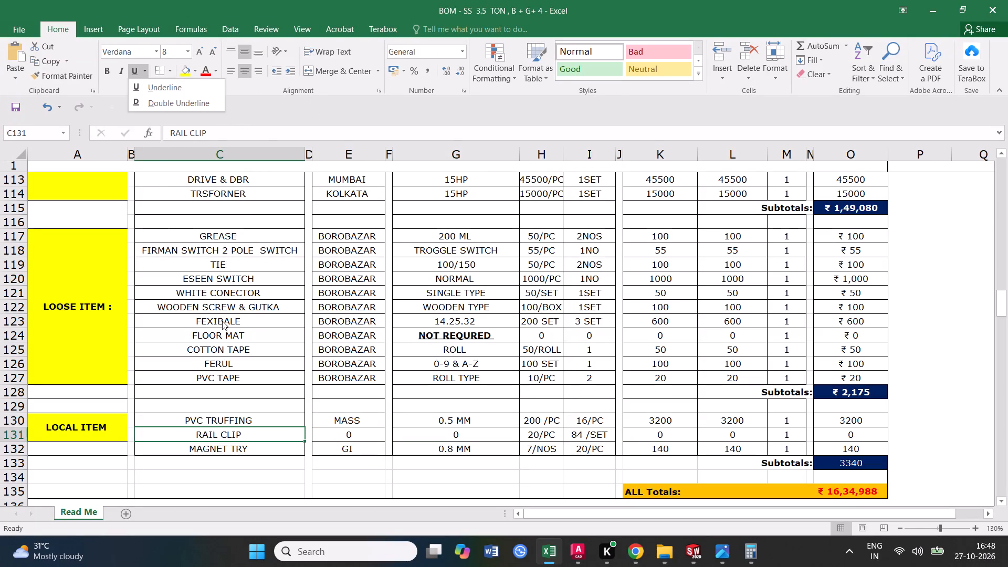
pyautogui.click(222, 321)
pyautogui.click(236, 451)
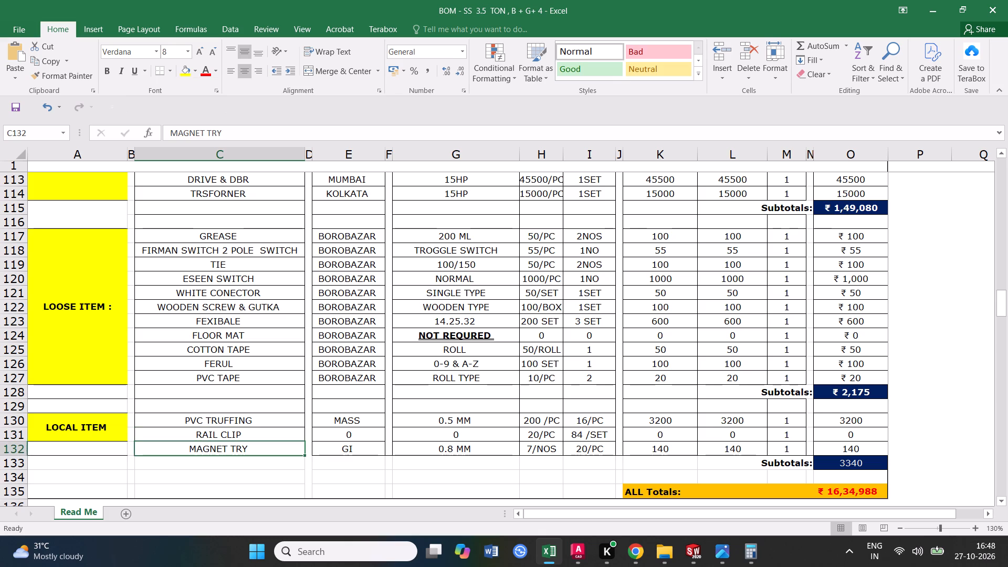
# Save the workbook with the updated LOCAL ITEM rows.
pyautogui.click(16, 103)
# Rename the RAIL CLIP item in the LOCAL ITEM section to NUT BOLT.
pyautogui.click(15, 436)
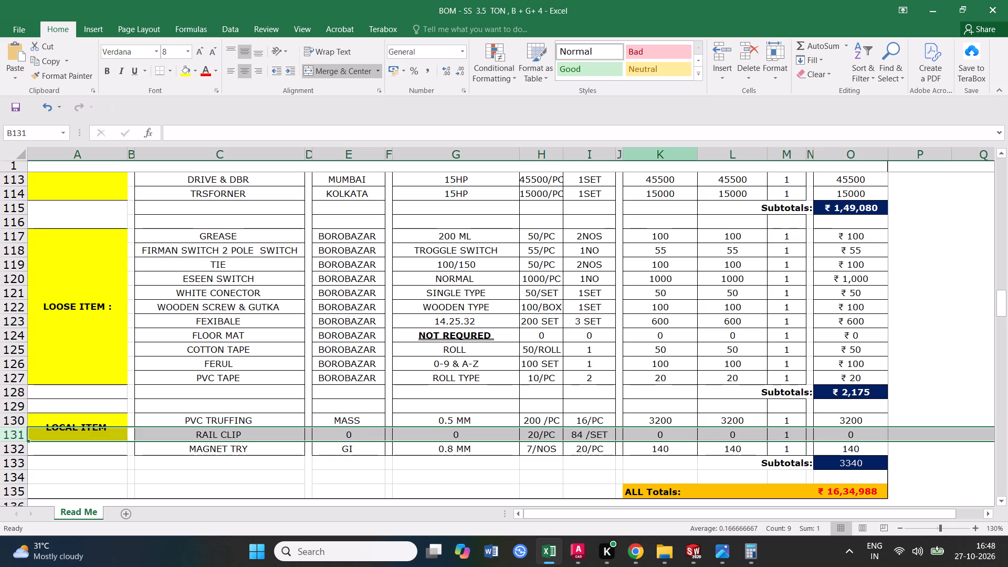
pyautogui.click(259, 436)
pyautogui.moveTo(259, 436); pyautogui.dragTo(252, 436)
pyautogui.press('BackSpace')
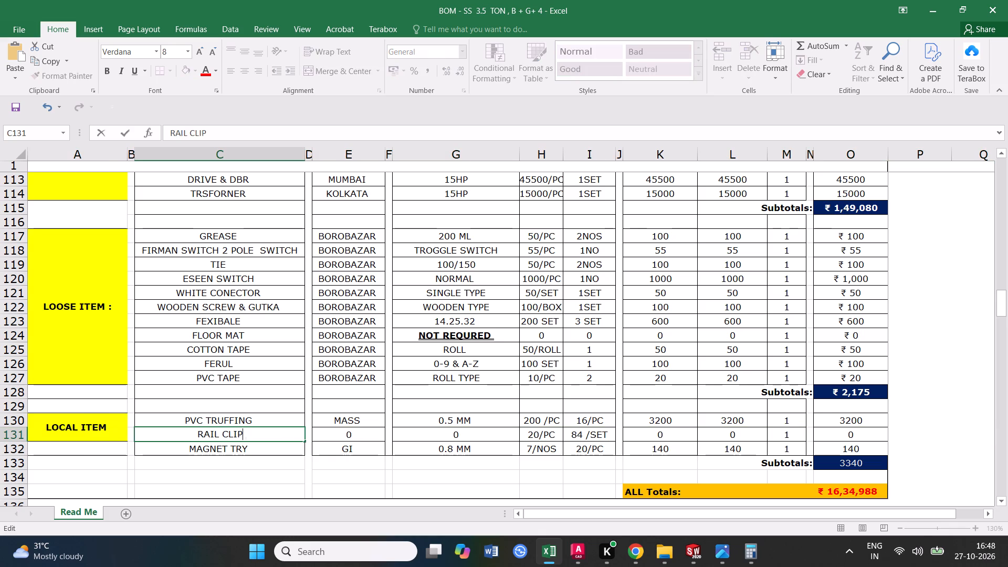
pyautogui.press('BackSpace')
pyautogui.press('BackSpace')
pyautogui.press('BackSpace')
pyautogui.press('BackSpace')
pyautogui.press('BackSpace')
pyautogui.press('BackSpace')
pyautogui.press('BackSpace')
pyautogui.press('BackSpace')
pyautogui.press('BackSpace')
pyautogui.write('NUT V')
pyautogui.press('BackSpace')
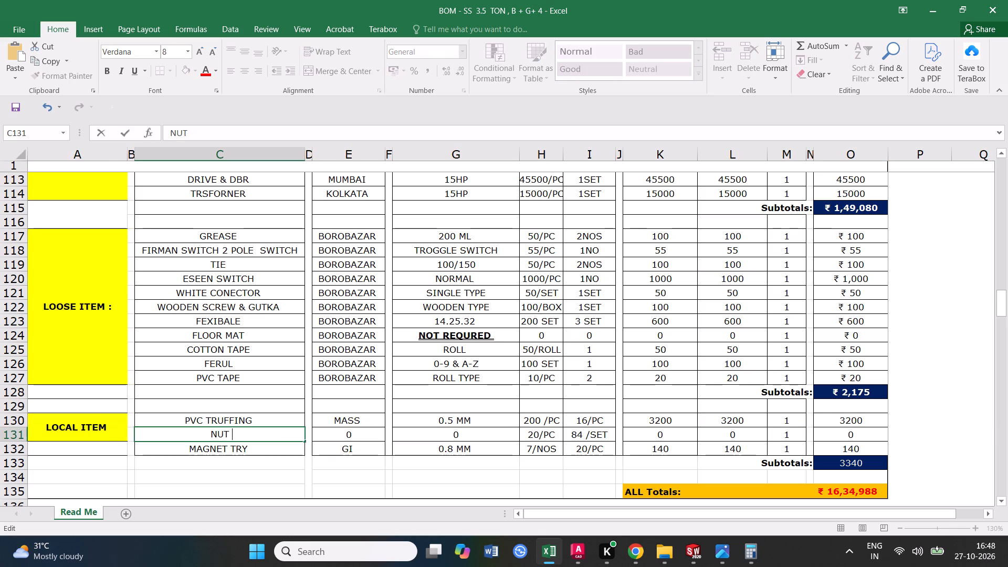
pyautogui.write('BOLT SET')
pyautogui.press('space')
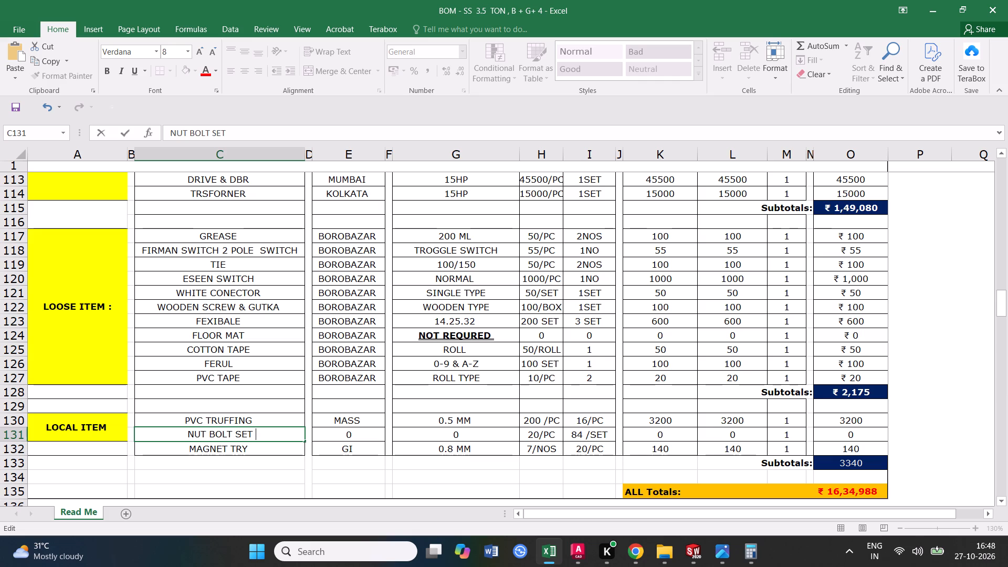
pyautogui.press('BackSpace')
pyautogui.press('BackSpace')
pyautogui.press('BackSpace')
pyautogui.press('BackSpace')
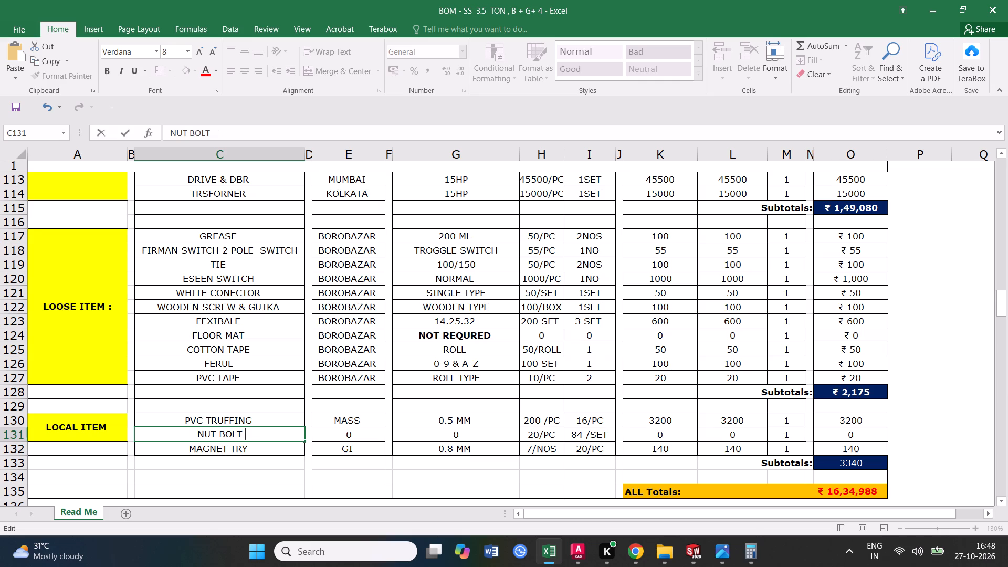
# Insert a new row above NUT BOLT and name its item RCC FASTNER.
pyautogui.click(9, 435)
pyautogui.click(729, 77)
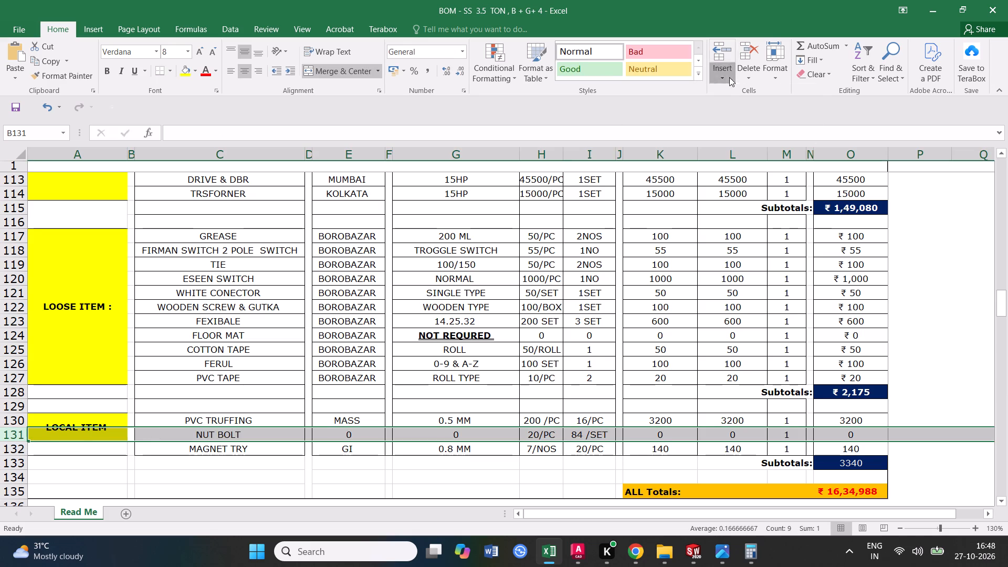
pyautogui.click(725, 90)
pyautogui.click(195, 435)
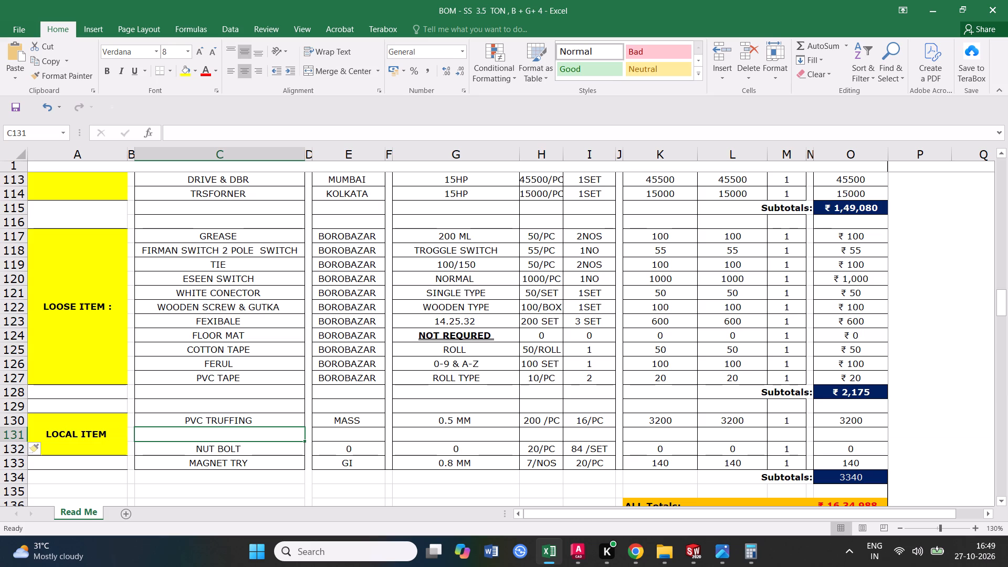
pyautogui.write('RCC FASTNER')
pyautogui.press('space')
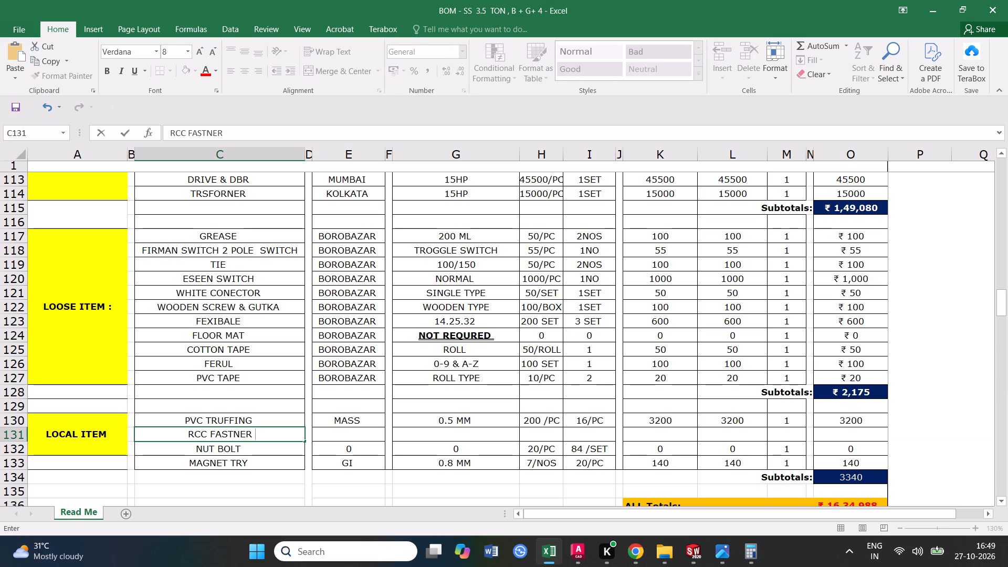
# Enter MAA KALI as the column E supplier for both RCC FASTNER and NUT BOLT in the LOCAL ITEM section.
pyautogui.click(363, 434)
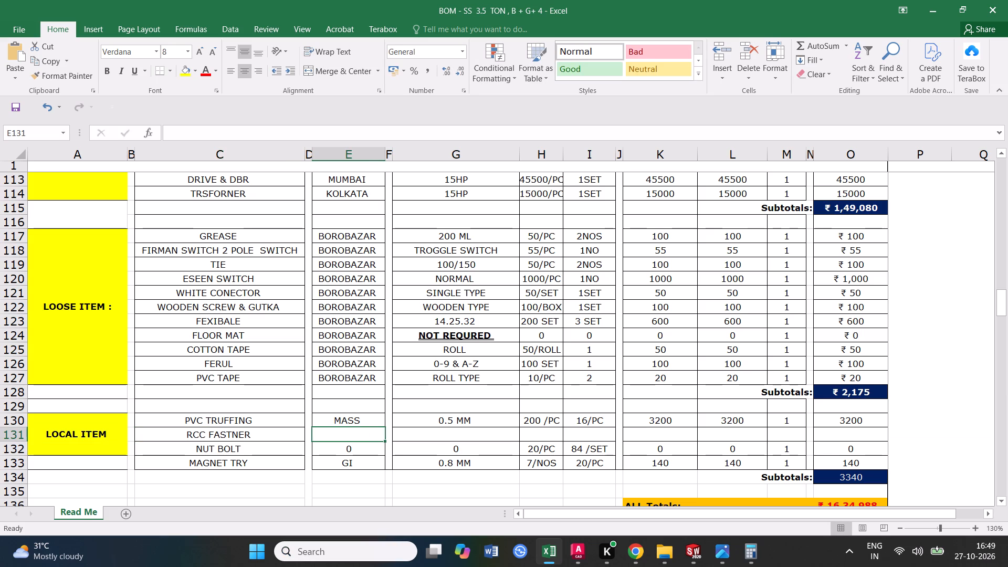
pyautogui.write('MAA KALI')
pyautogui.press('space')
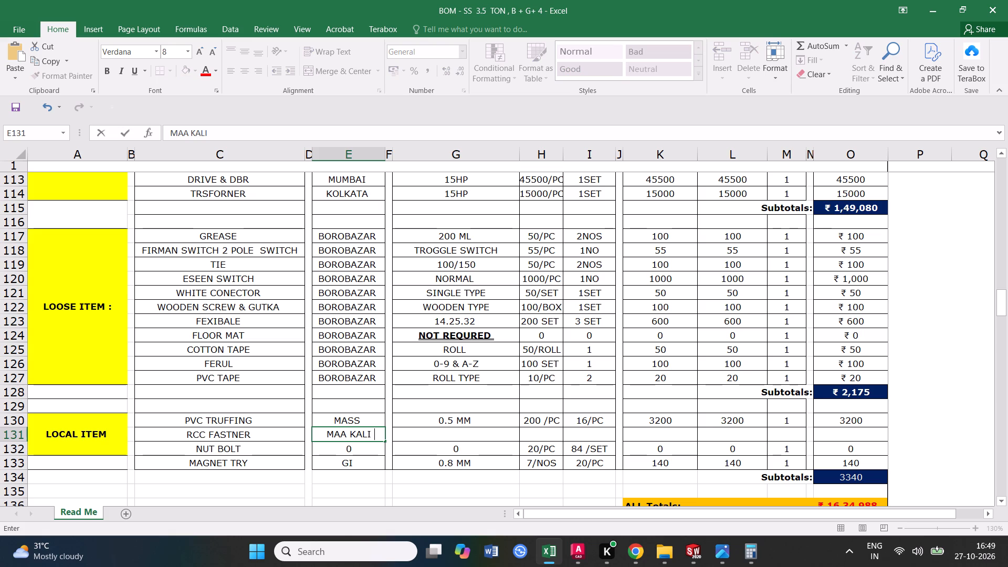
pyautogui.click(309, 478)
pyautogui.click(350, 453)
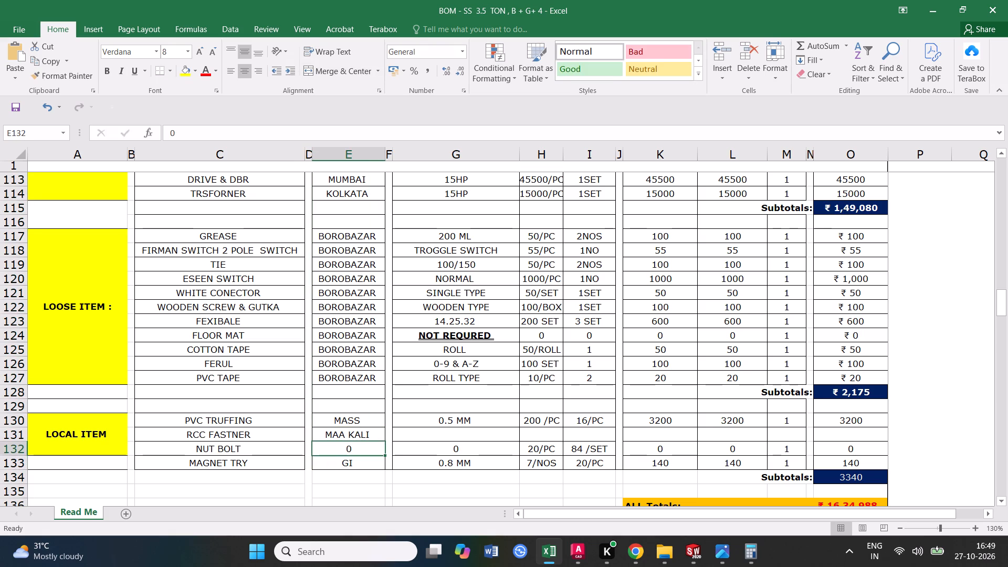
pyautogui.write('MAA KALI')
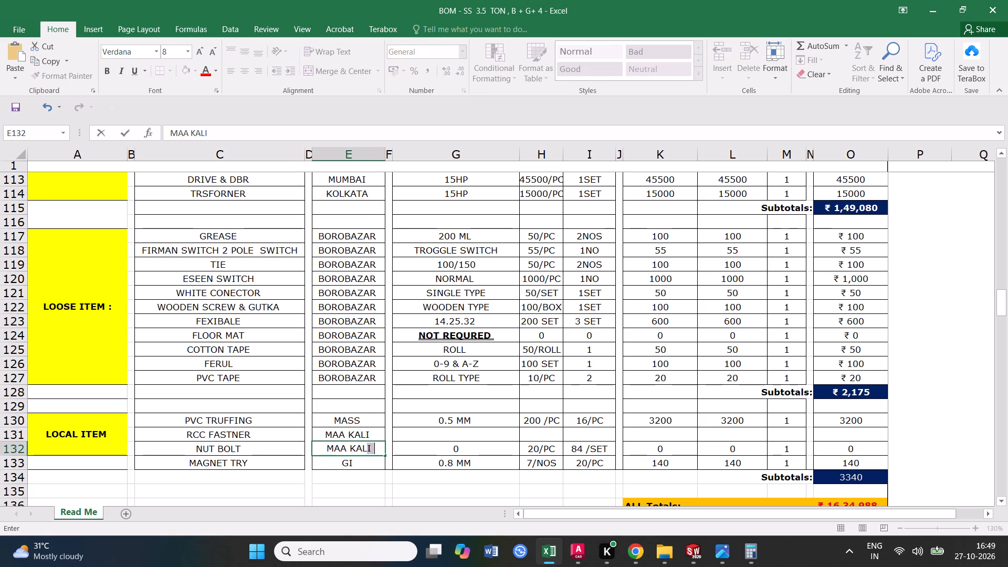
pyautogui.press('space')
pyautogui.click(312, 483)
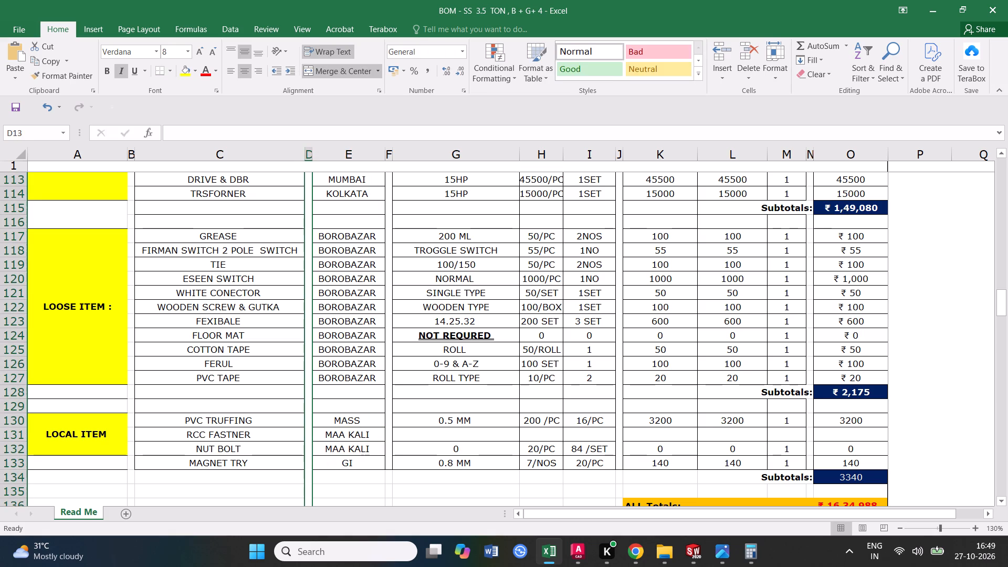
# Extend the merged, centred LOCAL ITEM label cell to cover rows 130 to 133.
pyautogui.moveTo(44, 427); pyautogui.dragTo(103, 463)
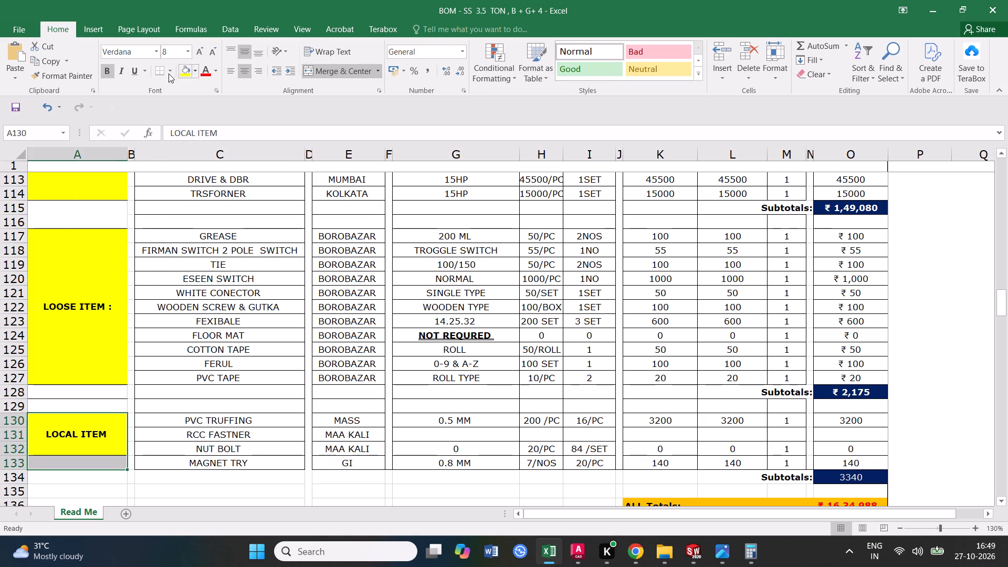
pyautogui.click(322, 68)
pyautogui.click(336, 71)
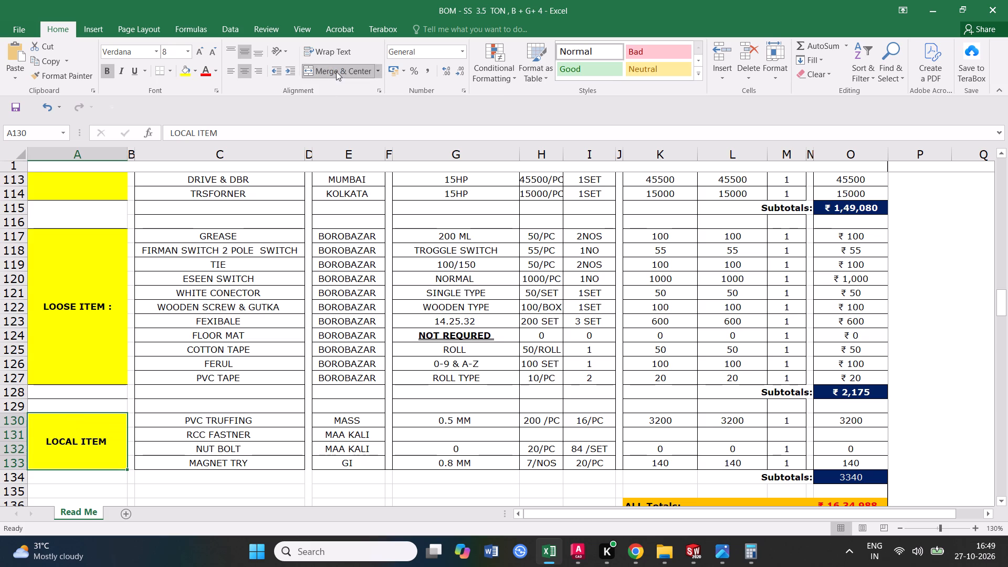
# Save the workbook with the updated LOCAL ITEM suppliers and section label.
pyautogui.click(219, 419)
pyautogui.click(18, 102)
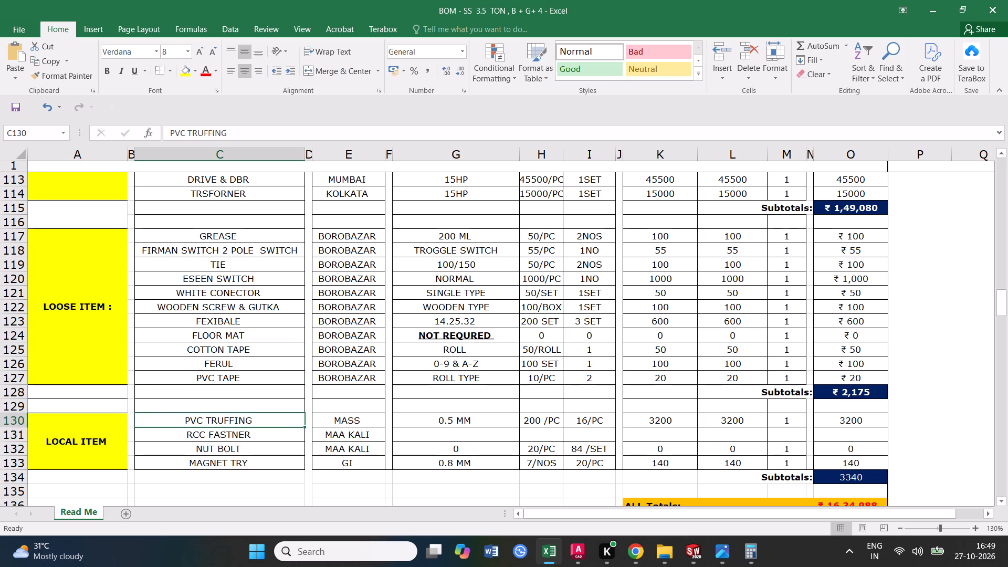
# Look through the BOM sections from PULLEY to LOCAL ITEM, checking their entries and subtotals.
pyautogui.scroll(-2, 483, 410)
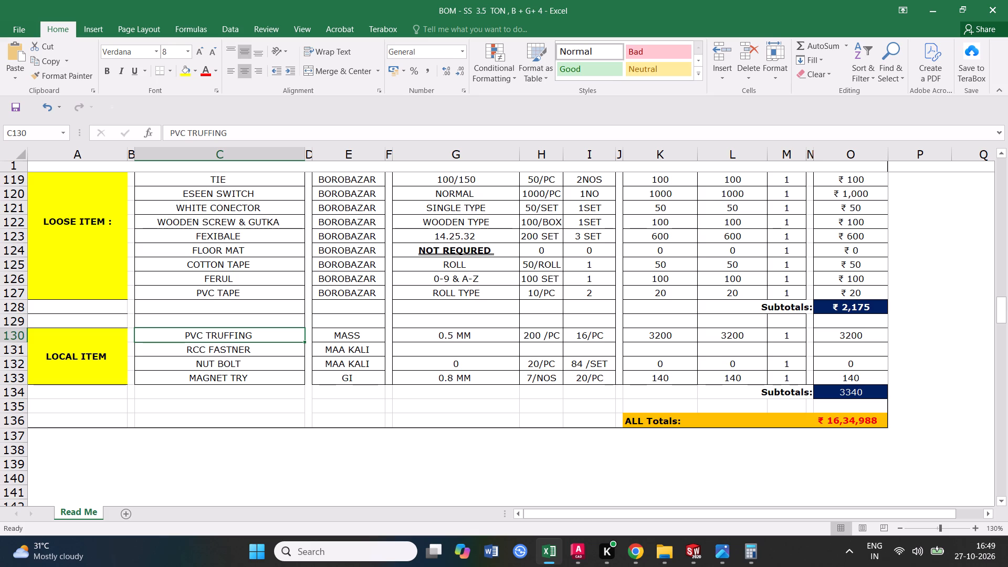
pyautogui.scroll(15, 449, 357)
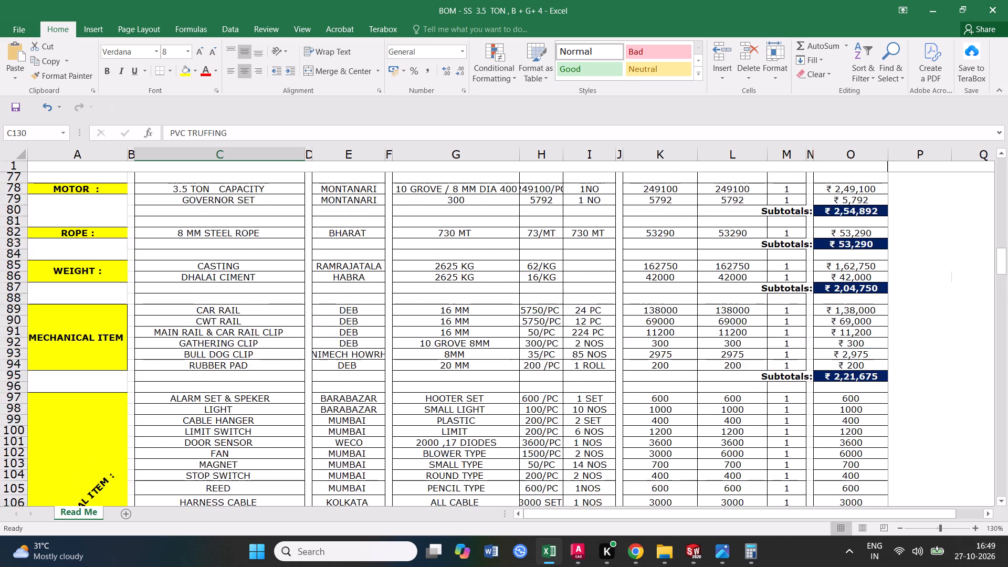
pyautogui.scroll(3, 385, 343)
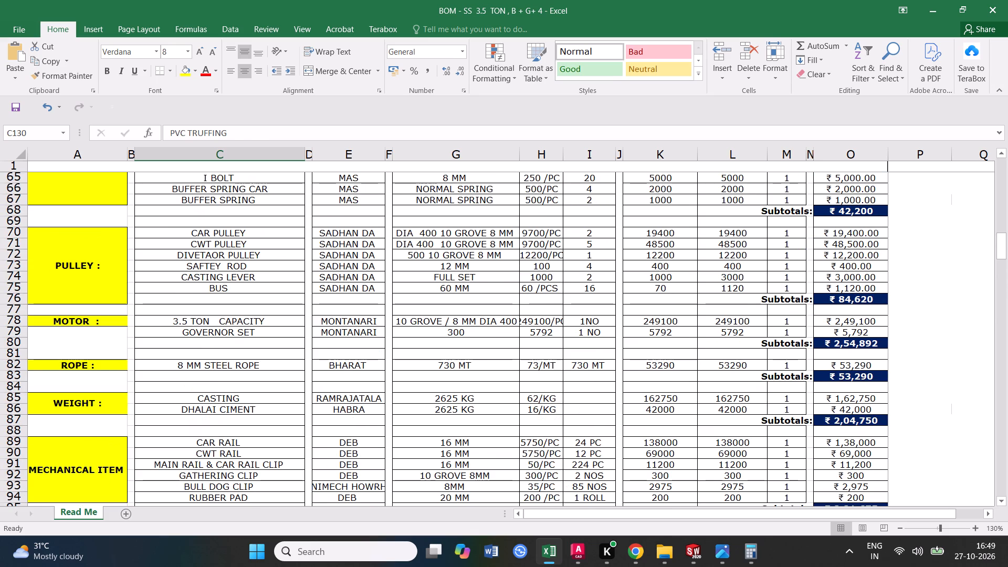
pyautogui.scroll(-9, 567, 325)
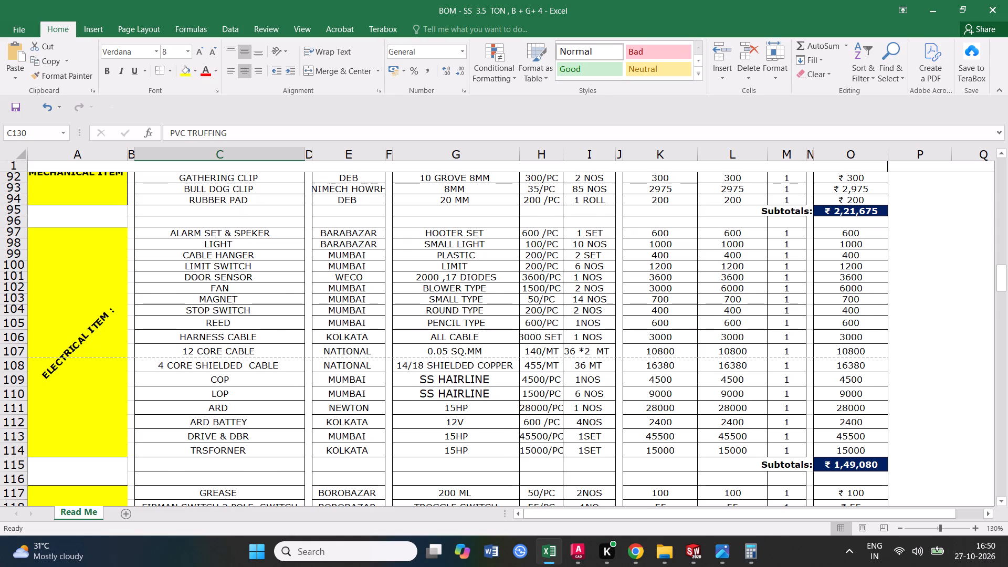
pyautogui.scroll(-12, 424, 319)
pyautogui.scroll(2, 387, 332)
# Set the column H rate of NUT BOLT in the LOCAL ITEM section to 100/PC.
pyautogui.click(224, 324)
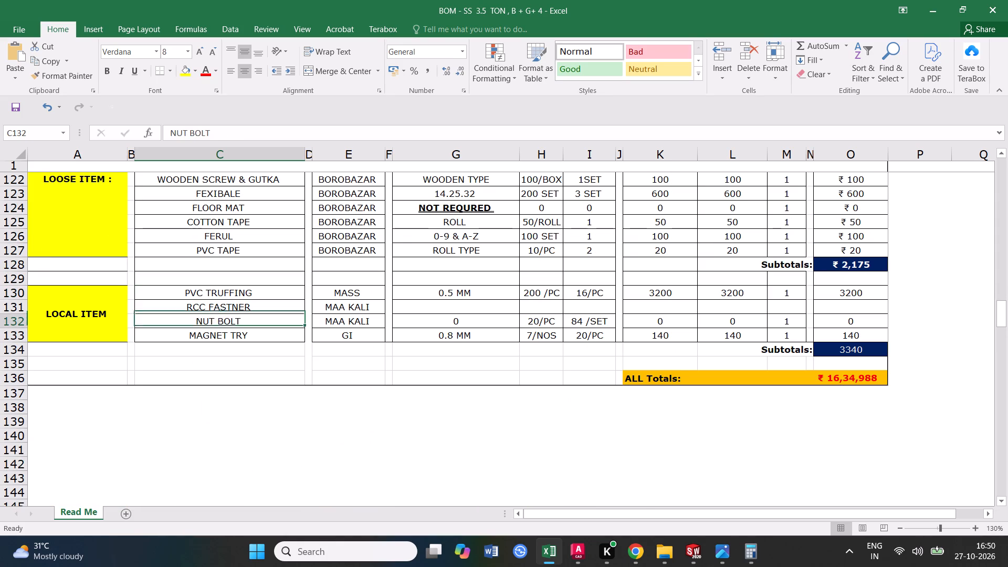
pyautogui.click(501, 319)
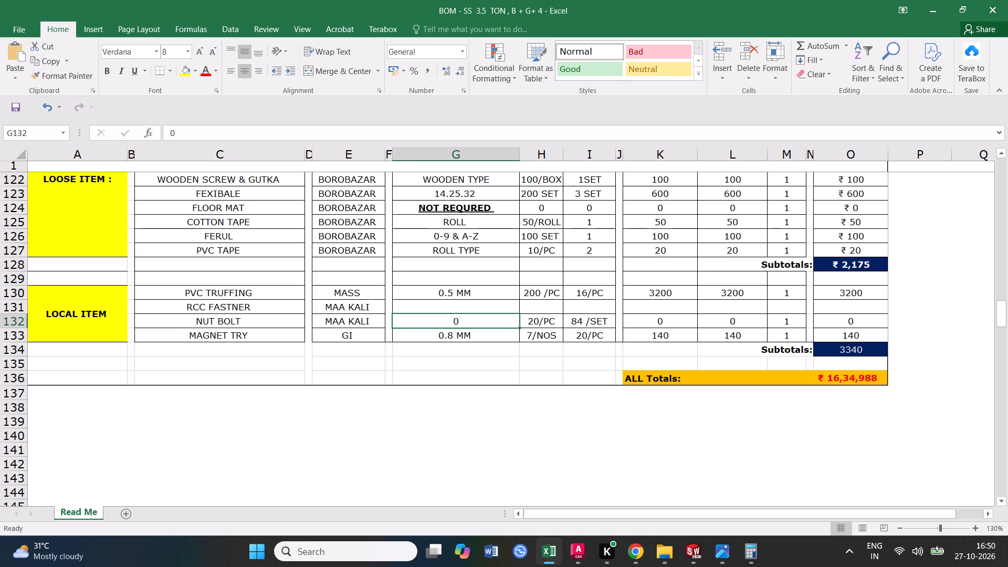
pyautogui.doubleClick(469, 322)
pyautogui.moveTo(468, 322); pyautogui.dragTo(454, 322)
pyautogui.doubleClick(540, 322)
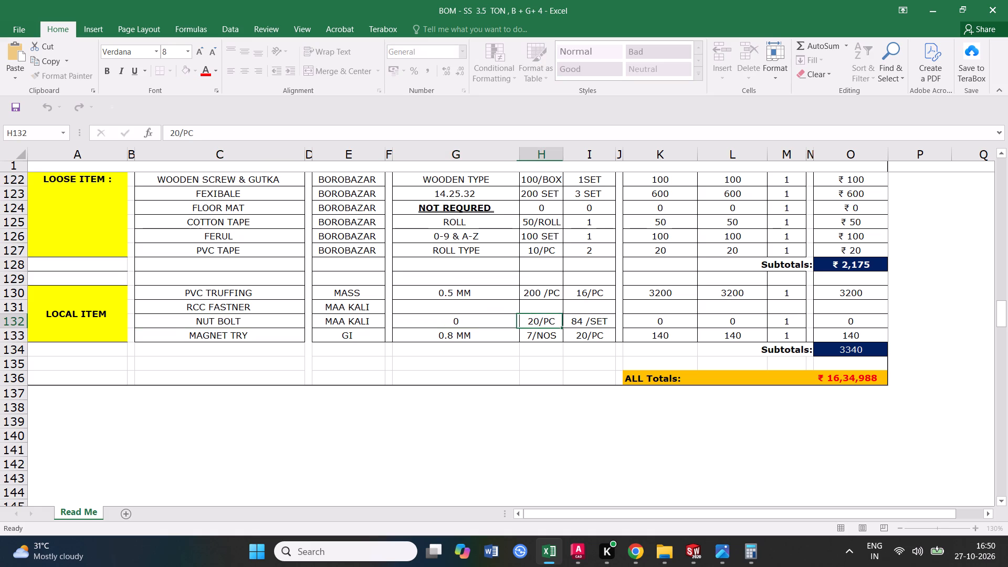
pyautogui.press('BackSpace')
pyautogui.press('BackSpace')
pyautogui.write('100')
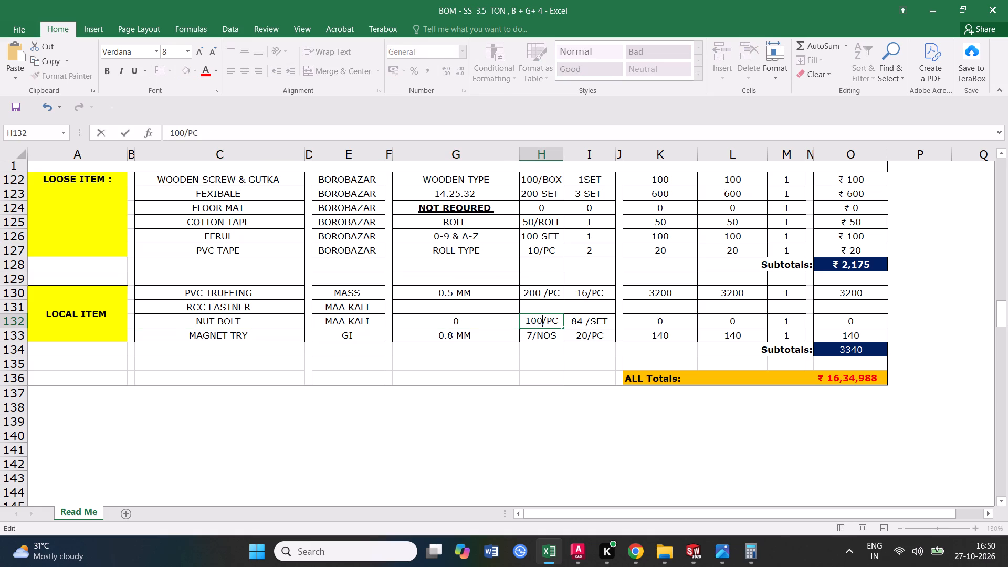
# Set the column G entry of NUT BOLT to 50.
pyautogui.doubleClick(477, 328)
pyautogui.doubleClick(464, 321)
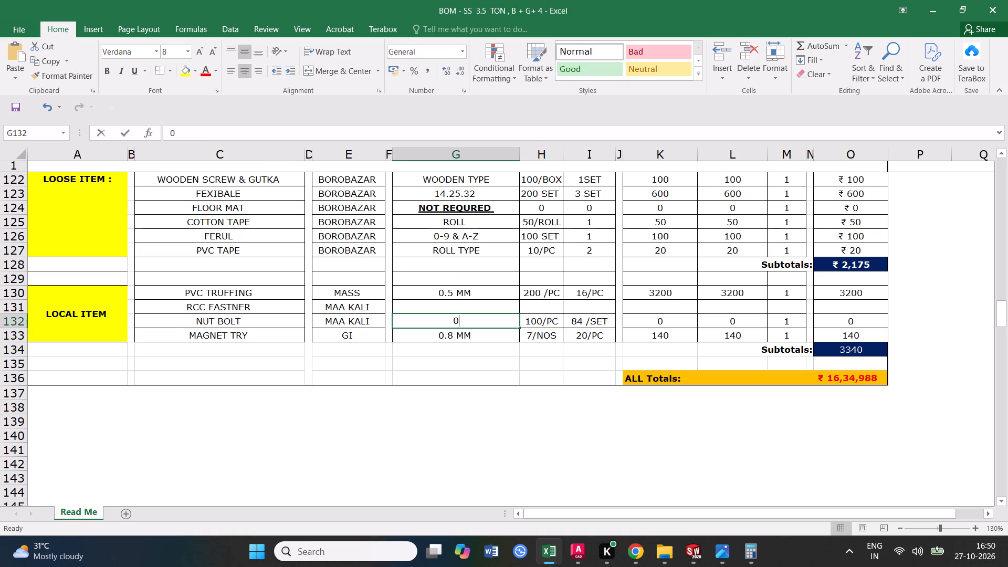
pyautogui.moveTo(461, 317); pyautogui.dragTo(453, 319)
pyautogui.press('5')
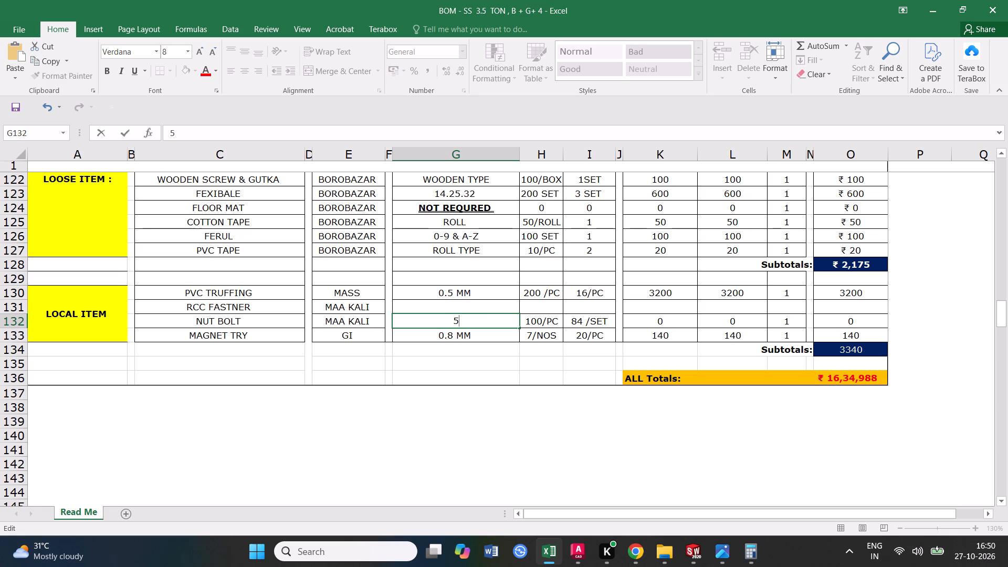
pyautogui.press('0')
pyautogui.click(513, 340)
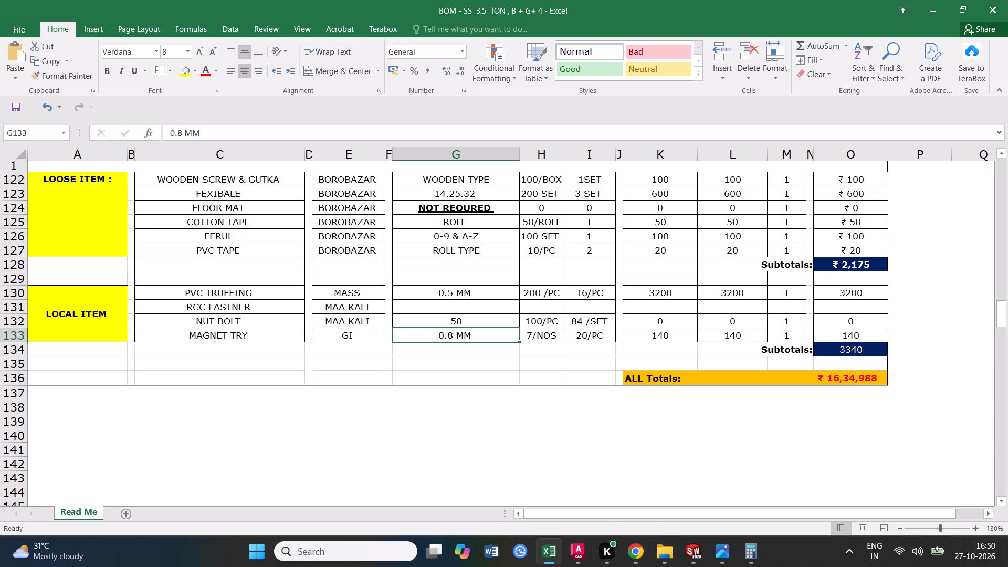
# Switch to Calculator and multiply 50 by 100 to work out the NUT BOLT amount.
pyautogui.click(587, 320)
pyautogui.write('50*100')
pyautogui.press('Return')
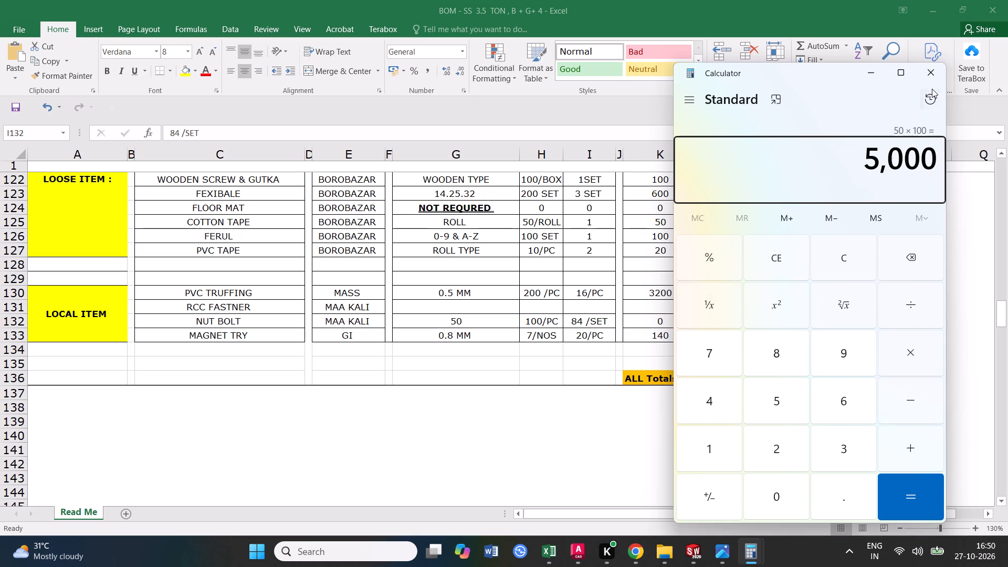
pyautogui.click(929, 71)
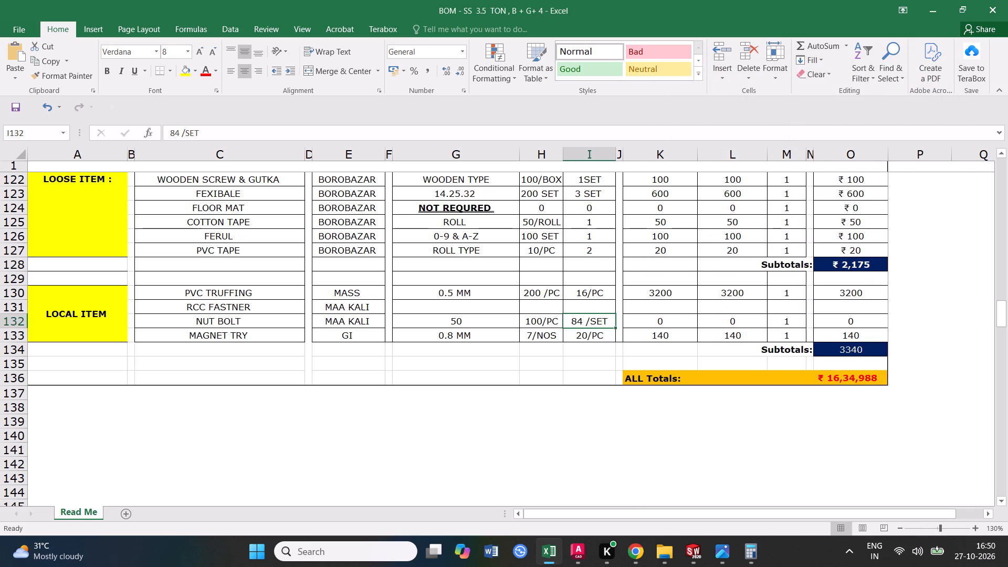
# Change the column I entry of NUT BOLT to 100 /KG.
pyautogui.doubleClick(590, 320)
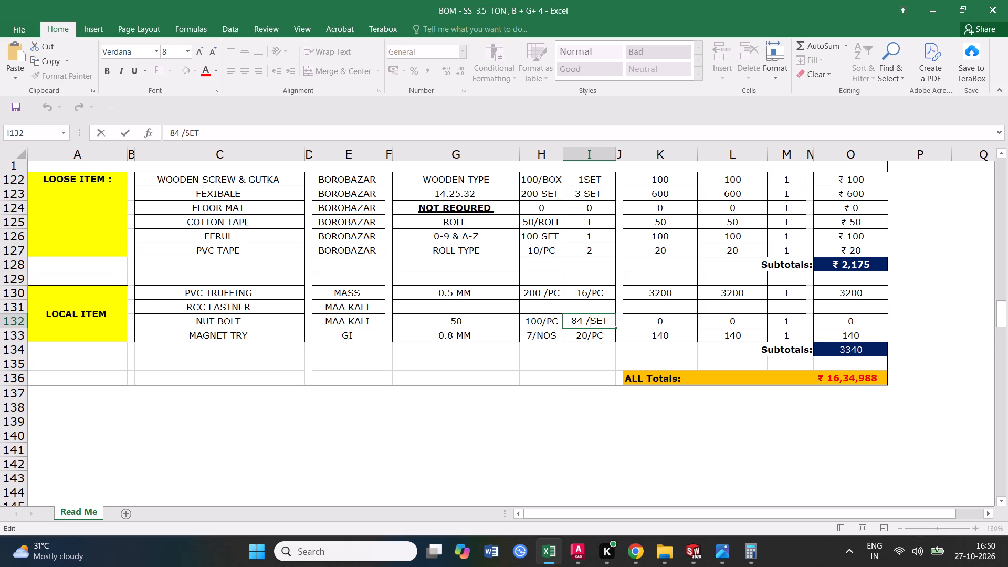
pyautogui.moveTo(605, 320); pyautogui.dragTo(576, 322)
pyautogui.click(588, 320)
pyautogui.moveTo(584, 320); pyautogui.dragTo(571, 320)
pyautogui.write('50')
pyautogui.moveTo(608, 320); pyautogui.dragTo(590, 320)
pyautogui.moveTo(581, 320); pyautogui.dragTo(566, 320)
pyautogui.write('100')
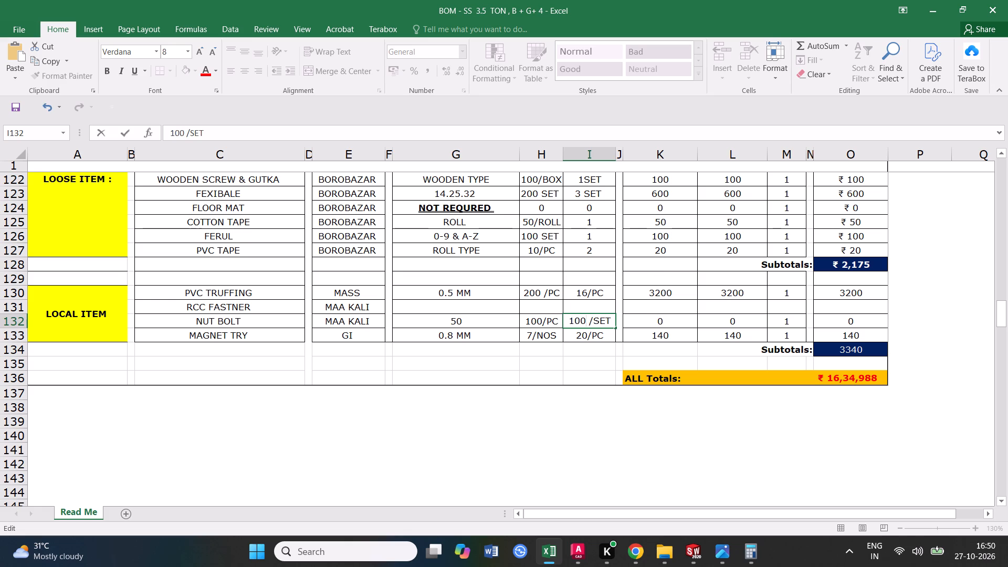
pyautogui.moveTo(611, 322); pyautogui.dragTo(595, 322)
pyautogui.write('KG')
# Replace the column H entry of NUT BOLT with 50 KG.
pyautogui.click(554, 323)
pyautogui.click(553, 322)
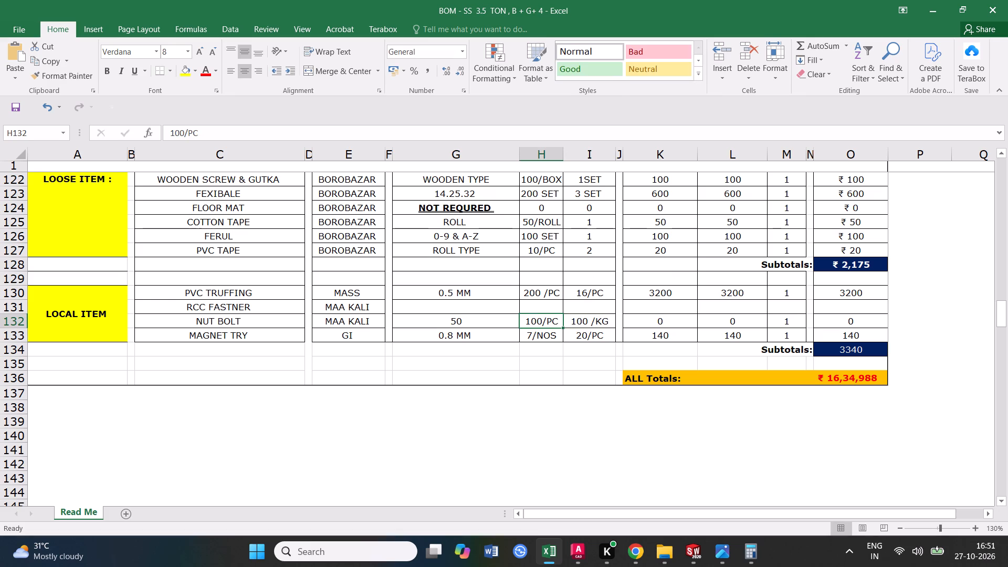
pyautogui.write('50 KG')
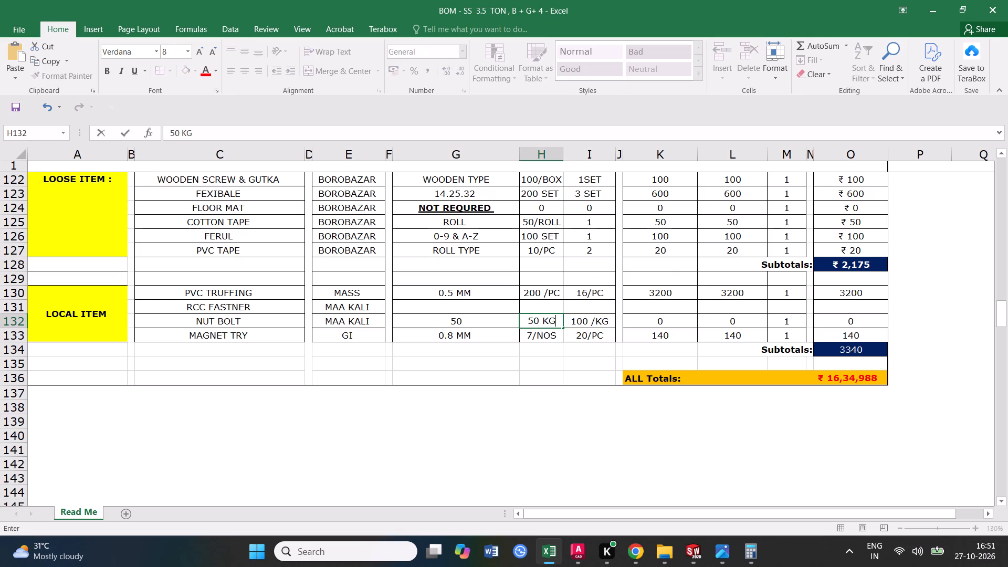
pyautogui.press('space')
# Enter 5000 as the NUT BOLT amount in column K and copy it across to column L.
pyautogui.click(688, 322)
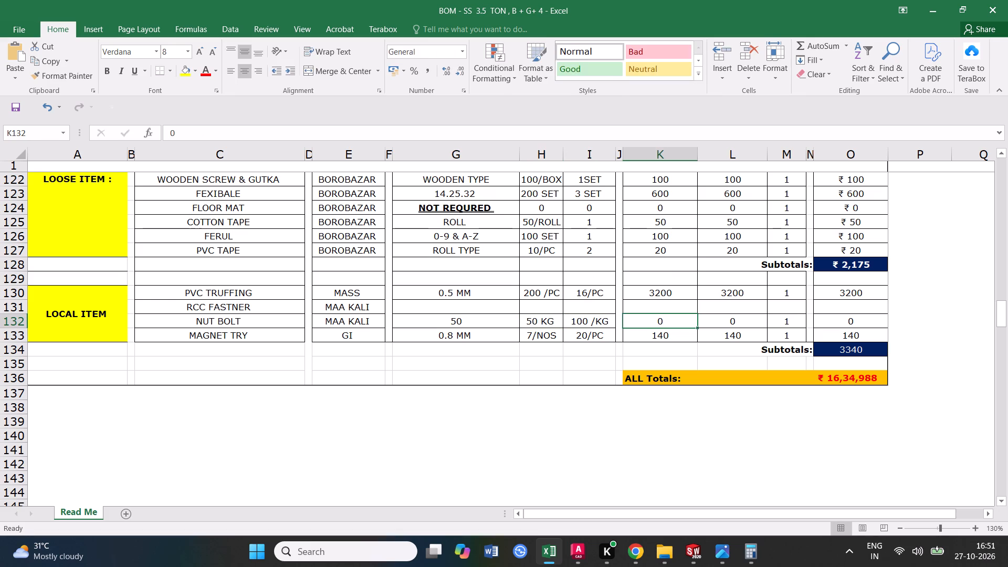
pyautogui.write('5000')
pyautogui.click(723, 324)
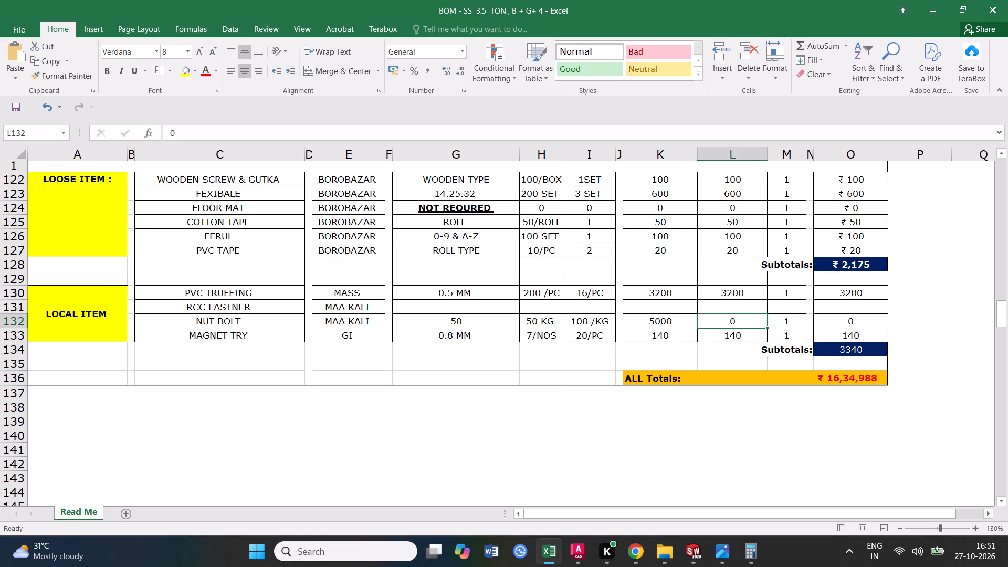
pyautogui.click(667, 323)
pyautogui.moveTo(697, 331); pyautogui.dragTo(729, 331)
pyautogui.click(671, 320)
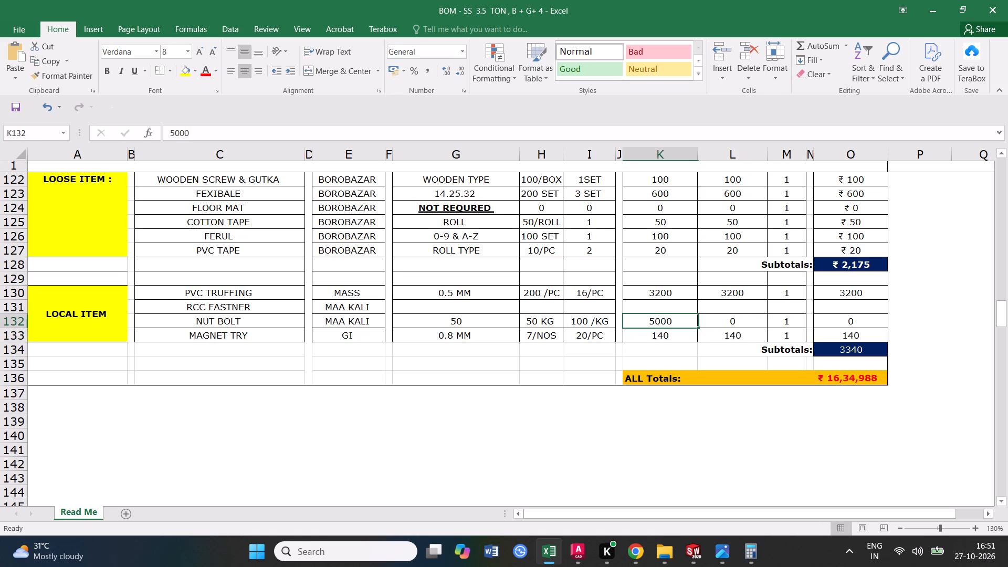
pyautogui.click(678, 323)
pyautogui.moveTo(697, 326); pyautogui.dragTo(762, 325)
pyautogui.click(775, 321)
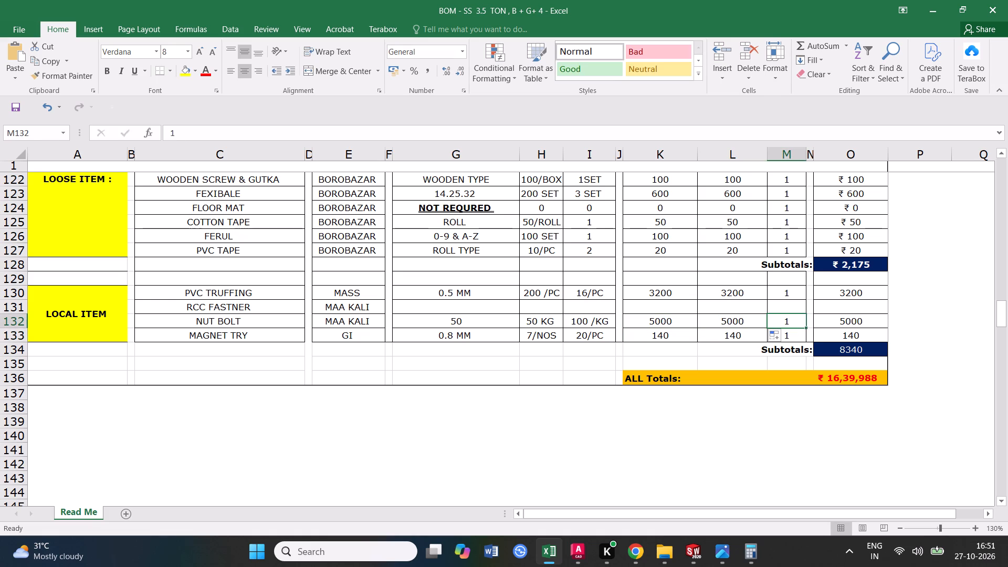
# Set the BULL DOG CLIP rate in column H of the MECHANICAL ITEM section to 28/PC.
pyautogui.click(456, 306)
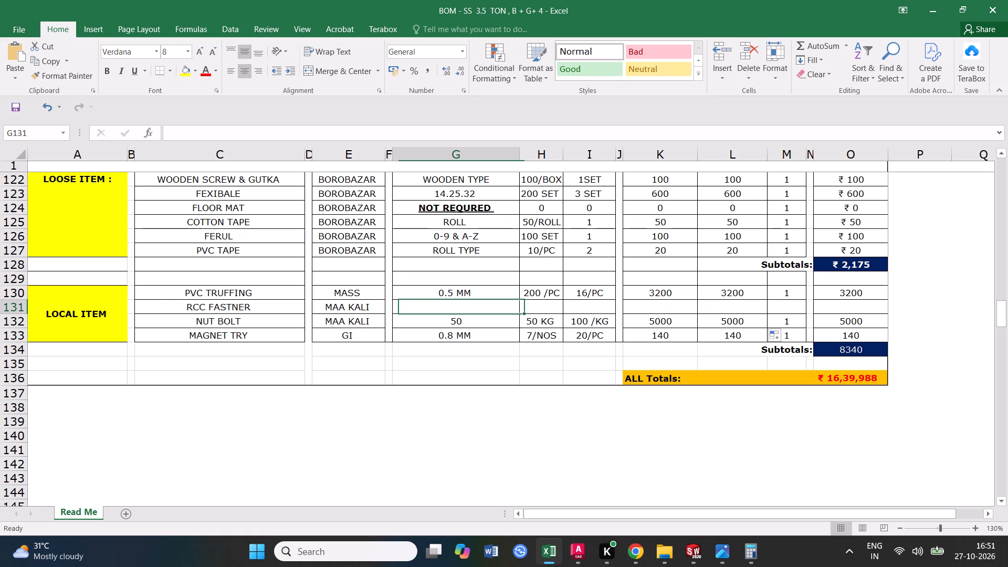
pyautogui.scroll(2, 305, 377)
pyautogui.scroll(3, 255, 359)
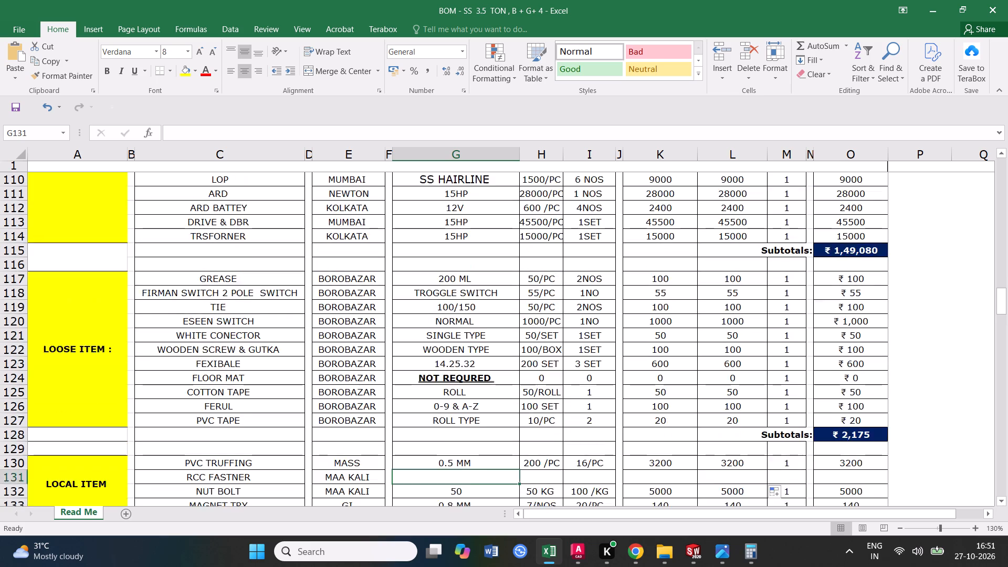
pyautogui.scroll(9, 253, 359)
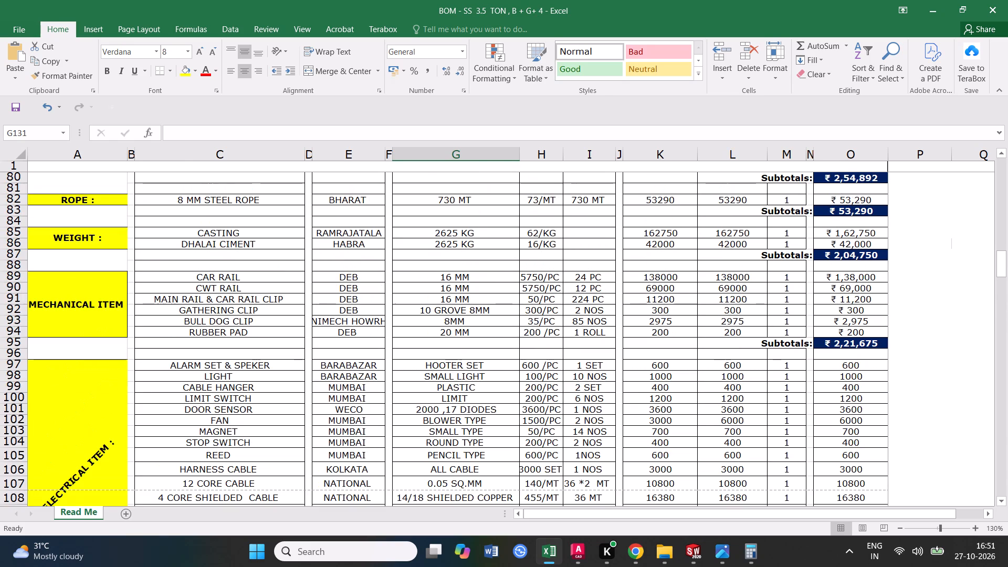
pyautogui.click(227, 323)
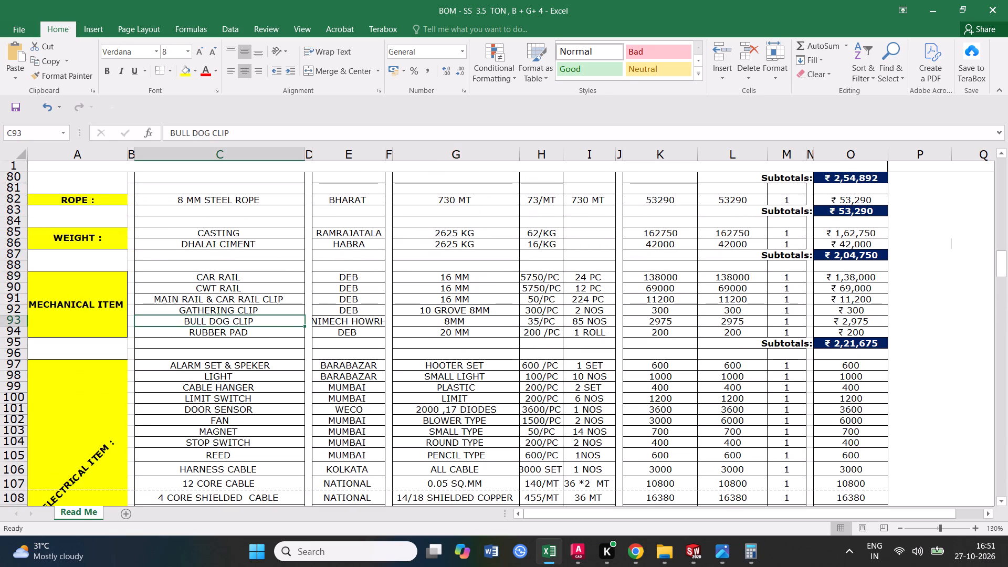
pyautogui.doubleClick(541, 322)
pyautogui.moveTo(541, 322); pyautogui.dragTo(527, 322)
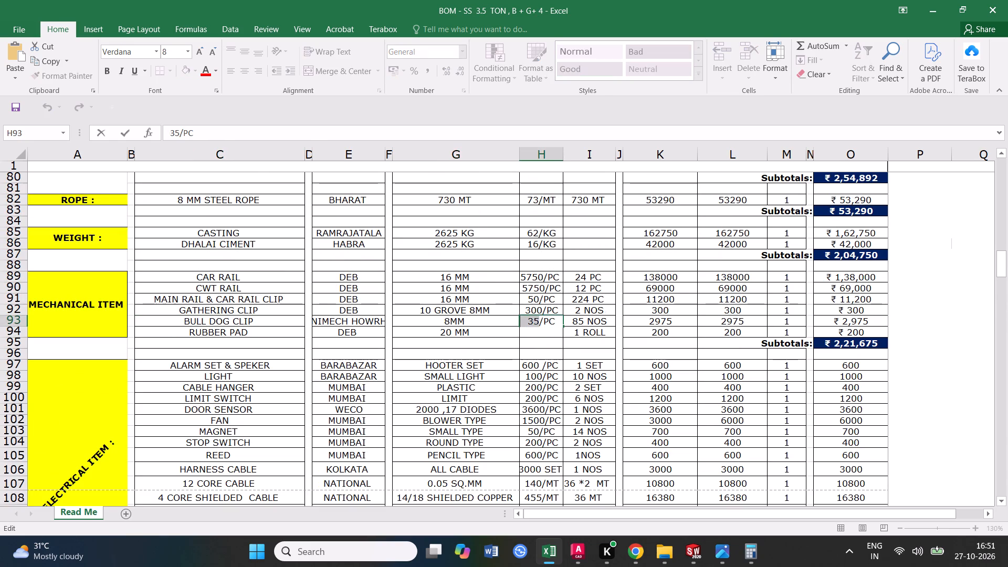
pyautogui.write('28')
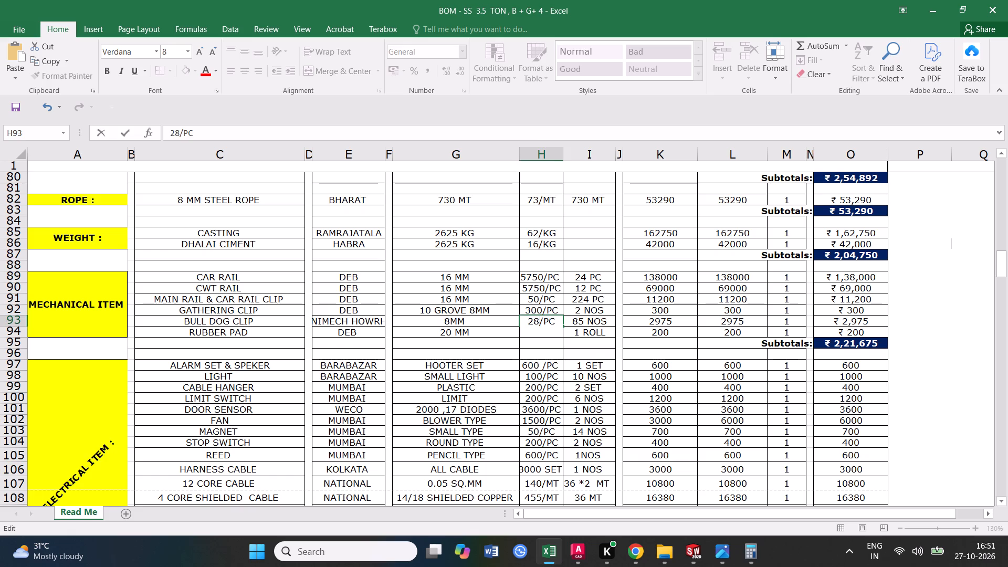
pyautogui.click(602, 351)
# Switch to Calculator and multiply 28 by 85 to work out the BULL DOG CLIP amount.
pyautogui.tripleClick(583, 320)
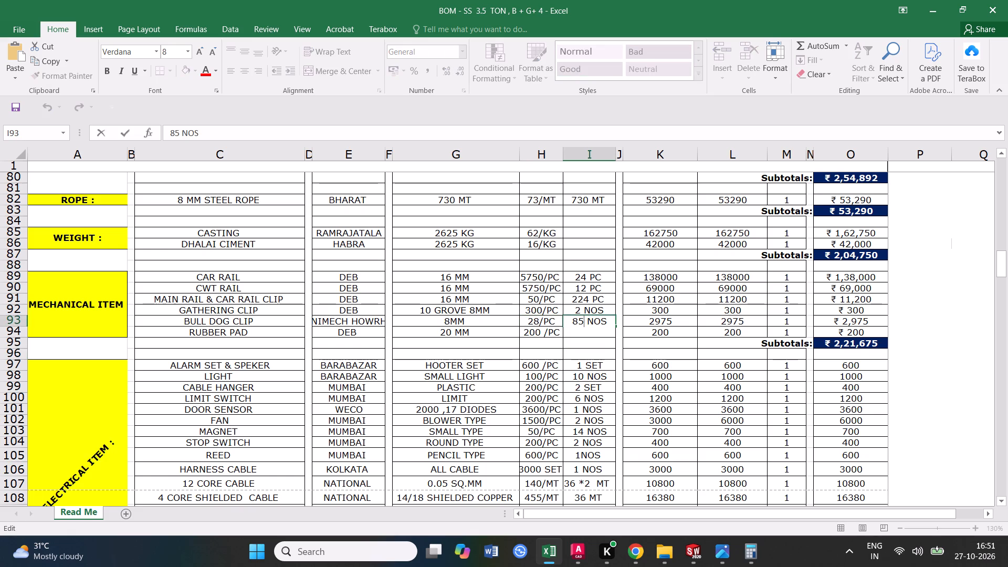
pyautogui.click(652, 320)
pyautogui.write('28')
pyautogui.write('*85')
pyautogui.press('Return')
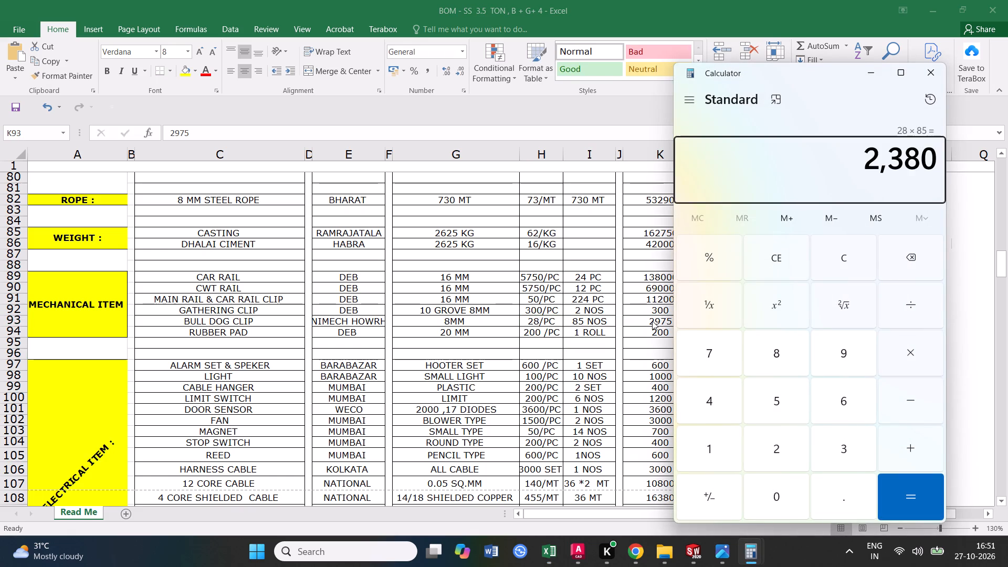
pyautogui.click(924, 78)
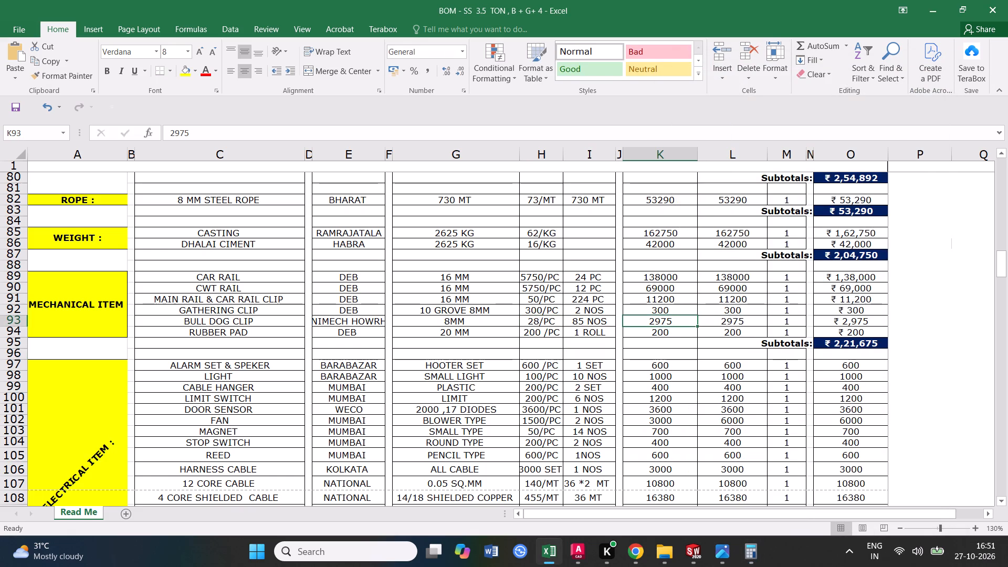
# Enter 2380 as the BULL DOG CLIP amount in column K and copy it across to column L.
pyautogui.write('2380')
pyautogui.click(728, 414)
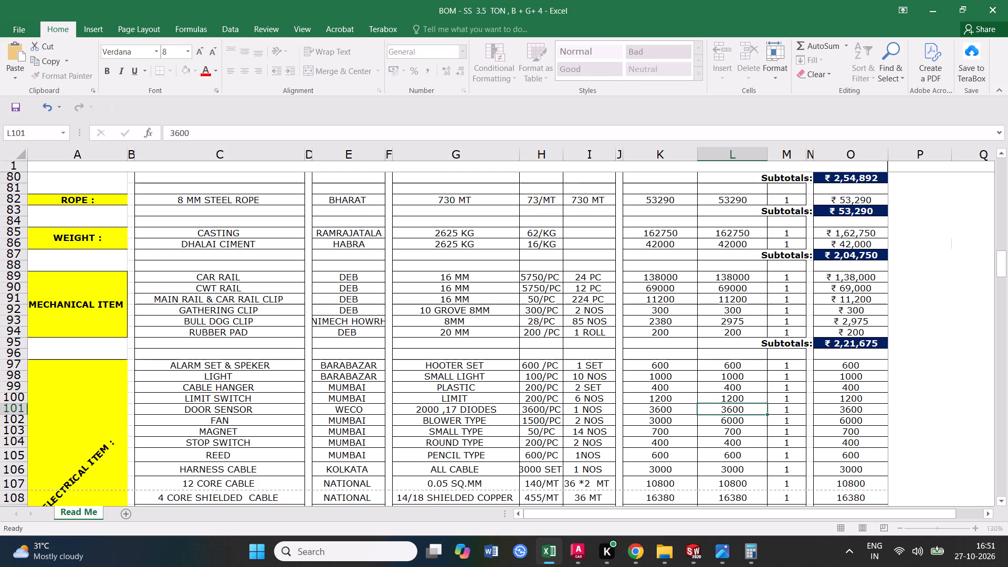
pyautogui.click(663, 327)
pyautogui.click(679, 321)
pyautogui.moveTo(698, 324); pyautogui.dragTo(738, 324)
pyautogui.click(719, 354)
# Save the BOM workbook.
pyautogui.click(10, 112)
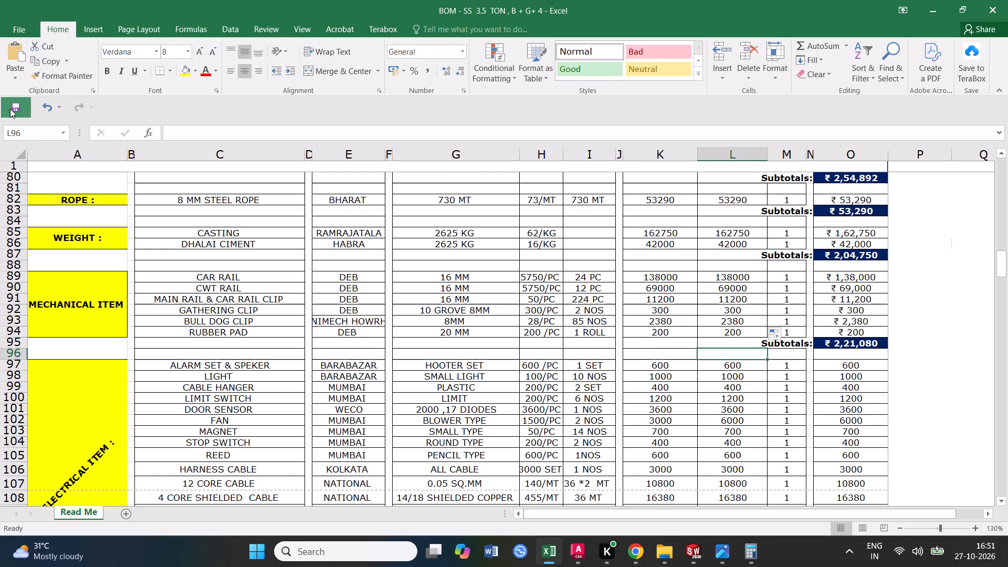
pyautogui.click(10, 107)
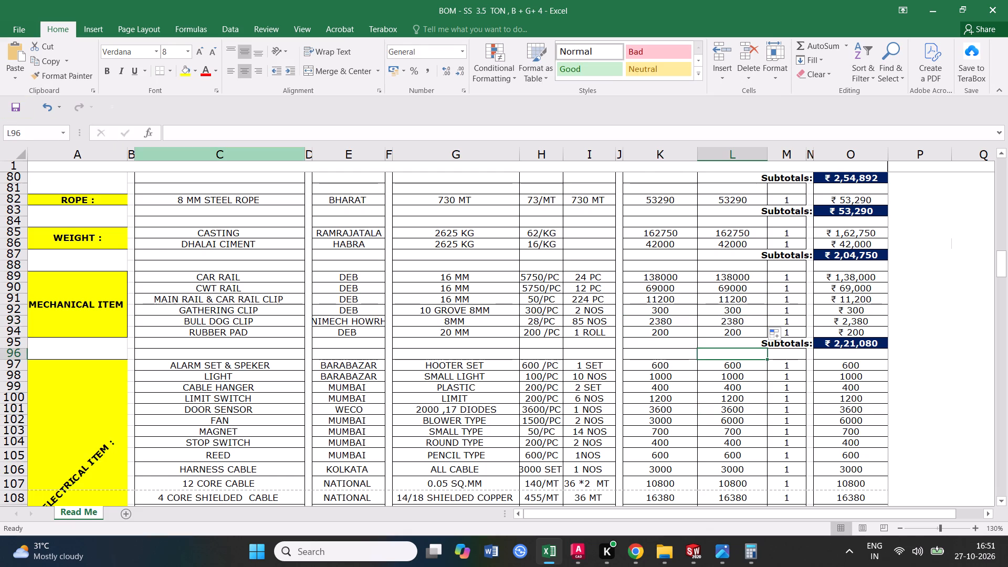
# Set the I BOLT rate in column H of the MASS section to 260 /PC.
pyautogui.scroll(-3, 580, 375)
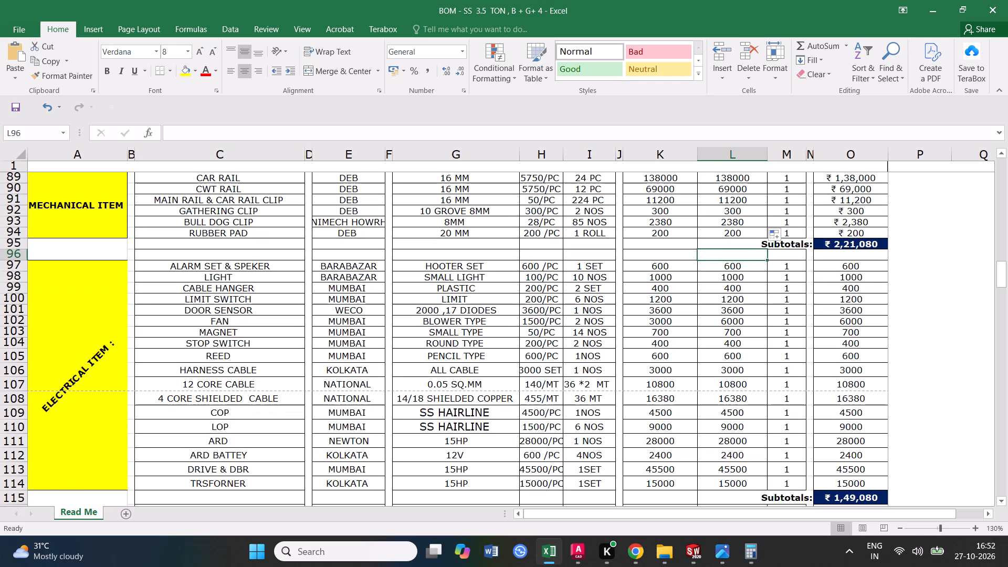
pyautogui.scroll(2, 434, 335)
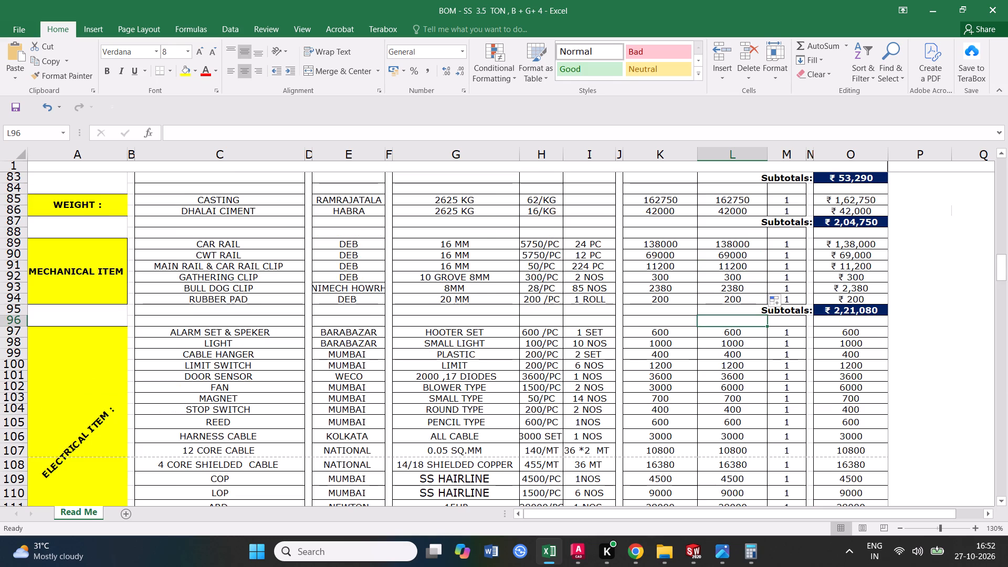
pyautogui.scroll(4, 360, 417)
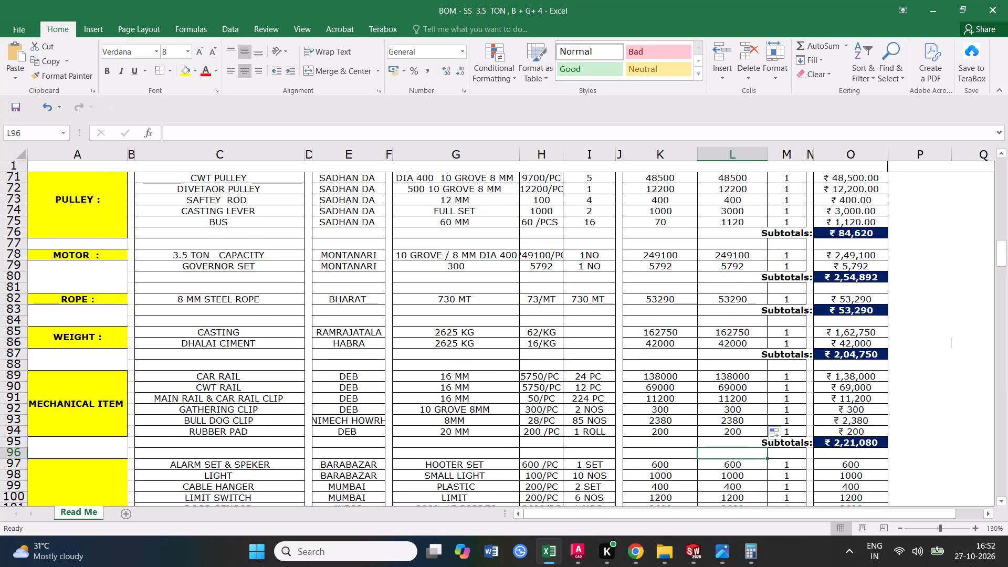
pyautogui.scroll(3, 386, 395)
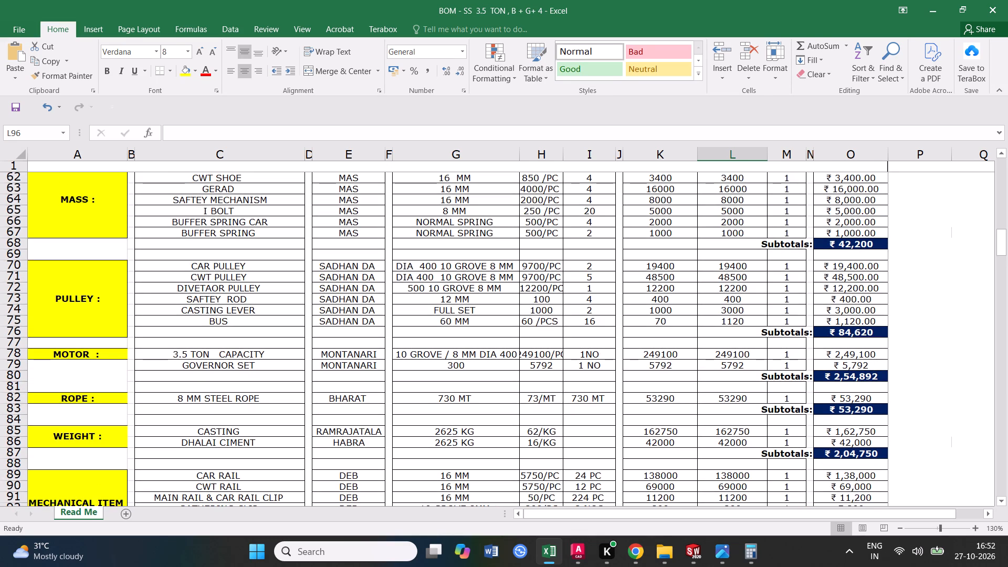
pyautogui.doubleClick(534, 209)
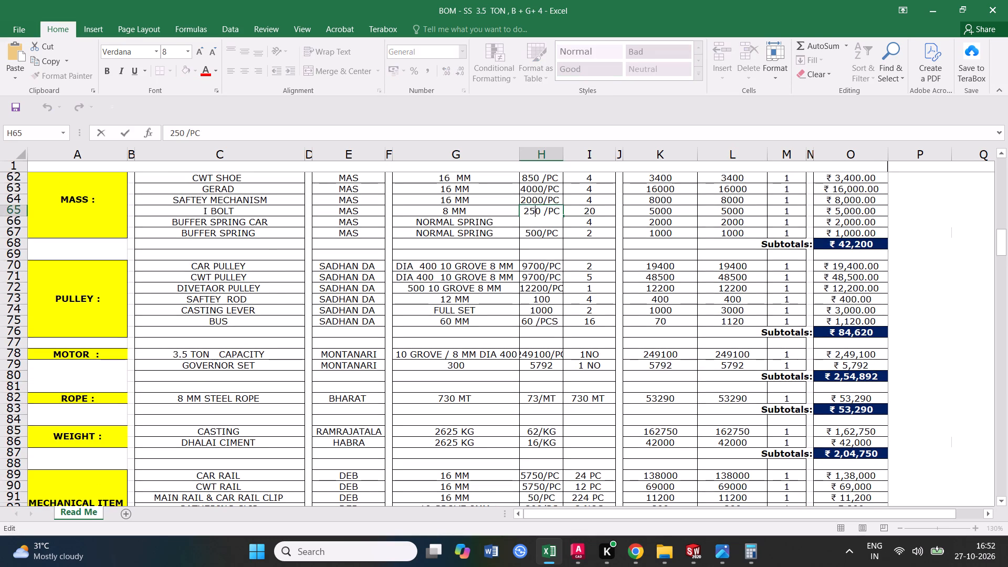
pyautogui.press('BackSpace')
pyautogui.press('6')
pyautogui.click(568, 250)
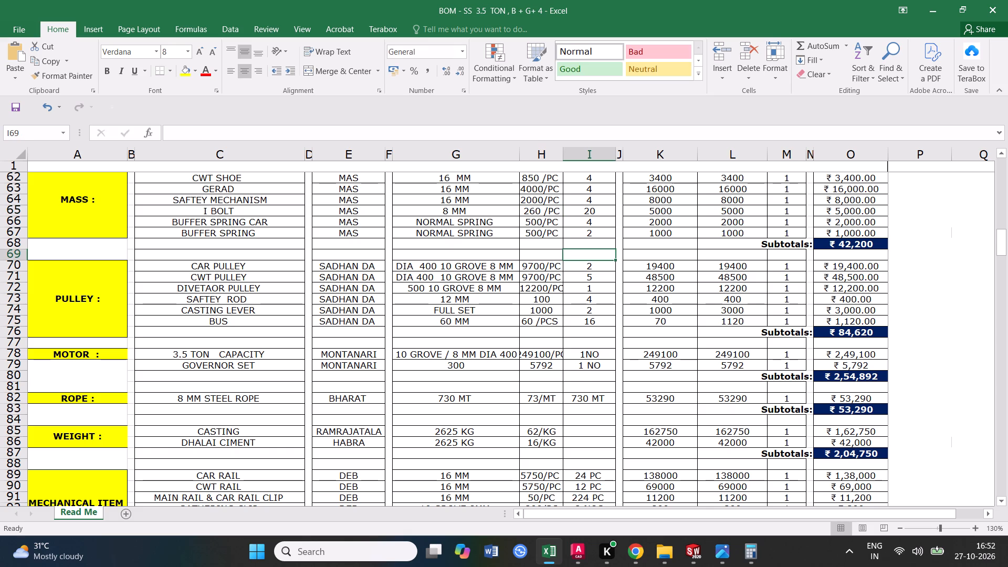
# Switch to Calculator and multiply 260 by 20 to work out the I BOLT amount.
pyautogui.click(664, 211)
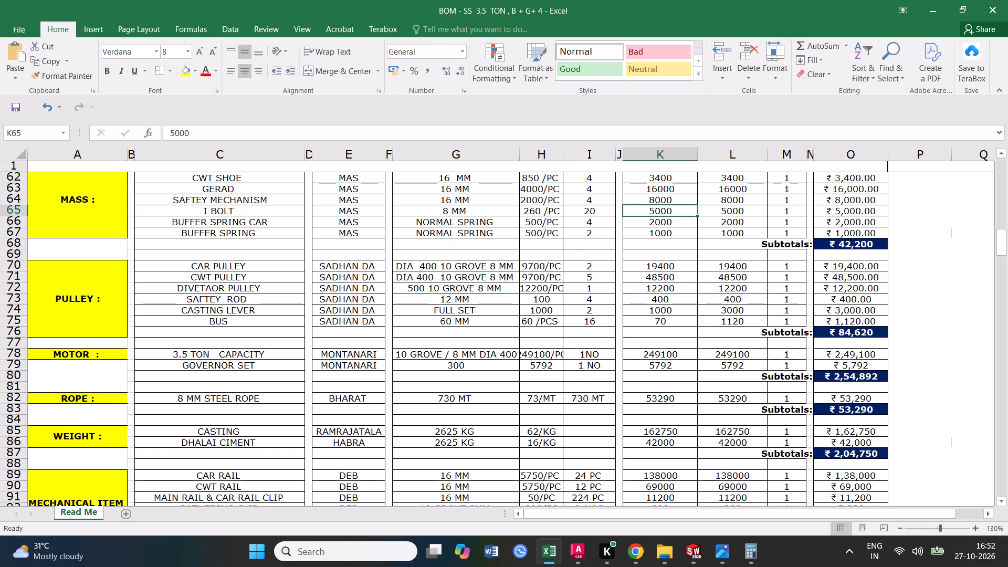
pyautogui.write('260*20')
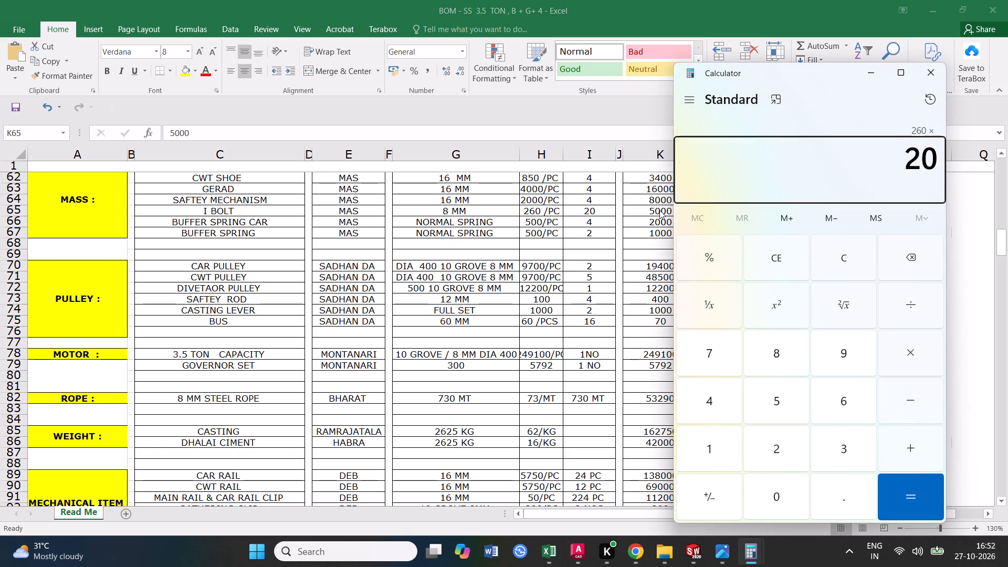
pyautogui.press('Return')
pyautogui.click(921, 66)
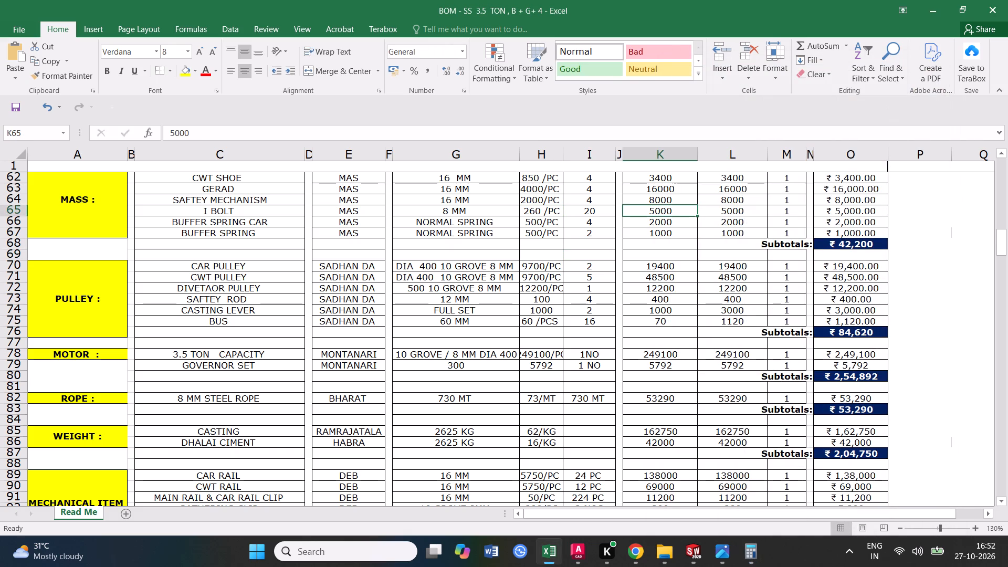
# Enter 5200 as the I BOLT amount in column K and copy it across to column L.
pyautogui.write('5200')
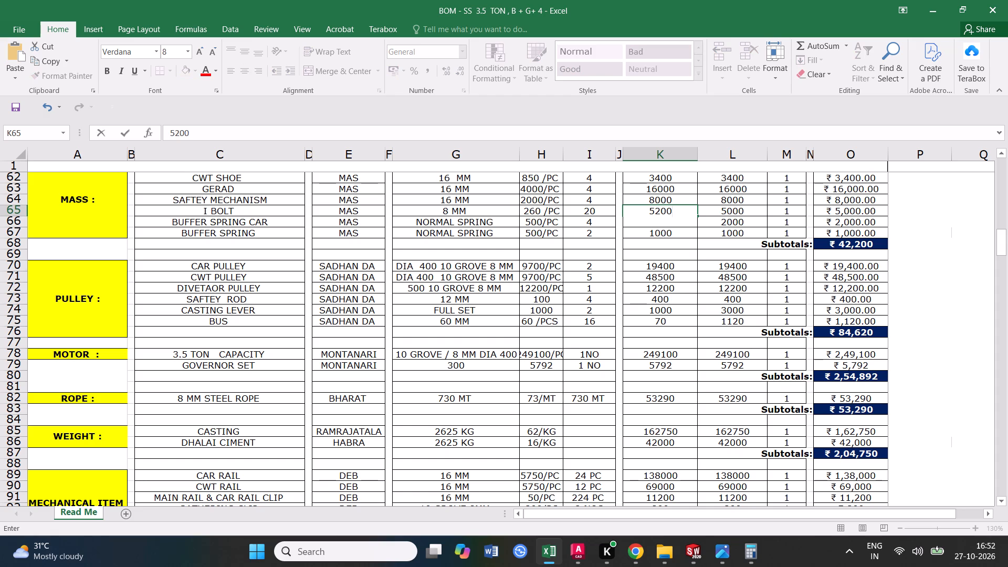
pyautogui.click(681, 262)
pyautogui.click(666, 209)
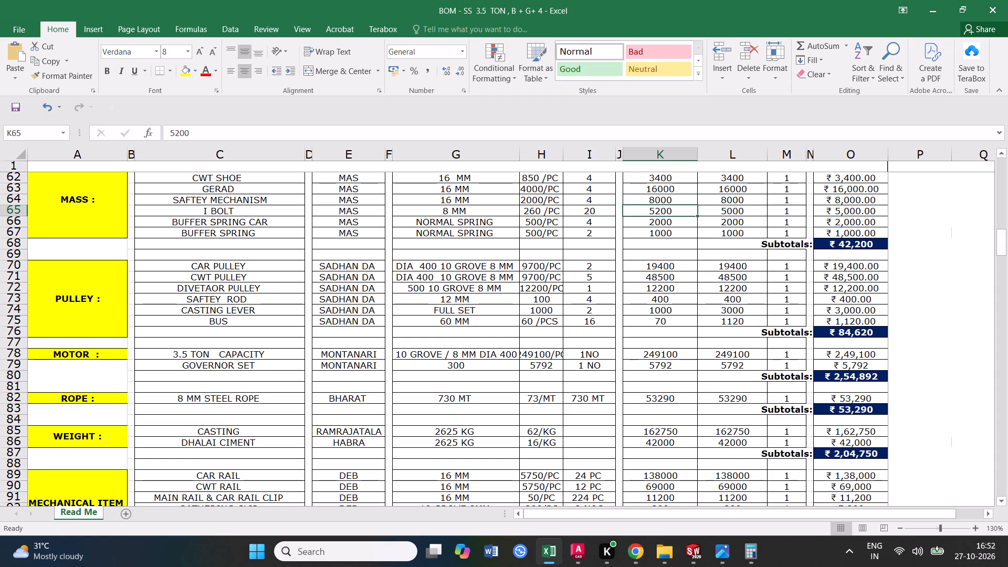
pyautogui.moveTo(697, 215); pyautogui.dragTo(741, 216)
pyautogui.click(720, 257)
# Save the workbook with the I BOLT changes.
pyautogui.click(11, 99)
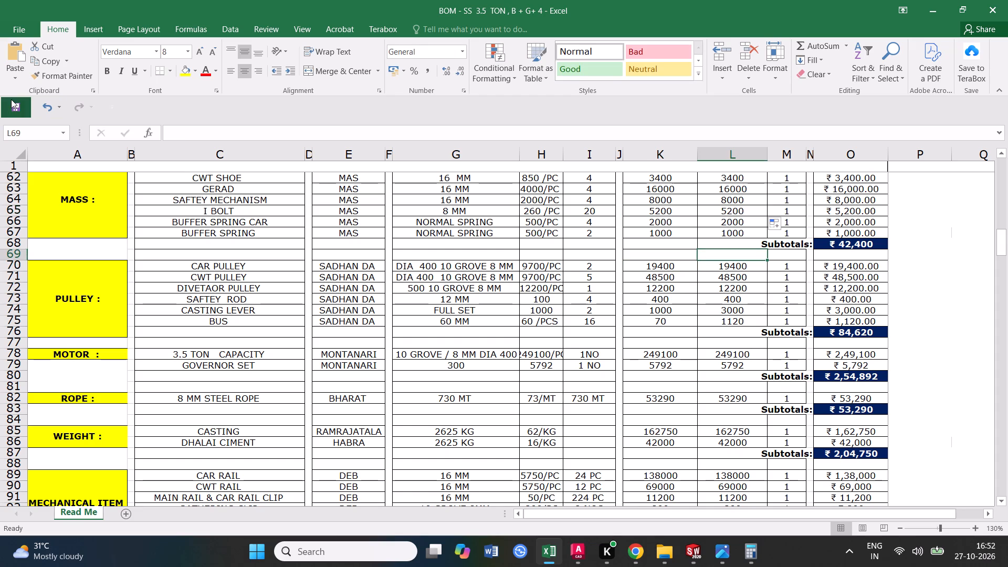
pyautogui.doubleClick(12, 102)
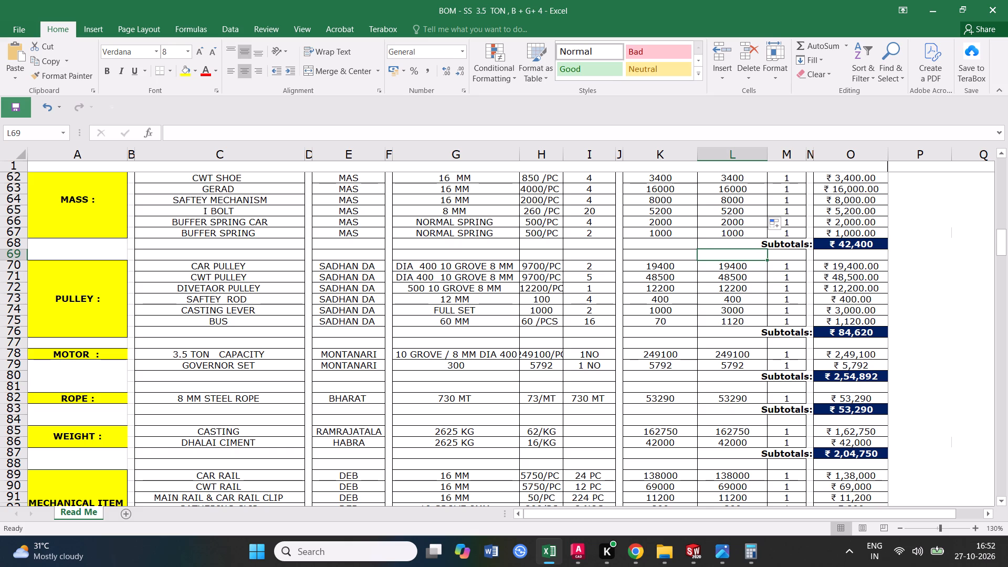
# Set the 12 CORE CABLE rate in column H of the ELECTRICAL ITEM section to 150/MT.
pyautogui.scroll(6, 303, 403)
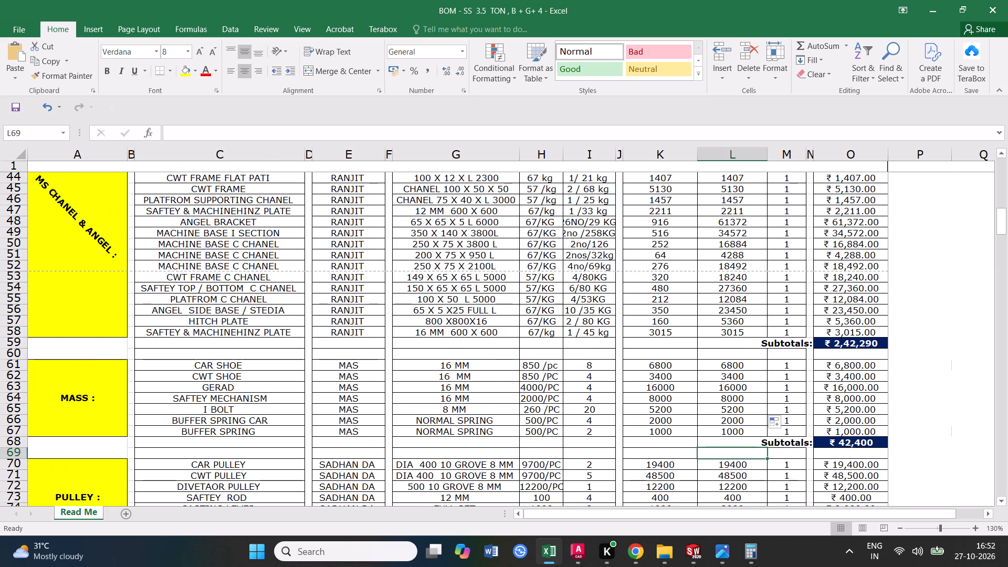
pyautogui.scroll(-8, 335, 344)
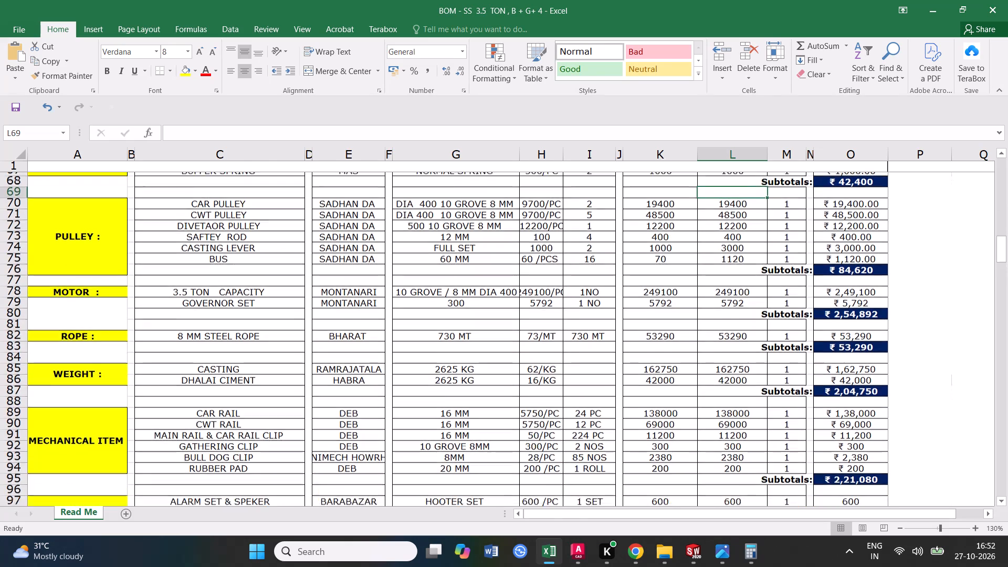
pyautogui.scroll(-6, 336, 331)
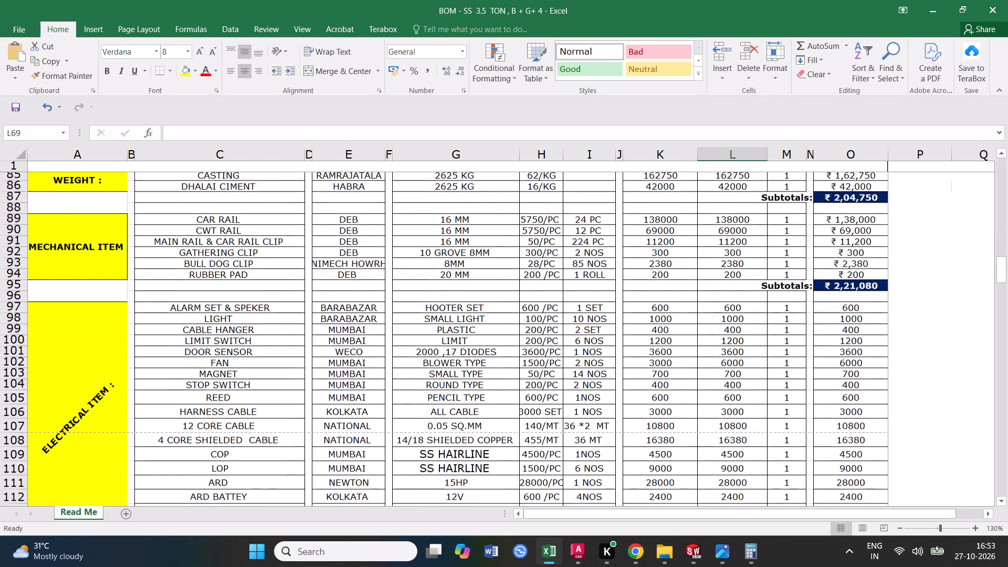
pyautogui.scroll(-2, 327, 335)
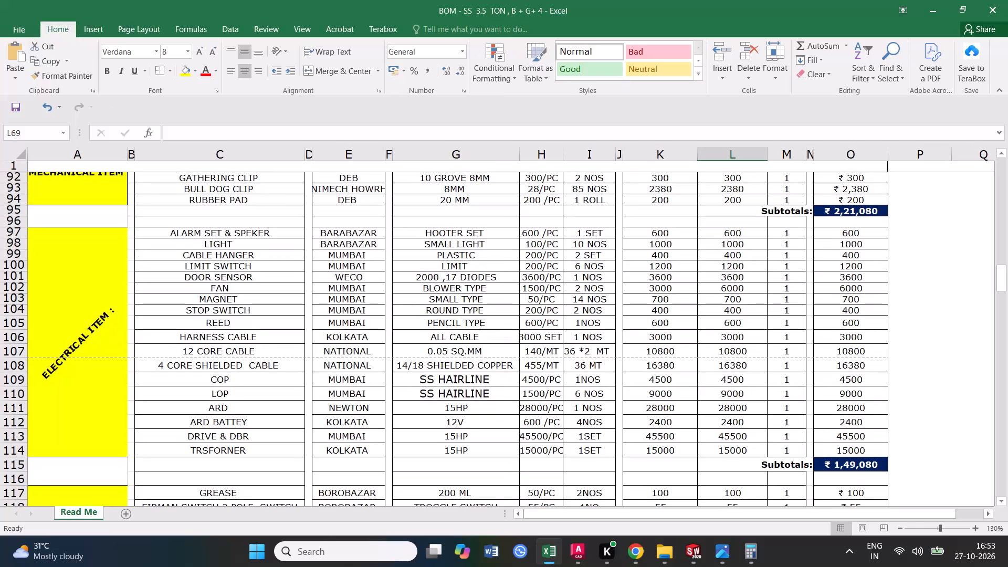
pyautogui.click(213, 319)
pyautogui.click(256, 351)
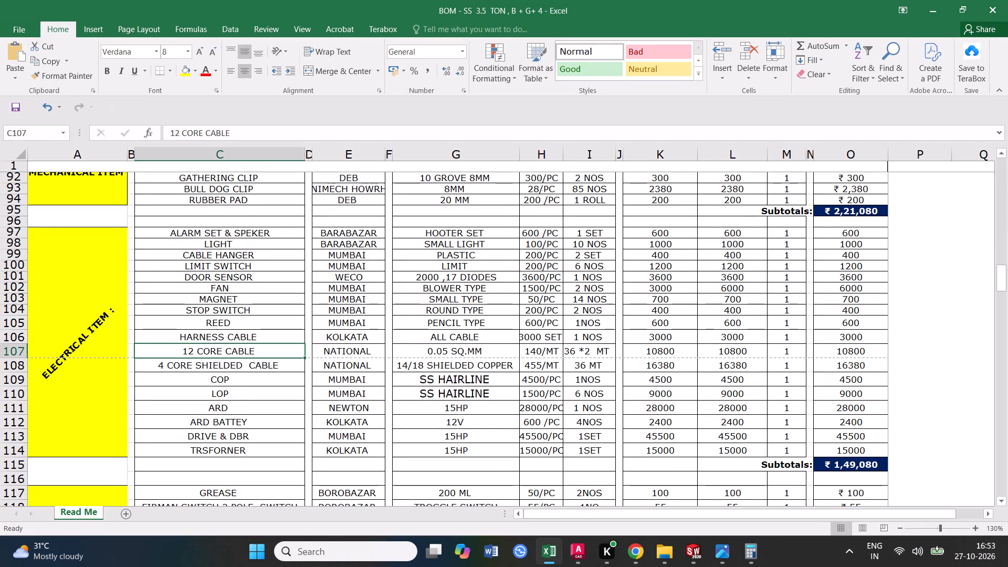
pyautogui.tripleClick(543, 350)
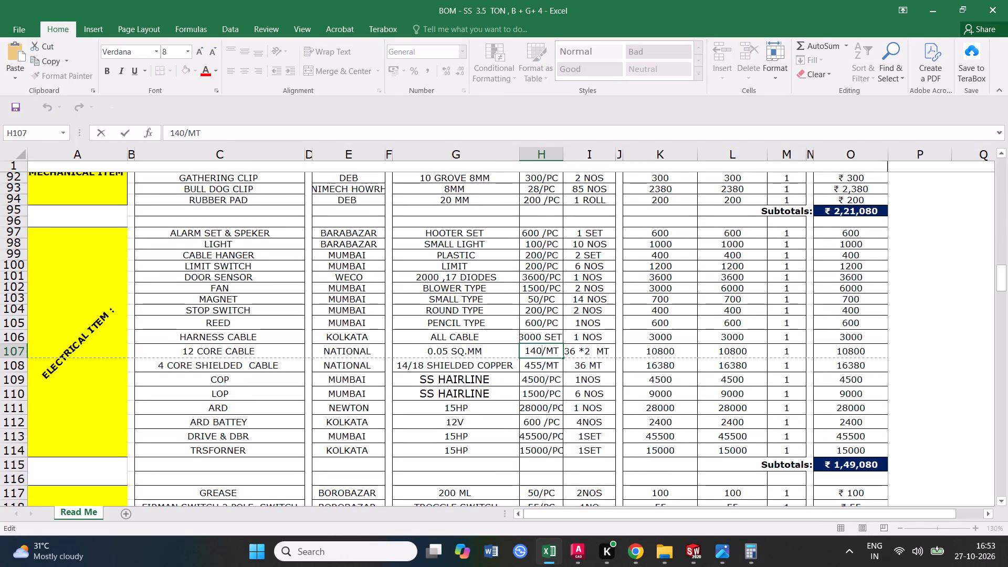
pyautogui.press('BackSpace')
pyautogui.press('BackSpace')
pyautogui.write('50')
pyautogui.click(598, 393)
# Switch to Calculator and multiply 36 by 2 and the result by 160 for the 12 CORE CABLE amount.
pyautogui.click(587, 357)
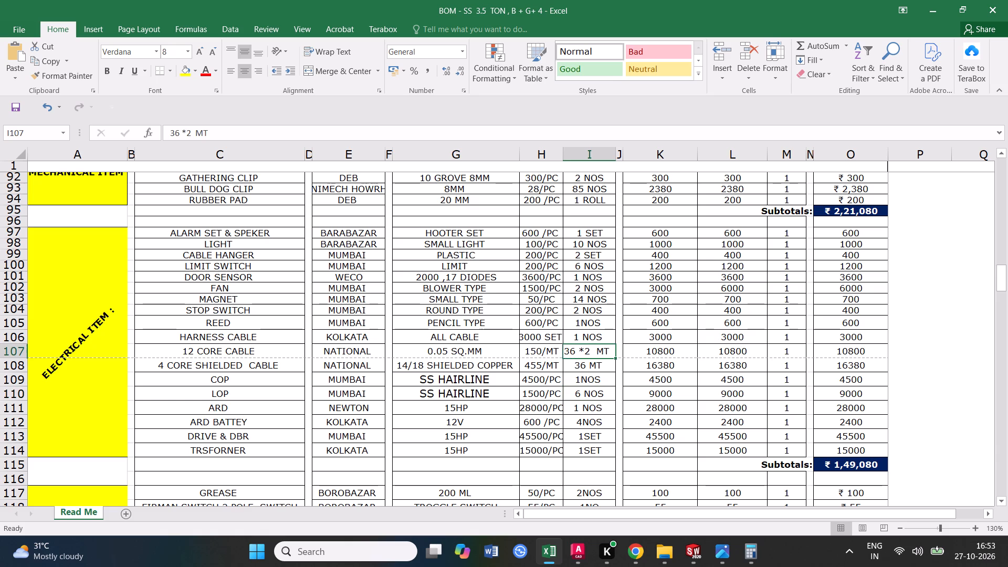
pyautogui.click(660, 350)
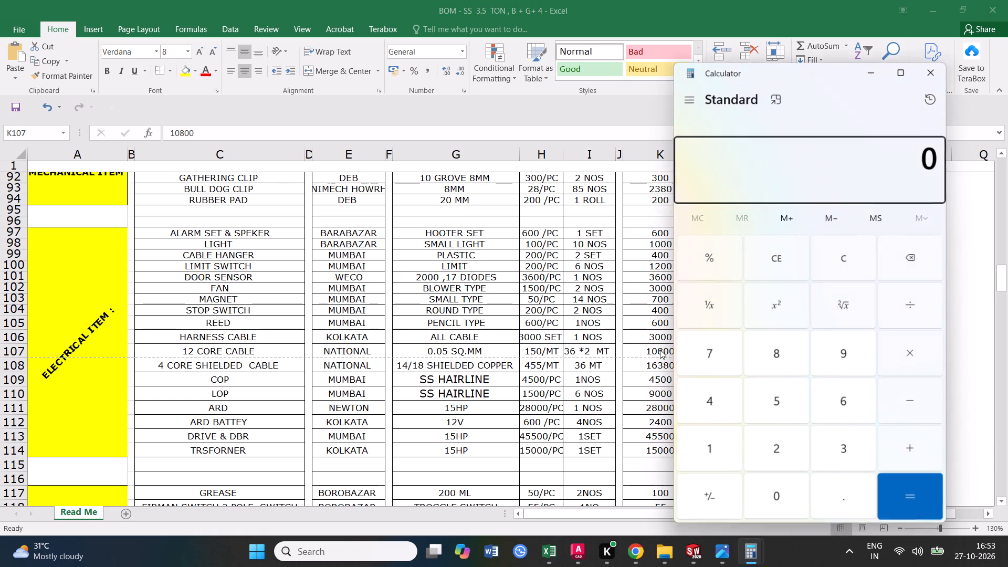
pyautogui.write('36*2')
pyautogui.press('Return')
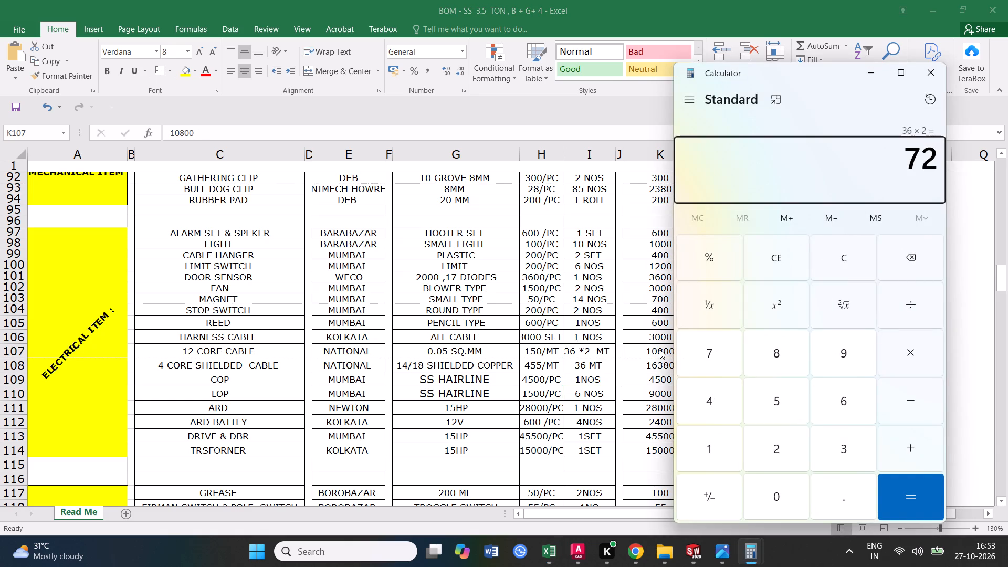
pyautogui.write('*160')
pyautogui.press('Return')
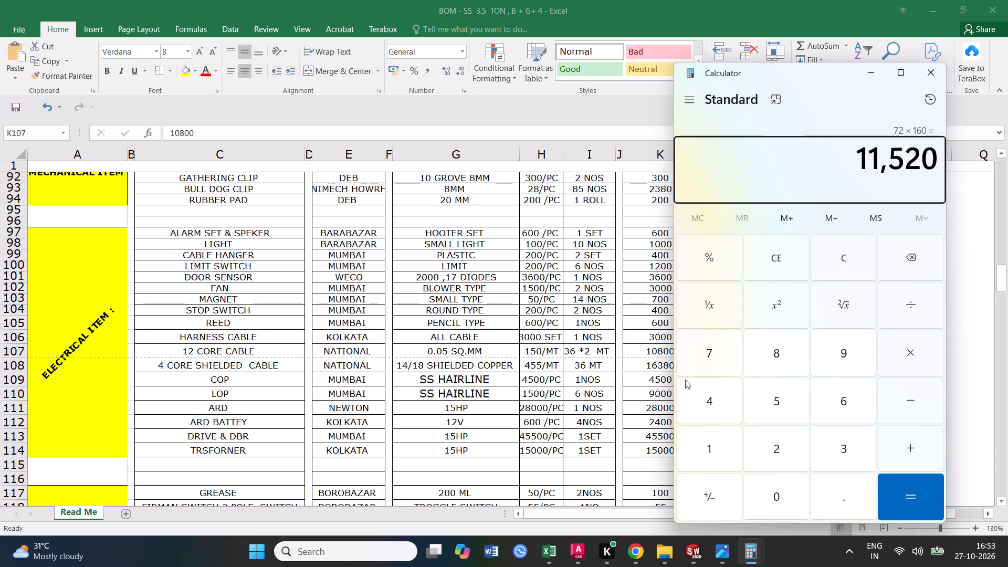
pyautogui.click(926, 77)
# Enter 11520 as the 12 CORE CABLE amount in column K and copy it across to column L.
pyautogui.write('11520')
pyautogui.click(647, 399)
pyautogui.click(650, 350)
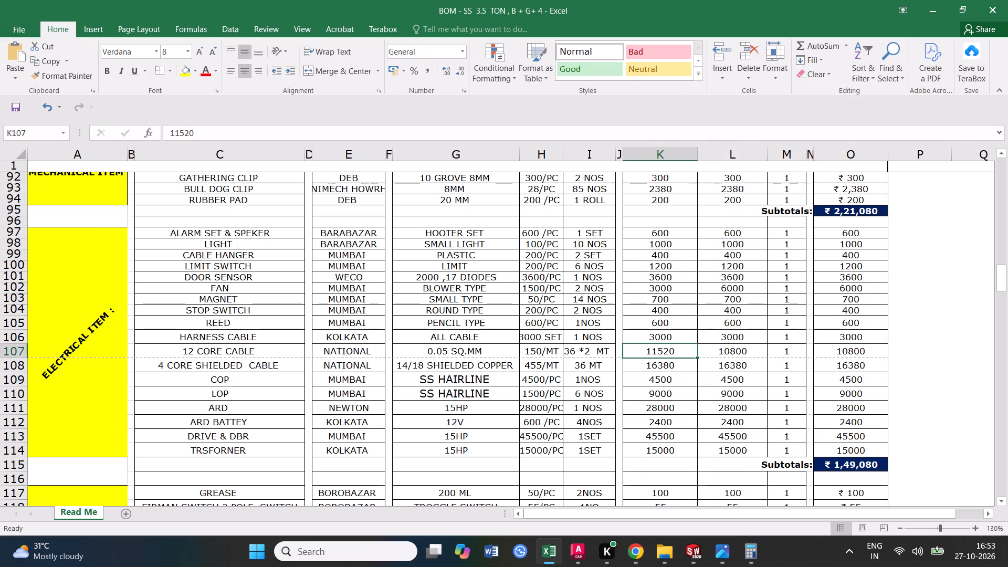
pyautogui.moveTo(697, 358); pyautogui.dragTo(747, 356)
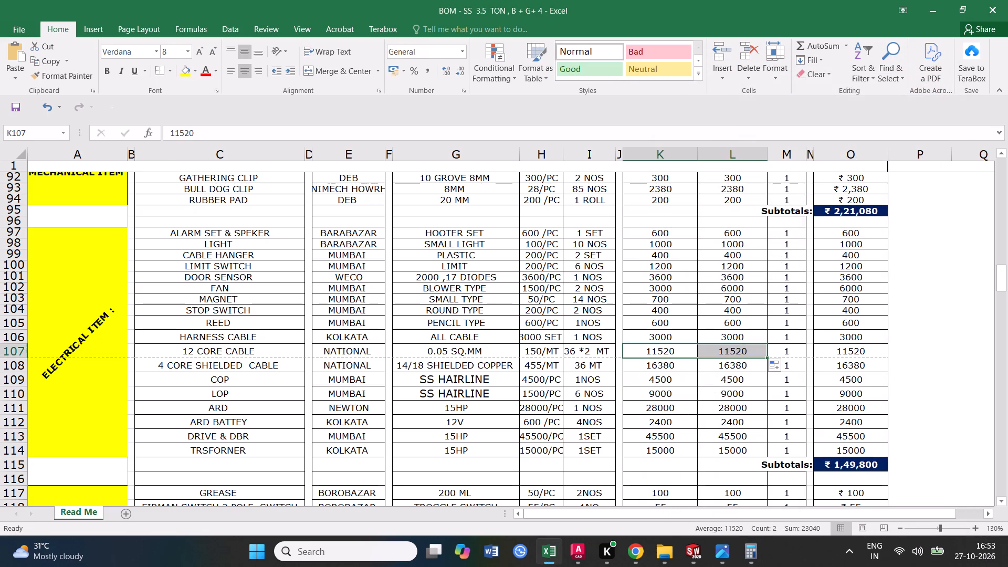
pyautogui.click(717, 379)
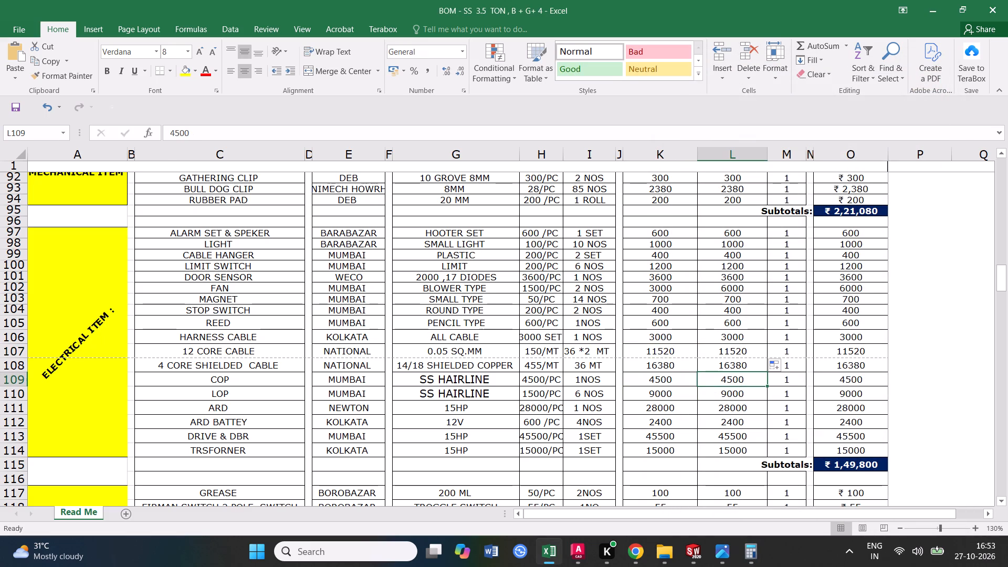
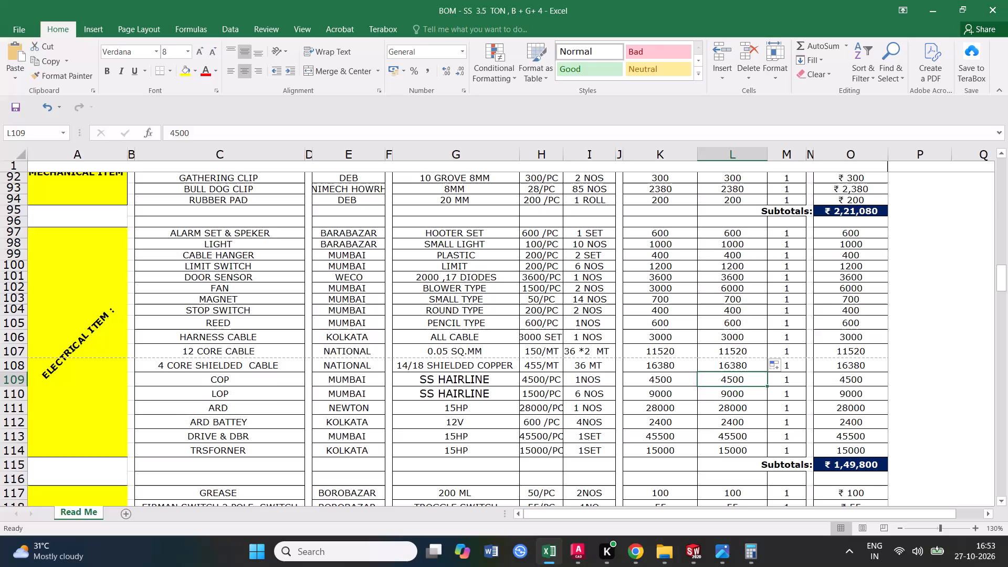
# Set the 4 CORE SHIELDED CABLE rate in column H of the ELECTRICAL ITEM section to 685/MT.
pyautogui.doubleClick(539, 366)
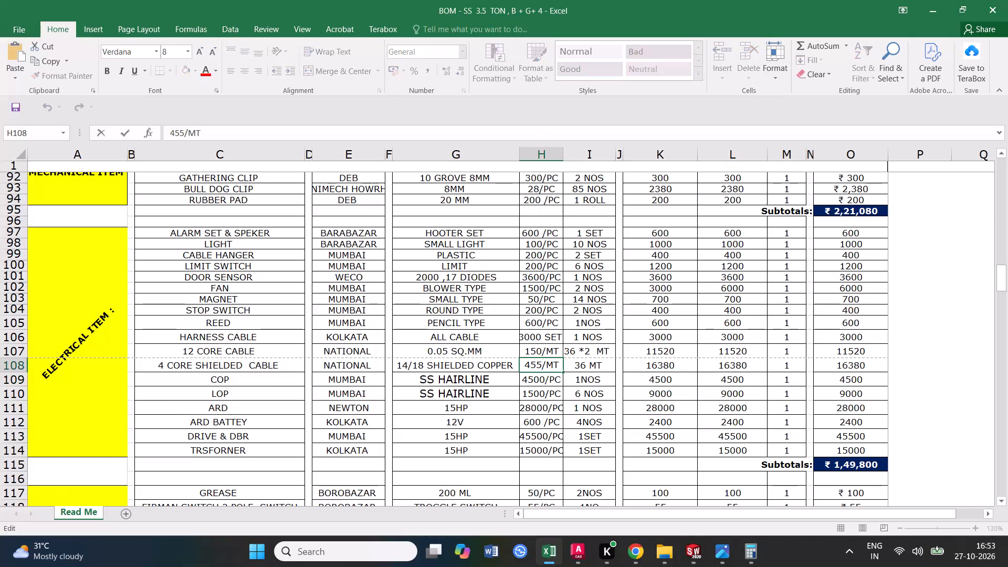
pyautogui.press('BackSpace')
pyautogui.press('BackSpace')
pyautogui.press('BackSpace')
pyautogui.write('685')
pyautogui.click(604, 405)
# Switch to Calculator and multiply 685 by 36 for the 4 CORE SHIELDED CABLE amount, then close it.
pyautogui.click(657, 367)
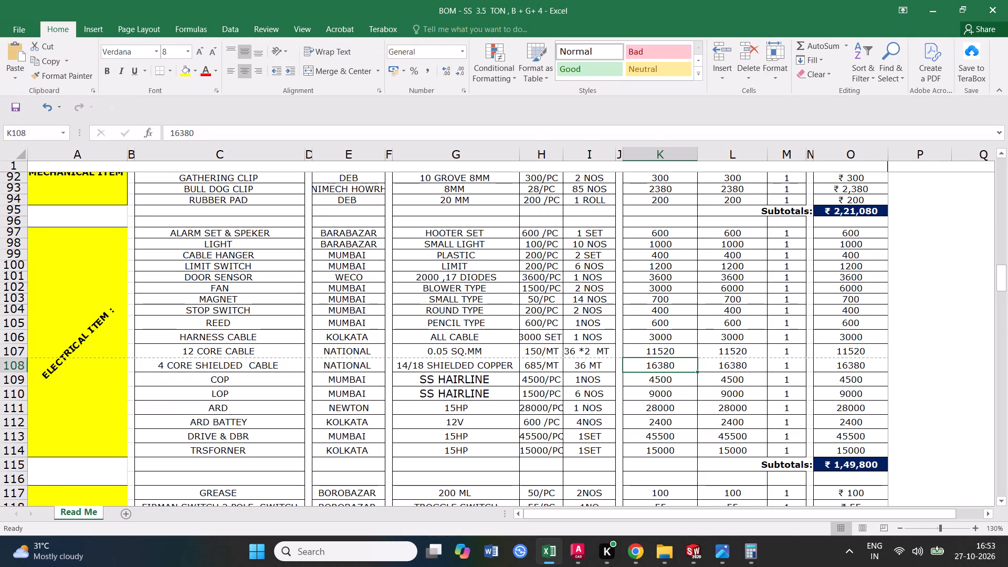
pyautogui.write('685*')
pyautogui.write('36')
pyautogui.press('Return')
pyautogui.click(938, 73)
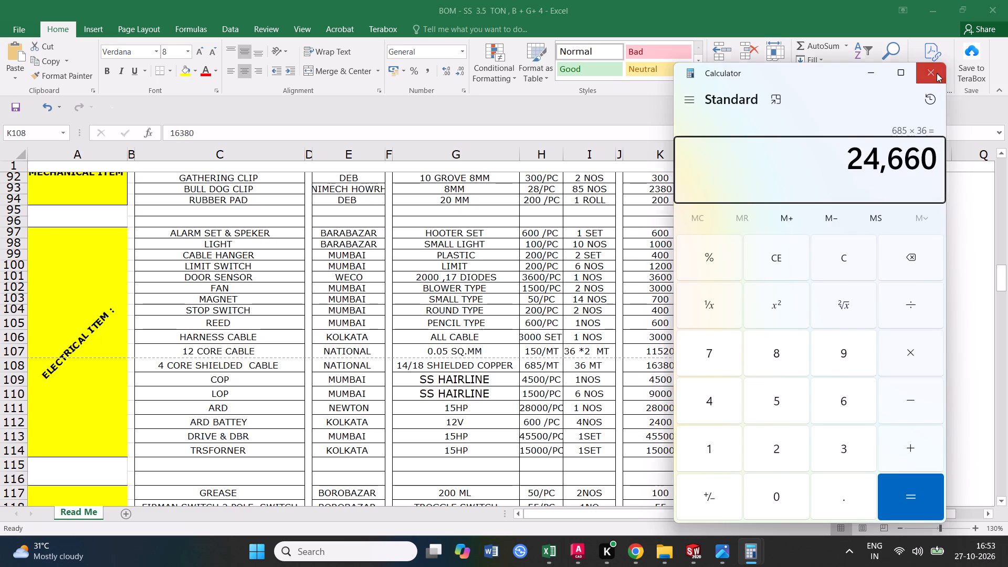
# Enter 24660 as the 4 CORE SHIELDED CABLE amount in column K and copy it across to column L.
pyautogui.write('24660')
pyautogui.click(675, 392)
pyautogui.click(669, 370)
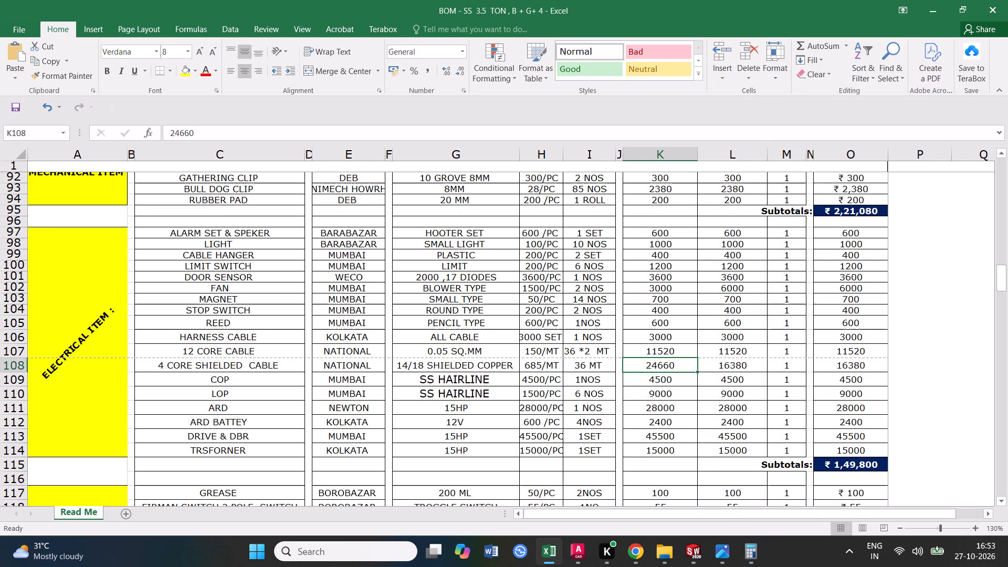
pyautogui.moveTo(696, 370); pyautogui.dragTo(745, 374)
pyautogui.click(713, 391)
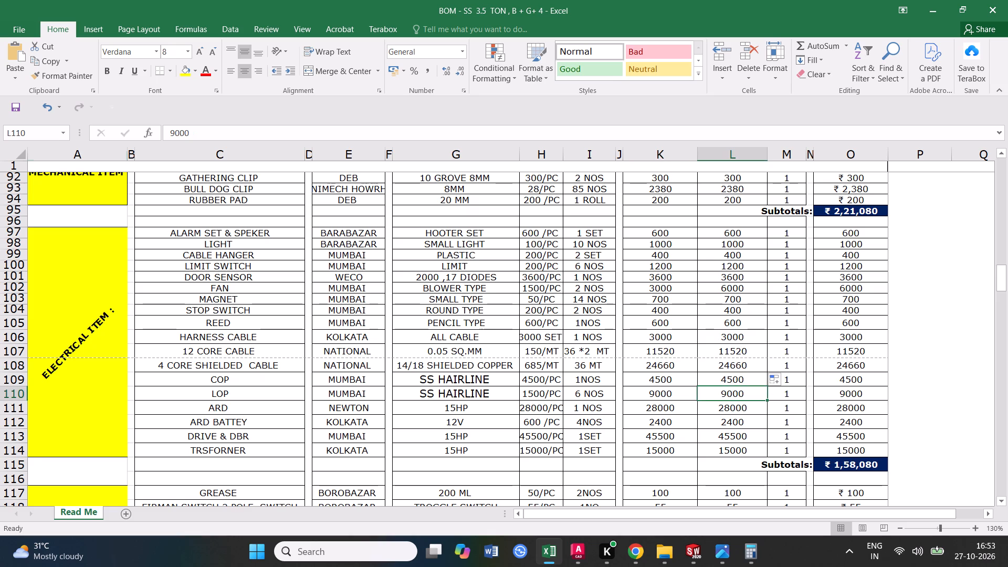
# Save the workbook with the 4 CORE SHIELDED CABLE changes.
pyautogui.tripleClick(18, 111)
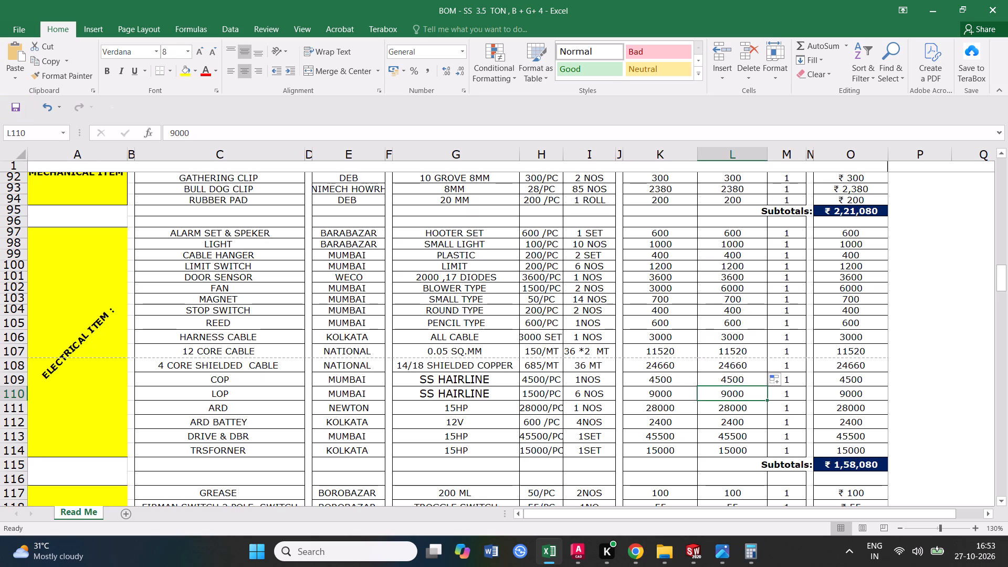
pyautogui.click(587, 370)
pyautogui.click(508, 363)
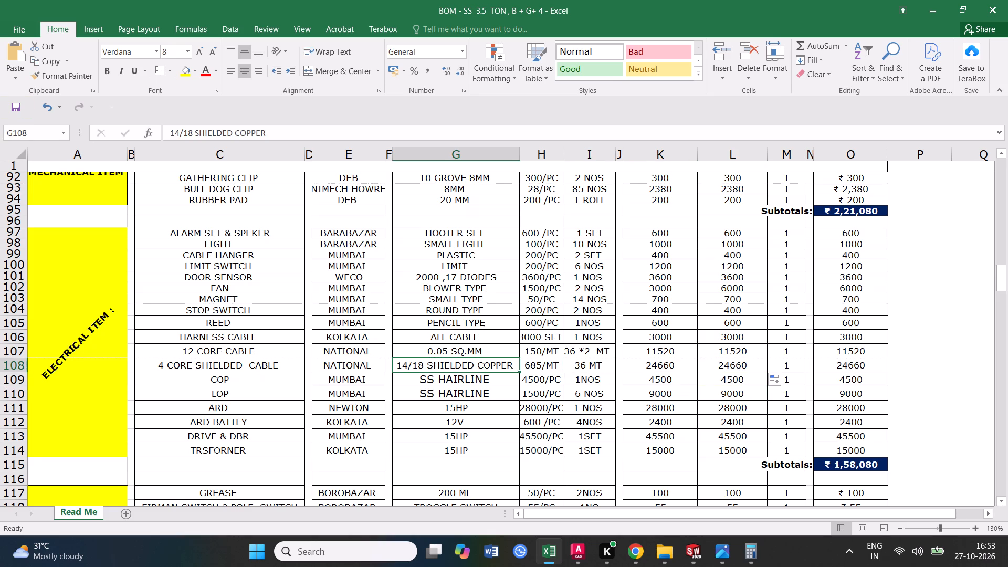
pyautogui.click(17, 363)
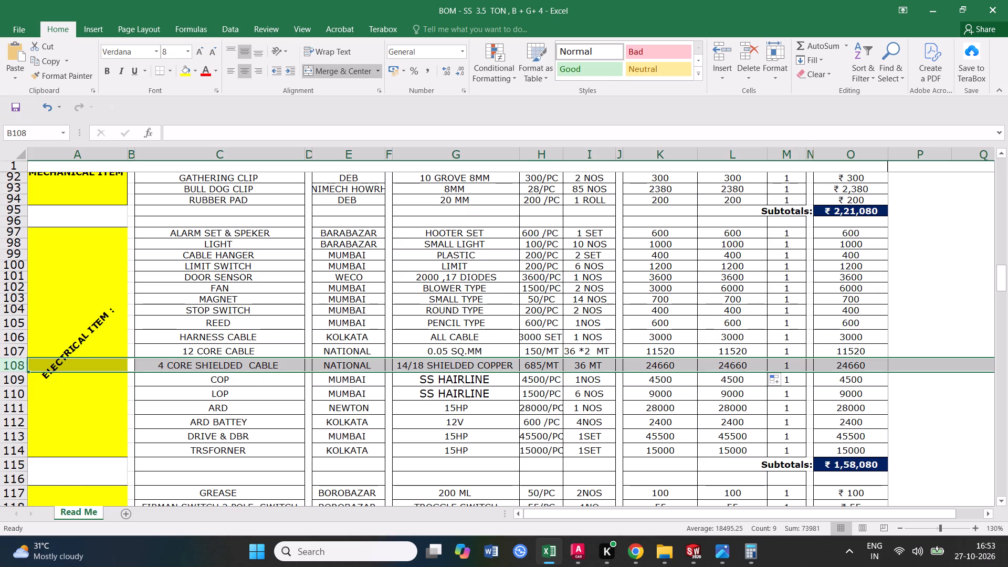
pyautogui.click(9, 113)
# Set the ARD BATTEY rate in column H of the ELECTRICAL ITEM section to 800 /PC.
pyautogui.scroll(-2, 413, 342)
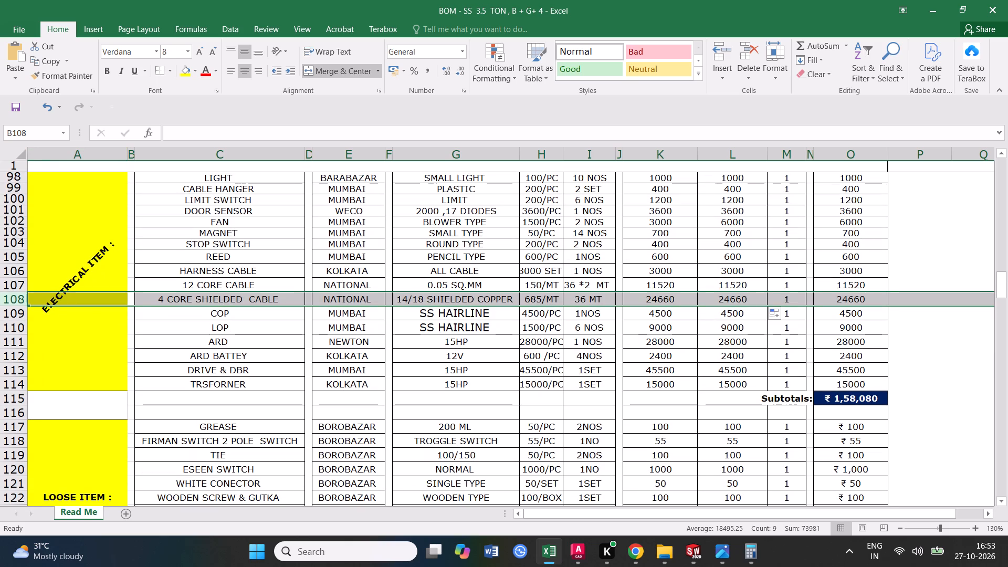
pyautogui.doubleClick(540, 356)
pyautogui.moveTo(540, 356); pyautogui.dragTo(522, 356)
pyautogui.write('800')
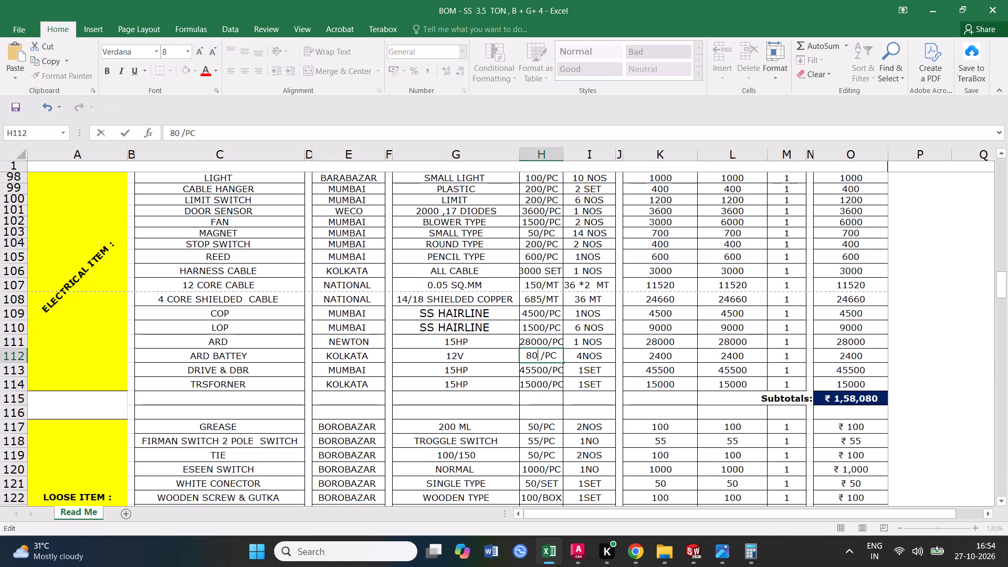
# Enter 3200 as the ARD BATTEY amount in column K and copy it across to column L.
pyautogui.click(660, 358)
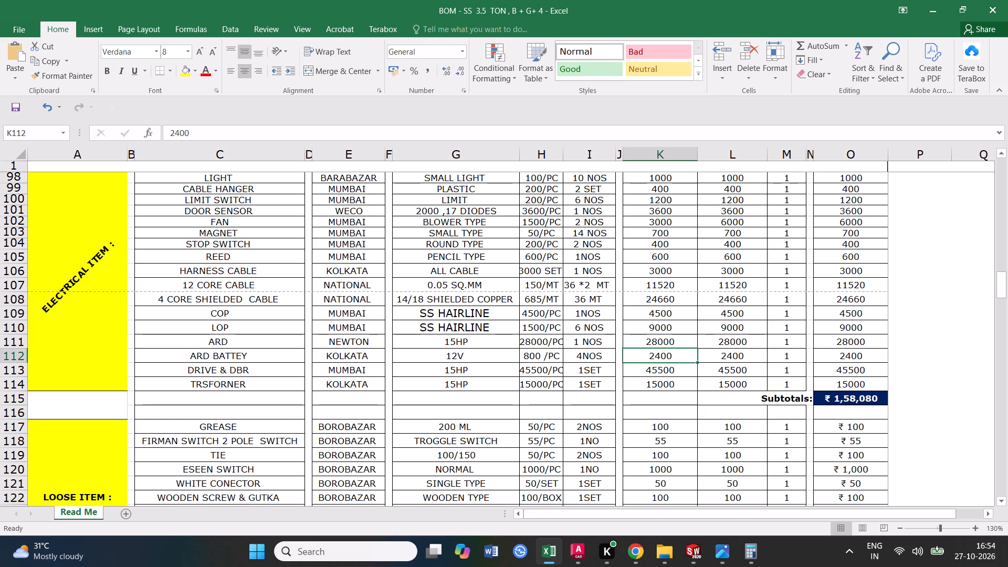
pyautogui.write('3200')
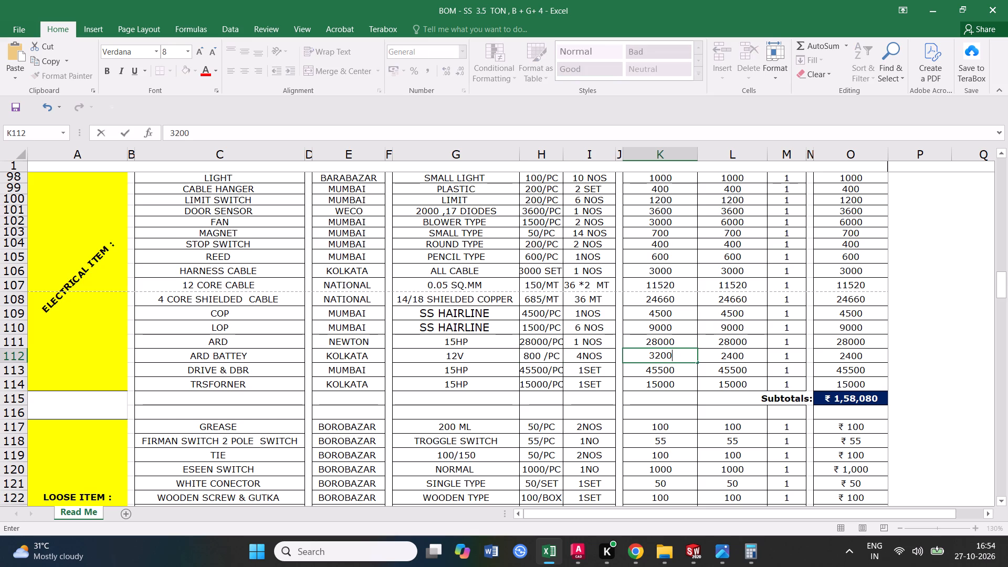
pyautogui.click(647, 395)
pyautogui.click(659, 353)
pyautogui.moveTo(698, 362); pyautogui.dragTo(740, 360)
pyautogui.click(699, 382)
# Save the workbook with the ARD BATTEY changes.
pyautogui.tripleClick(15, 104)
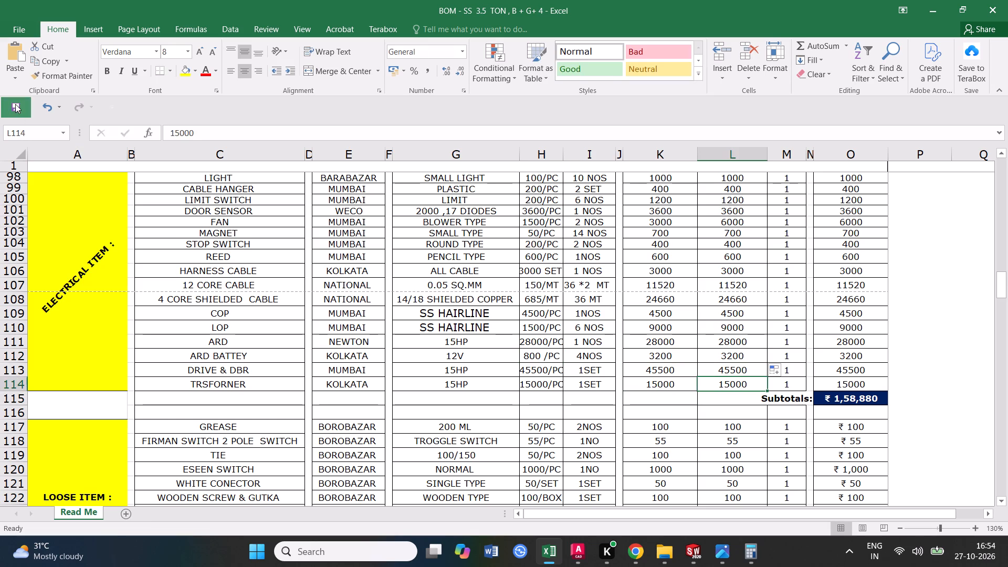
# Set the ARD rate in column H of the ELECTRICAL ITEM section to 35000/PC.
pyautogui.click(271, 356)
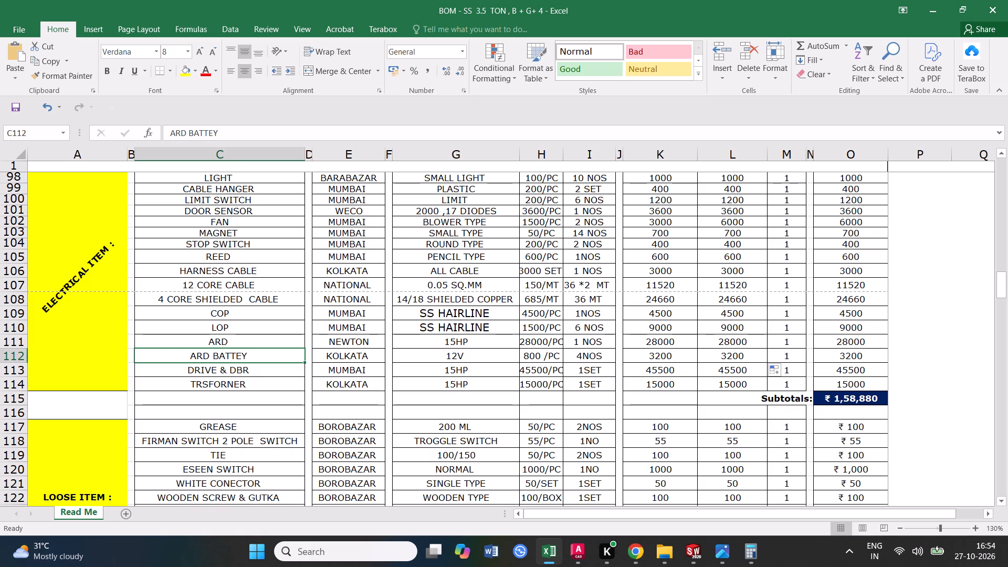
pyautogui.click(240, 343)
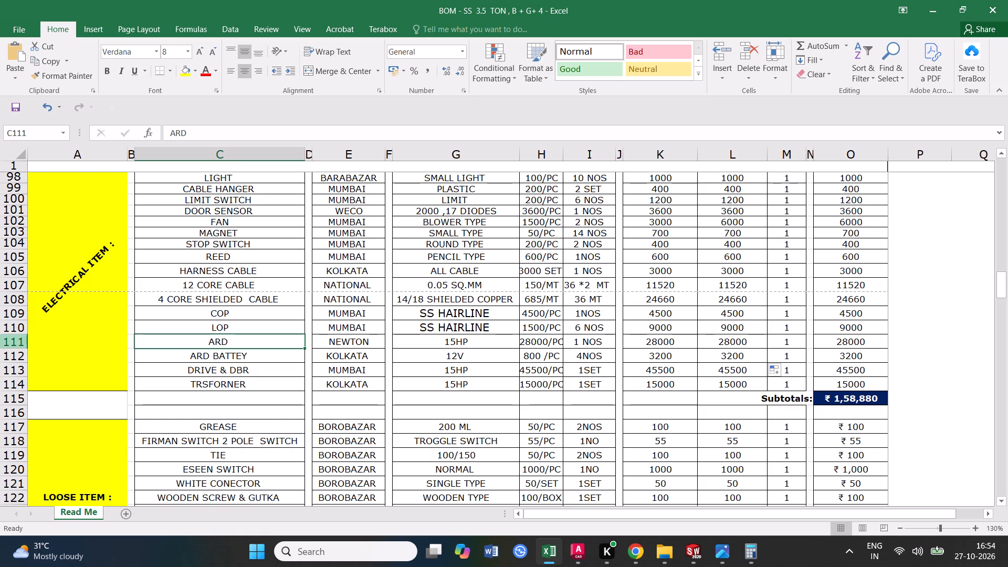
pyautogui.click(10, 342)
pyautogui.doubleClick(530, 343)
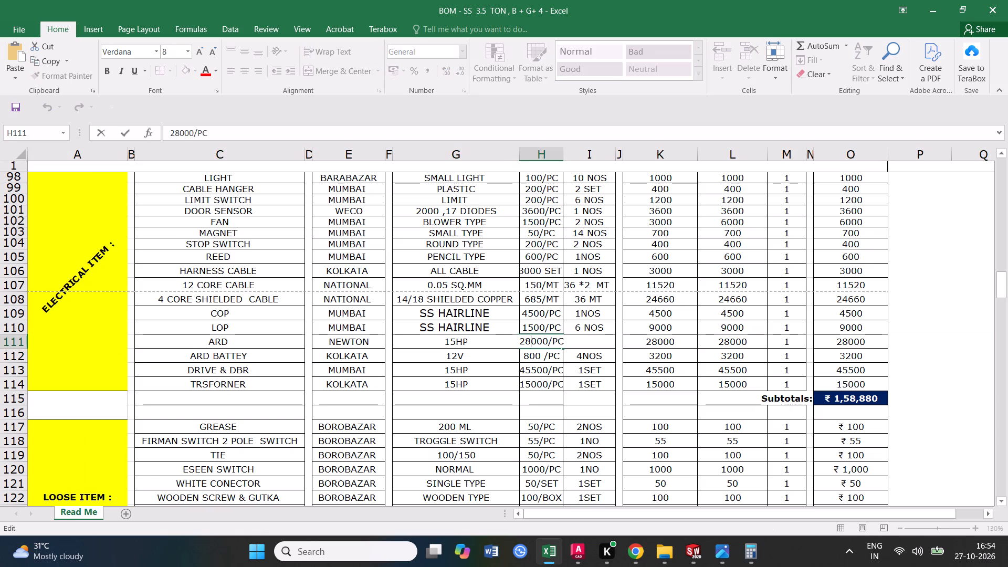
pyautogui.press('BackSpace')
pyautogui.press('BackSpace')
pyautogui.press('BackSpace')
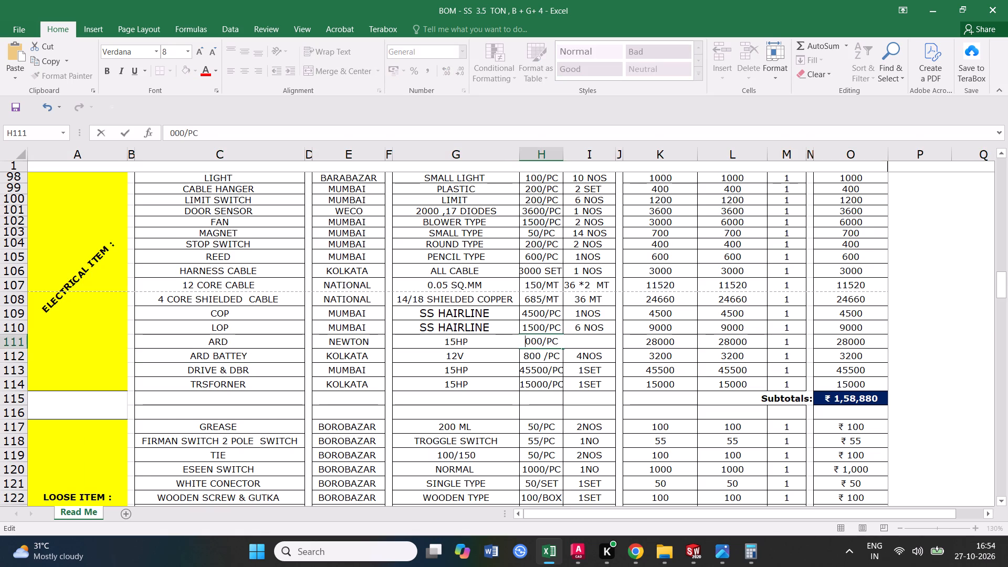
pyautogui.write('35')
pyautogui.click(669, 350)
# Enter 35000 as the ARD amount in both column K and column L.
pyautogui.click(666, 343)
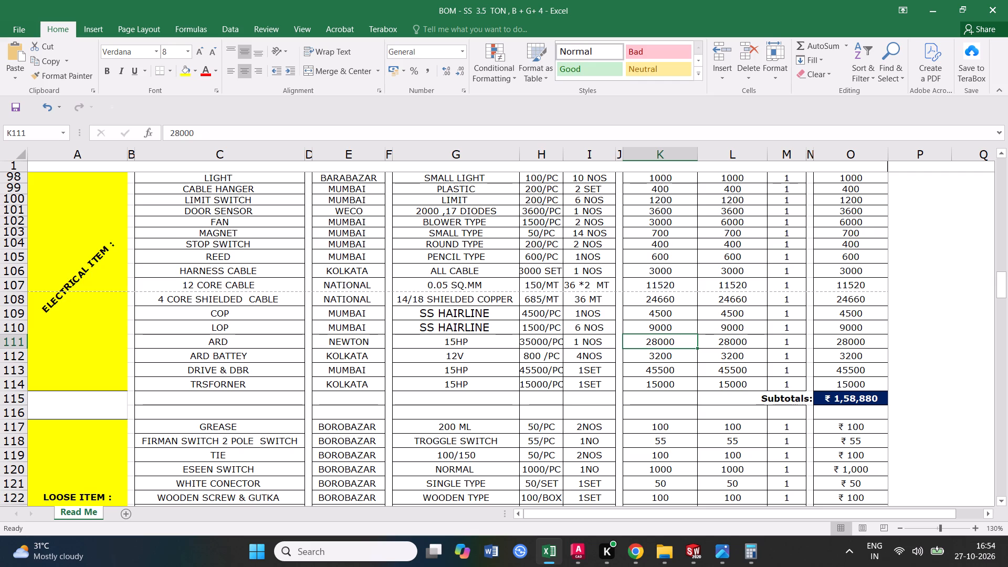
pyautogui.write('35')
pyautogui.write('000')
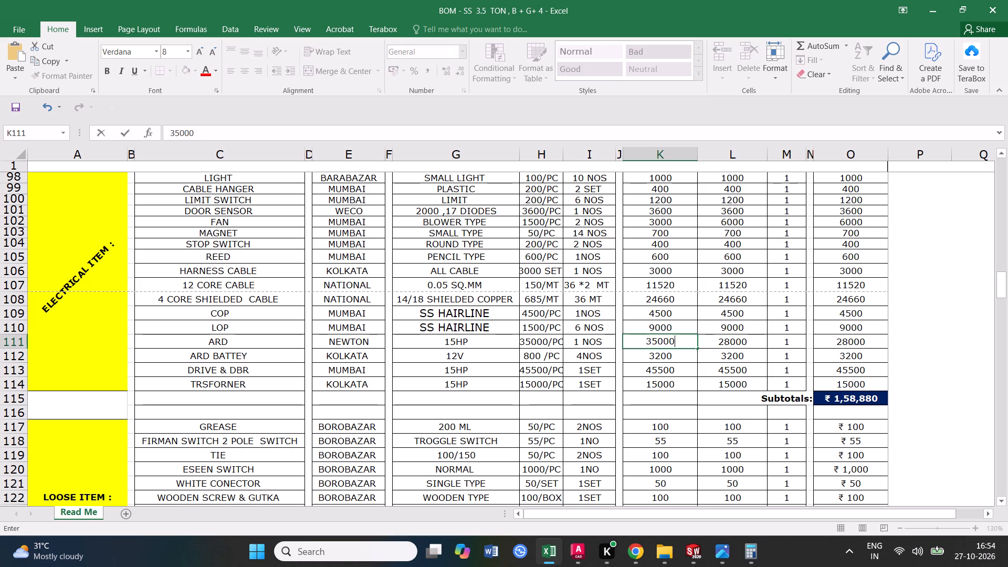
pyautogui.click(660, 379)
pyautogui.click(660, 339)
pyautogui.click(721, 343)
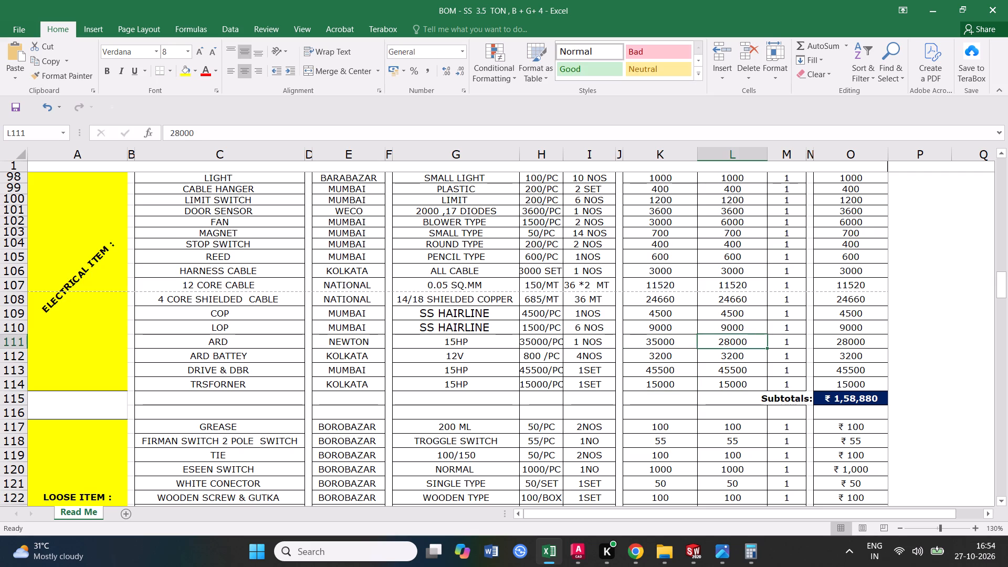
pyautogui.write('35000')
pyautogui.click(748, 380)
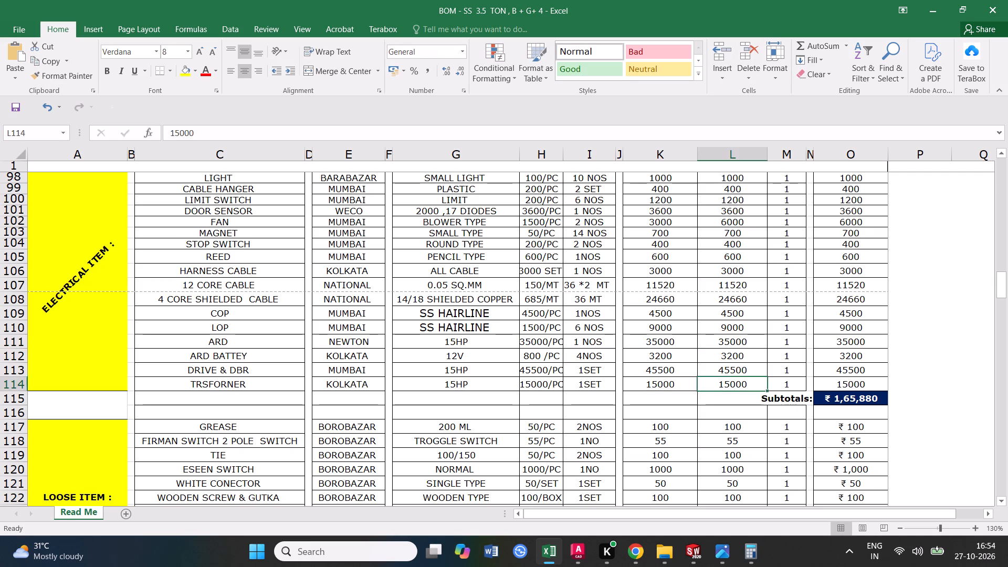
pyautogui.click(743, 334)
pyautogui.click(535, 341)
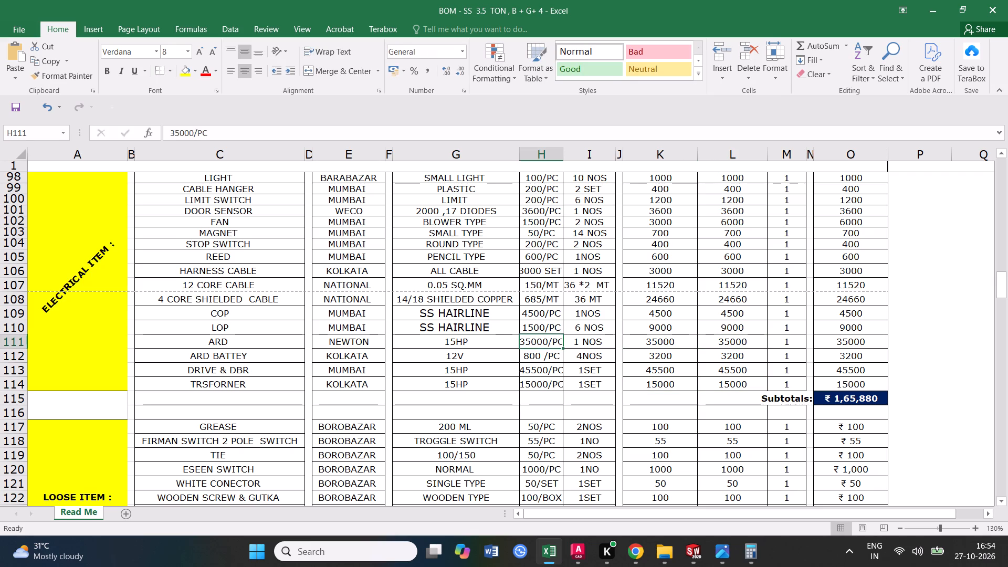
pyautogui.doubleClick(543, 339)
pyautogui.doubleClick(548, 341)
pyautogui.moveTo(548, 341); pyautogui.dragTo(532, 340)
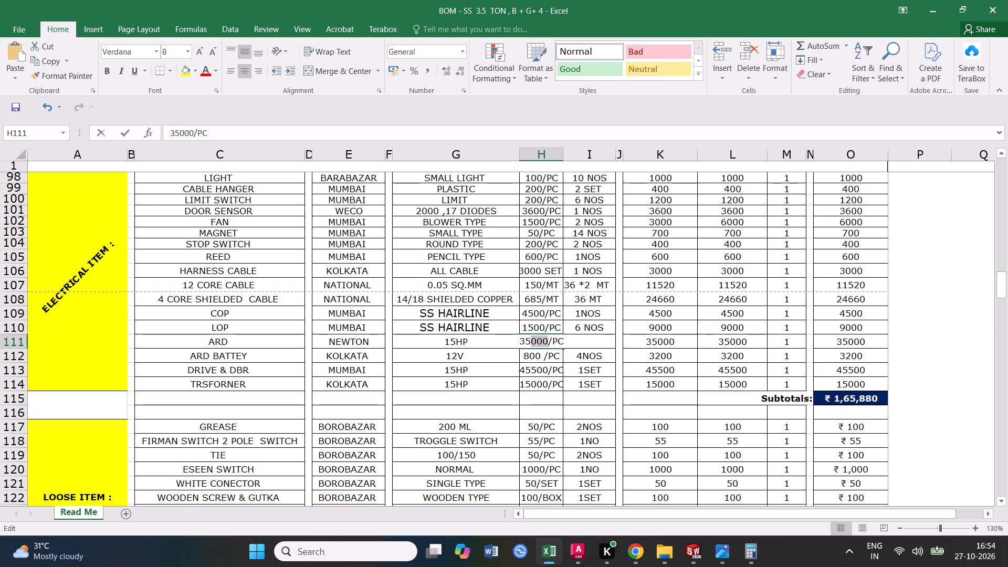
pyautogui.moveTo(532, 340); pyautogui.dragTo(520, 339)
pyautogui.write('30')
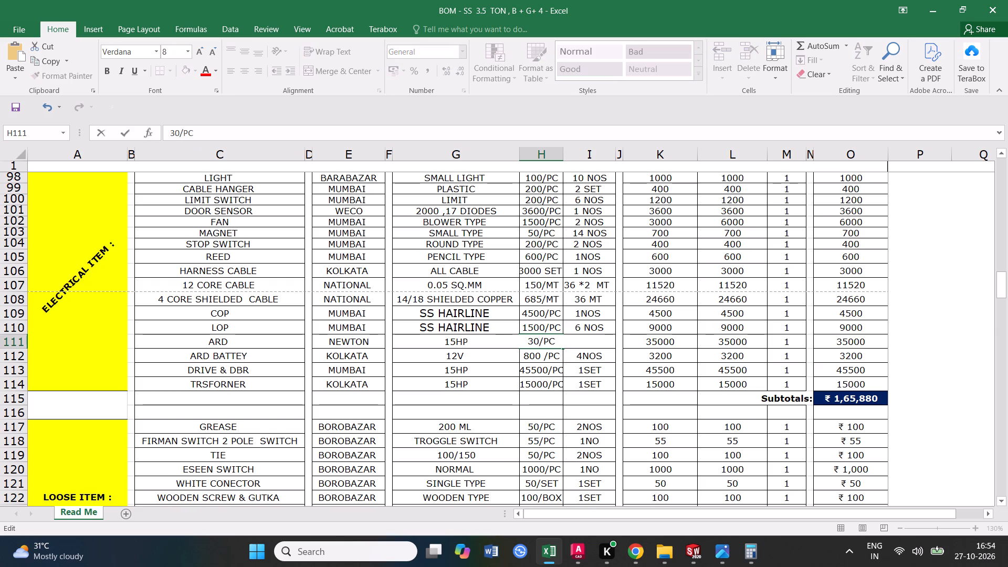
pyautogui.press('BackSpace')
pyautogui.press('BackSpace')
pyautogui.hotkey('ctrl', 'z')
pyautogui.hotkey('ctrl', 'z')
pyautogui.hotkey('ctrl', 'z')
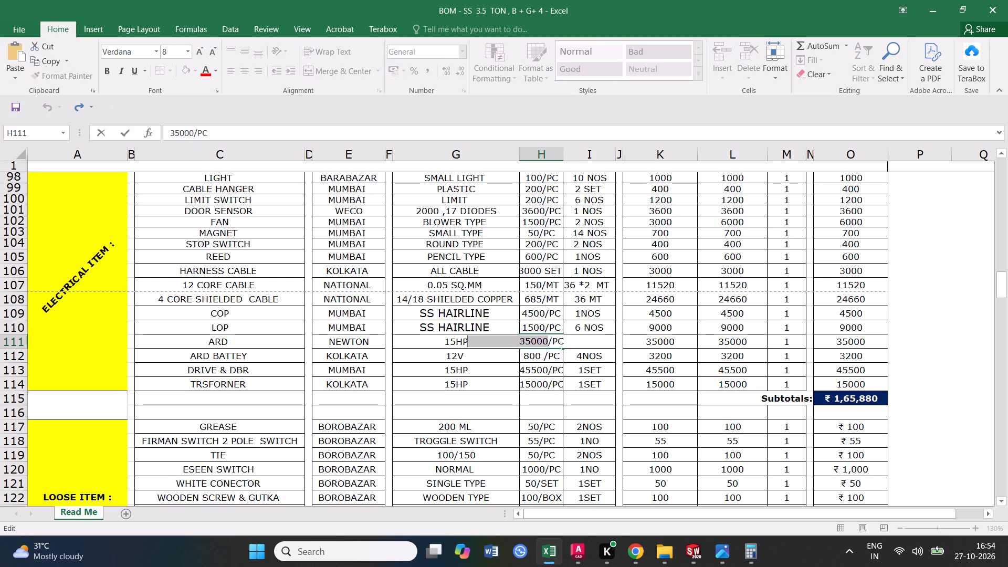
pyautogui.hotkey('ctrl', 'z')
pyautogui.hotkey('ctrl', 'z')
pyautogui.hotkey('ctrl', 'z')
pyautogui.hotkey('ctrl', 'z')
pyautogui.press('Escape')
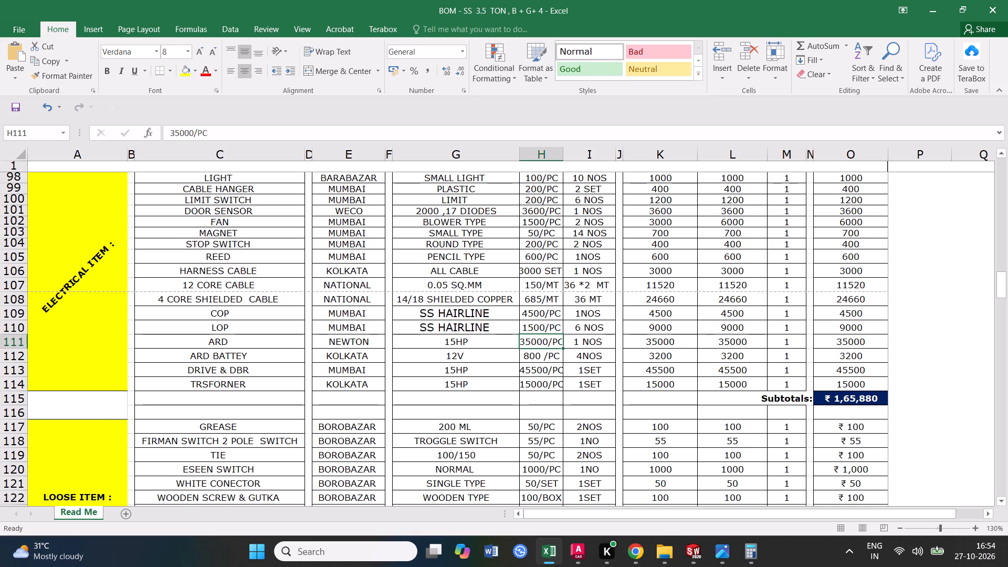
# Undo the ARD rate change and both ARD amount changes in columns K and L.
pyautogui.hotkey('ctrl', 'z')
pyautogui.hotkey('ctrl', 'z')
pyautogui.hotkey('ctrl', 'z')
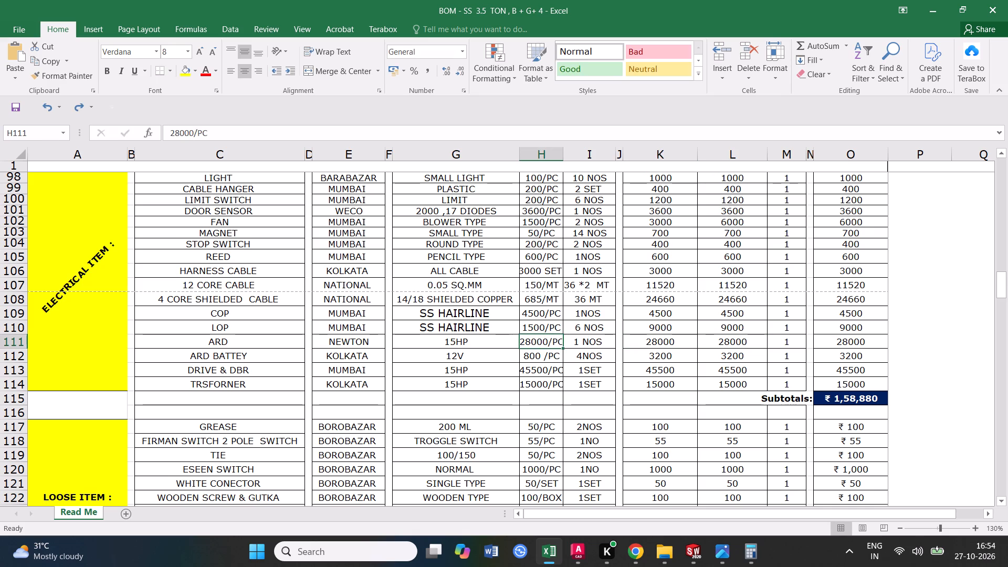
# Set the ARD rate in column H of the ELECTRICAL ITEM section to 29000/PC.
pyautogui.doubleClick(531, 341)
pyautogui.press('BackSpace')
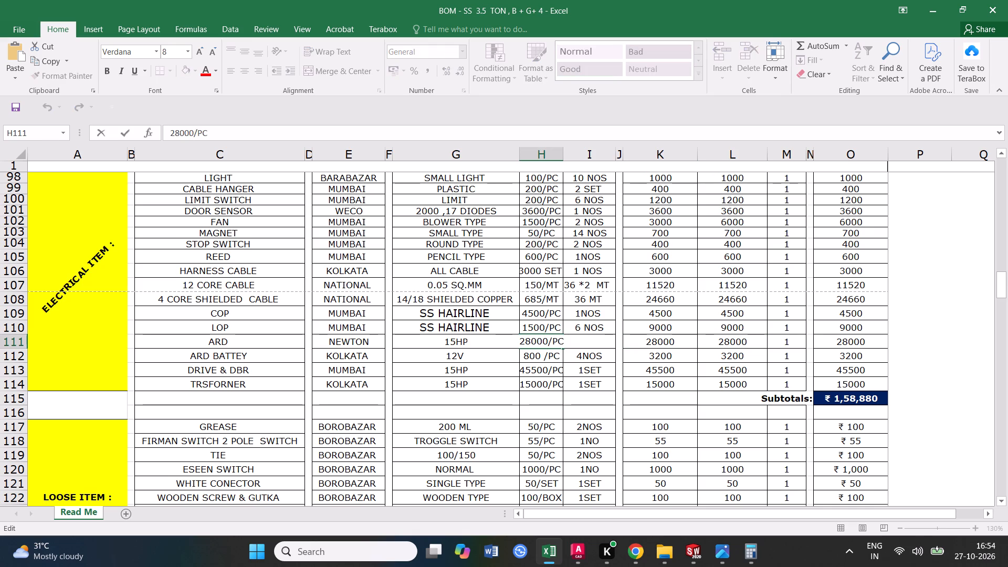
pyautogui.press('9')
pyautogui.click(571, 359)
# Enter 29000 as the ARD amount in column K and copy it across to column L.
pyautogui.click(659, 344)
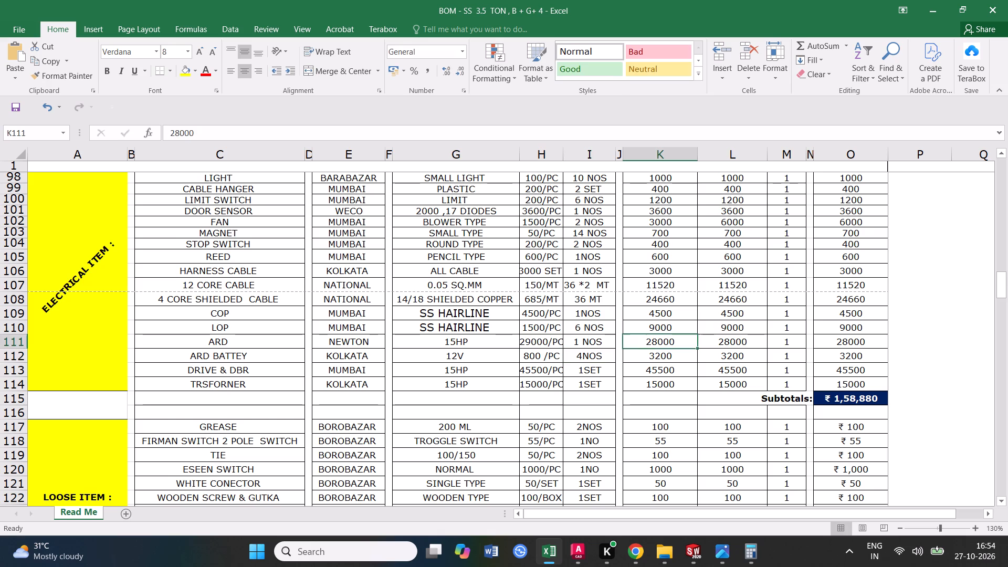
pyautogui.write('29000')
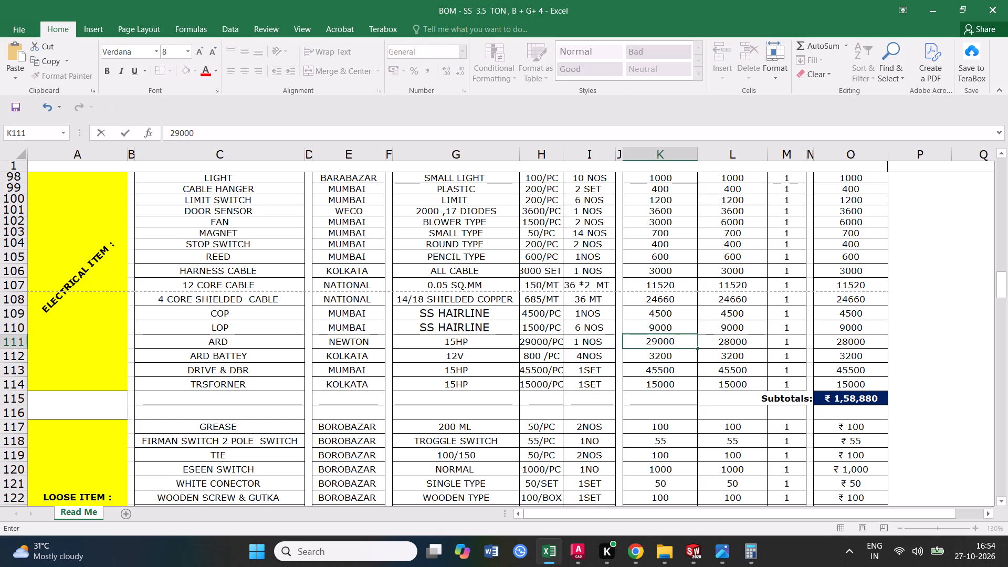
pyautogui.click(685, 393)
pyautogui.click(667, 349)
pyautogui.click(666, 337)
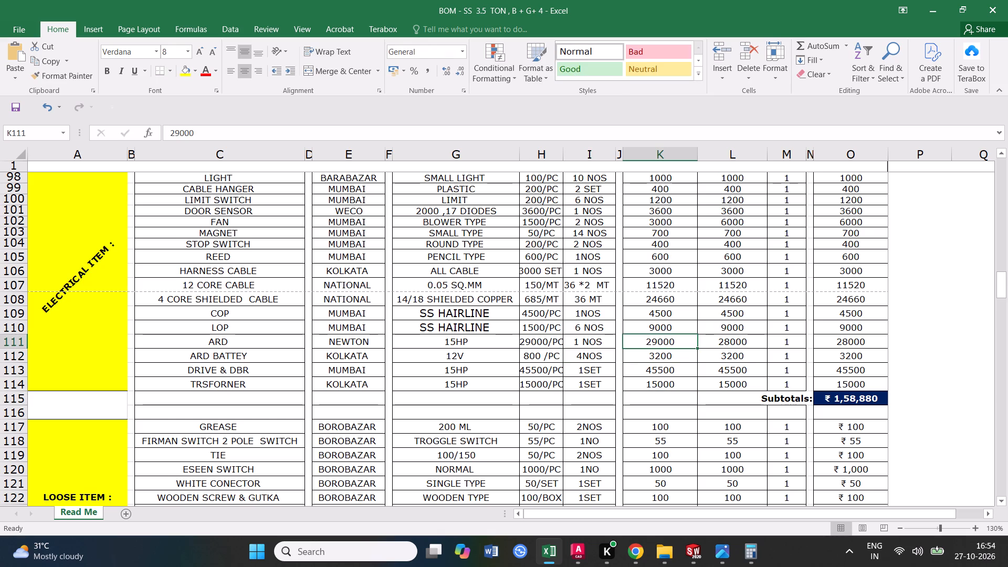
pyautogui.moveTo(696, 349); pyautogui.dragTo(747, 348)
pyautogui.click(716, 356)
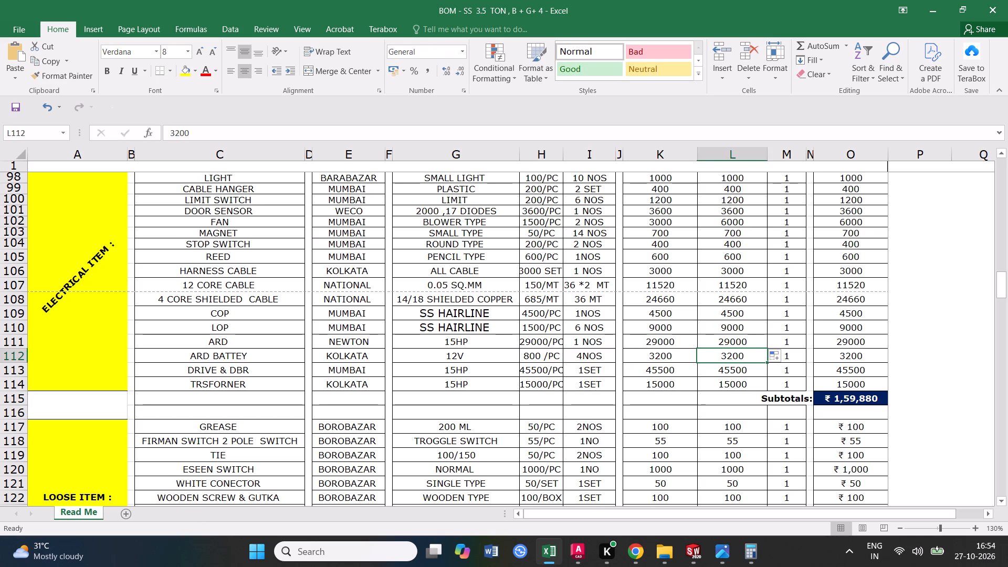
# Review the DRIVE & DBR, ARD BATTEY and ARD rows in the ELECTRICAL ITEM section.
pyautogui.click(249, 367)
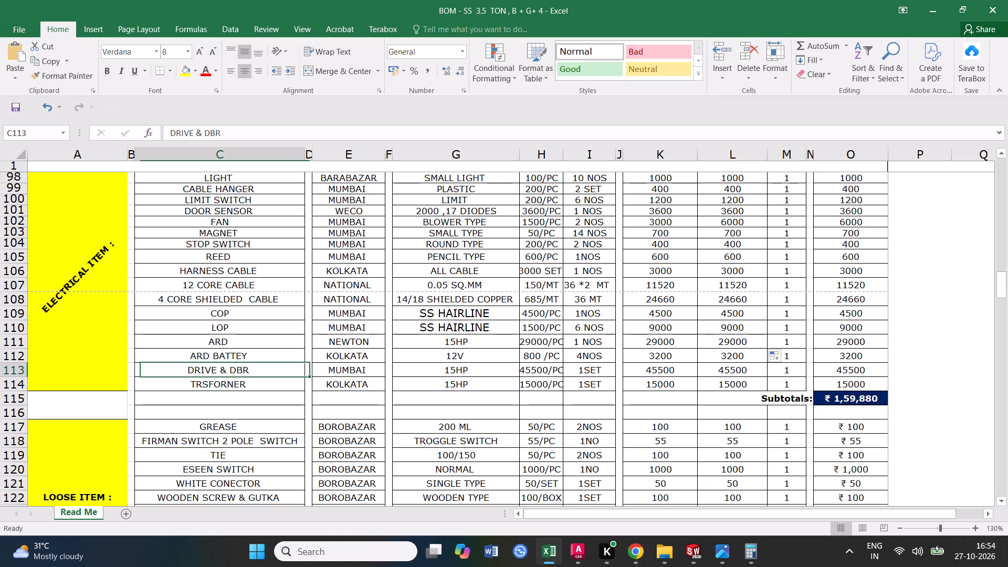
pyautogui.click(532, 374)
pyautogui.click(722, 369)
pyautogui.click(650, 368)
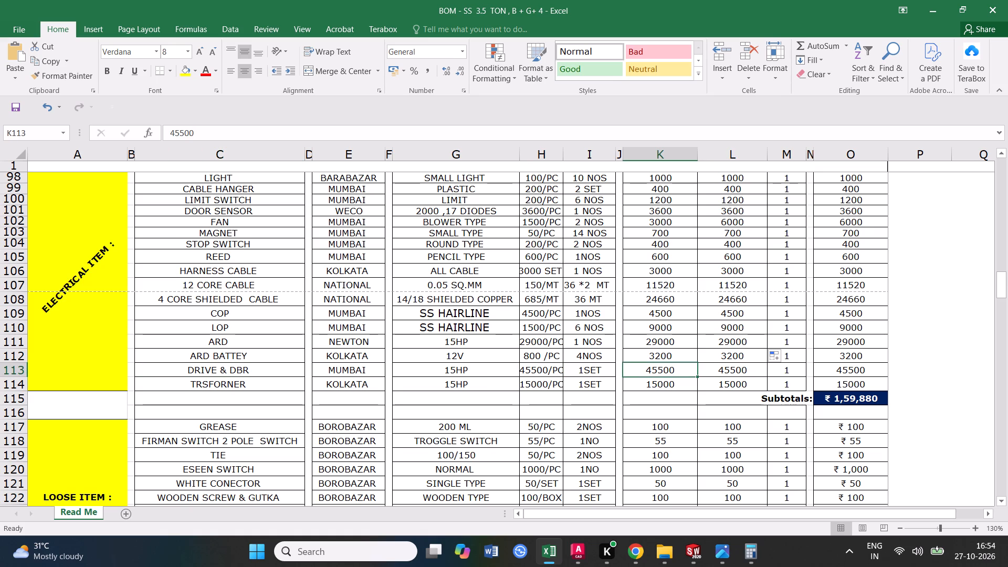
pyautogui.click(258, 365)
pyautogui.click(291, 357)
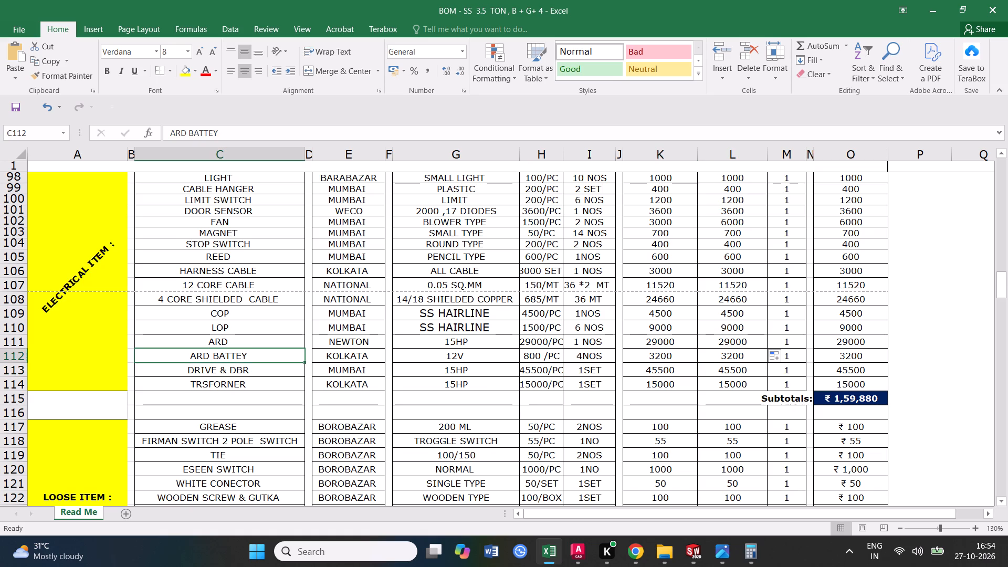
pyautogui.click(262, 342)
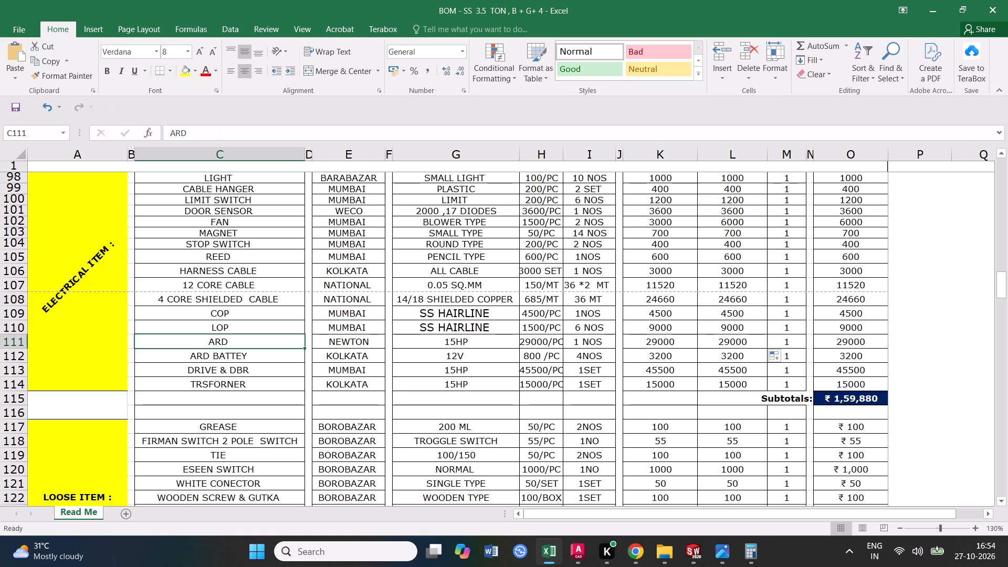
# Save the workbook.
pyautogui.click(8, 117)
# Fill in the RCC FASTNER row of LOCAL ITEM with 13/ PCS in column I and specification 12 X 125 in column G.
pyautogui.scroll(-2, 267, 350)
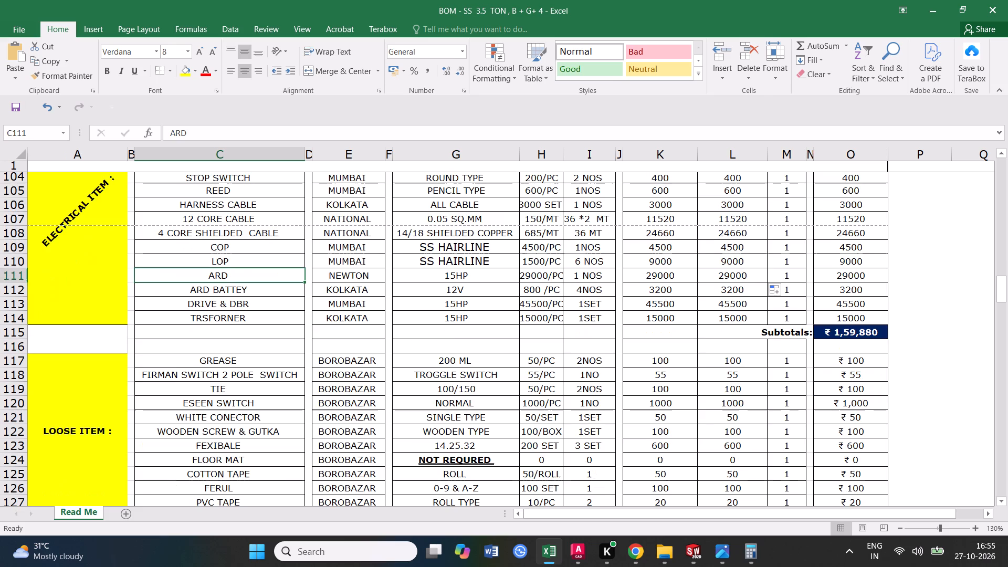
pyautogui.scroll(-4, 225, 331)
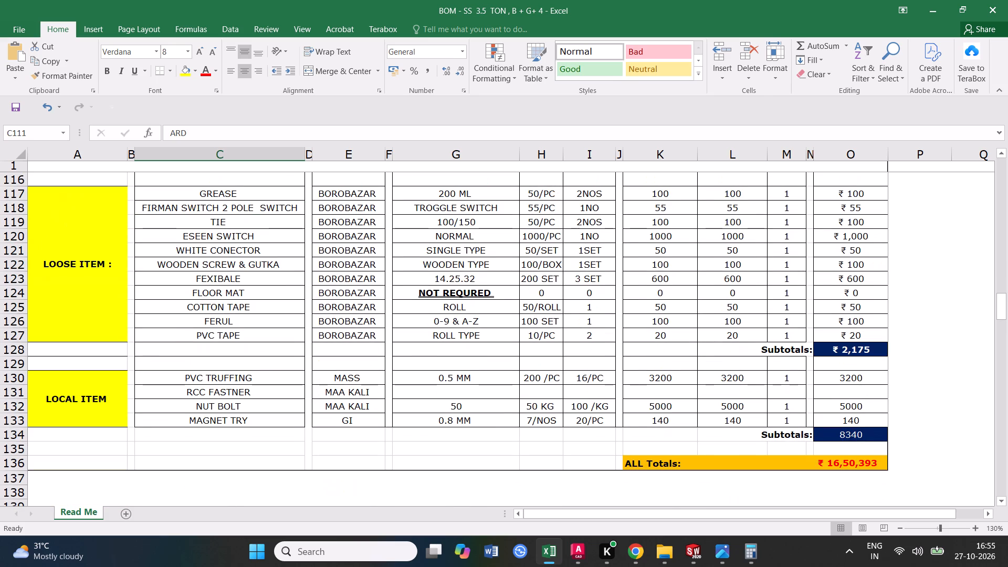
pyautogui.click(281, 385)
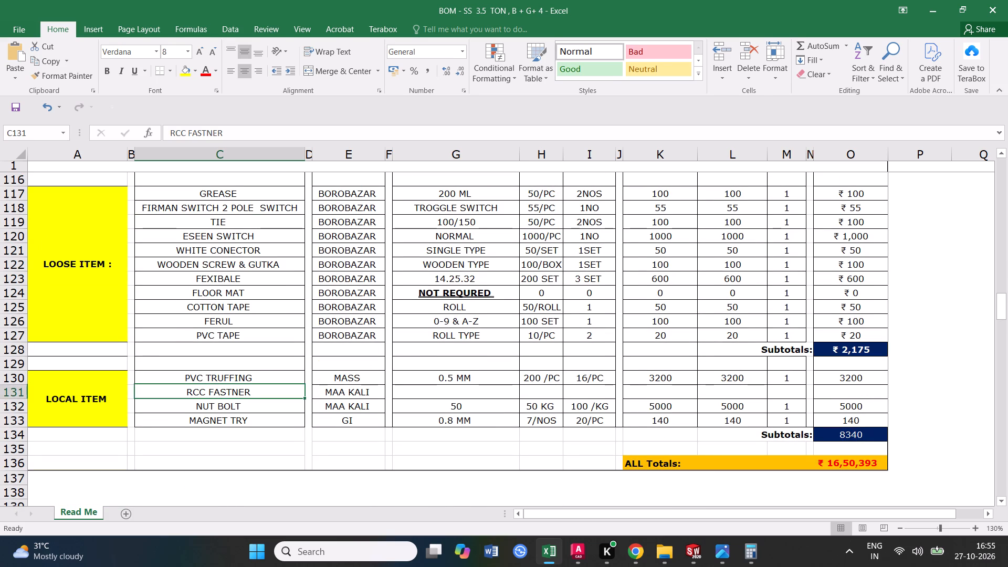
pyautogui.doubleClick(470, 393)
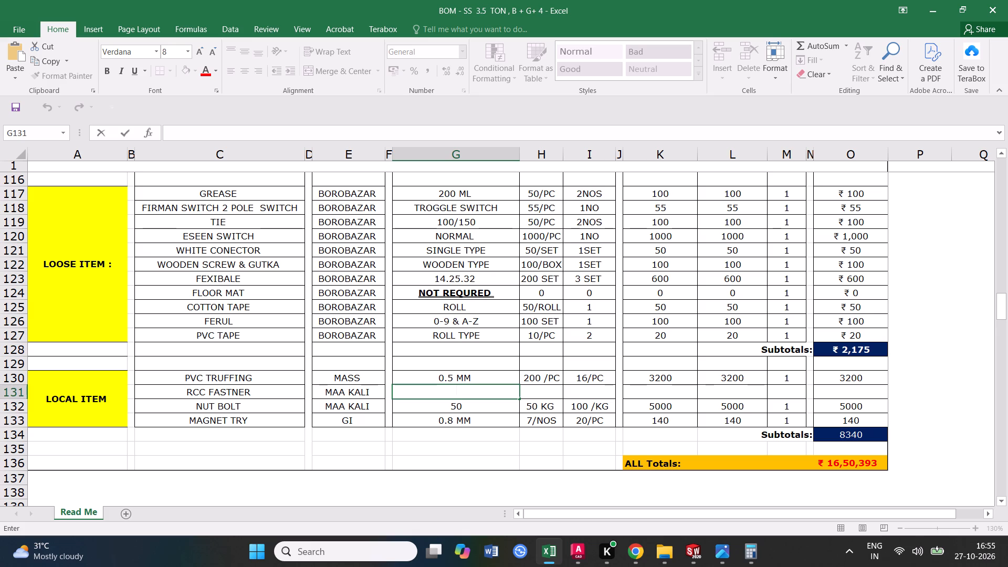
pyautogui.click(585, 392)
pyautogui.write('13/ PV')
pyautogui.press('BackSpace')
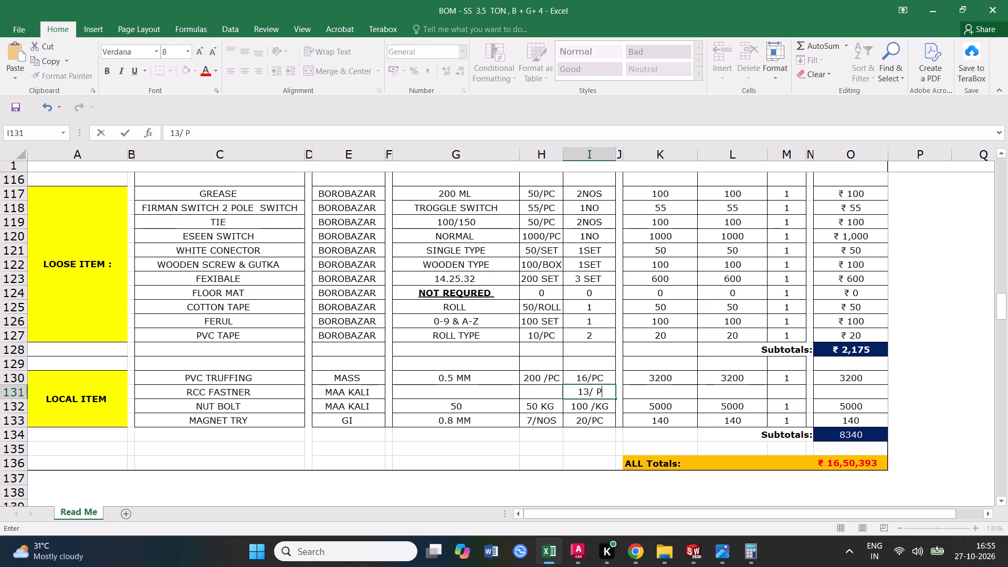
pyautogui.write('CS')
pyautogui.press('space')
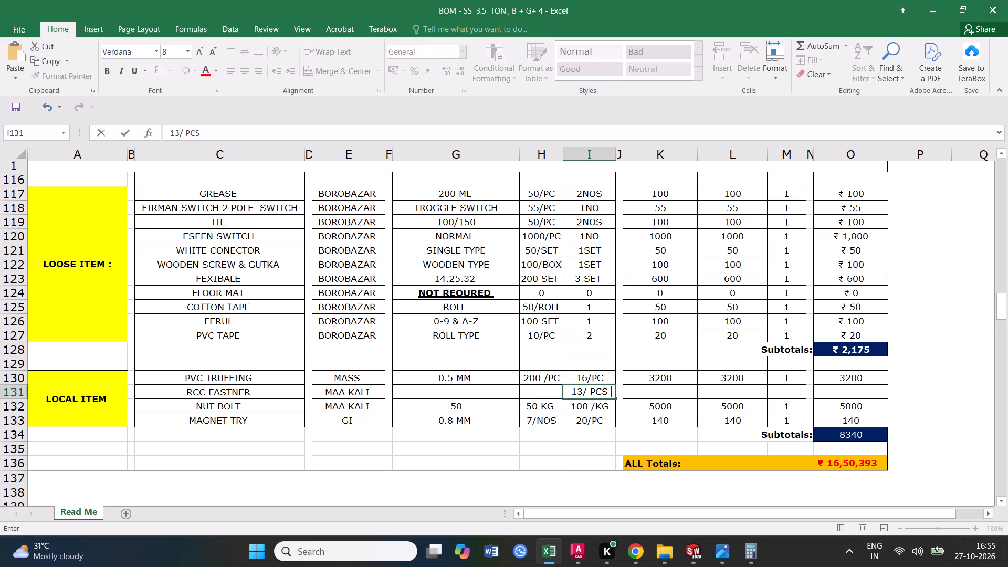
pyautogui.click(539, 393)
pyautogui.click(465, 390)
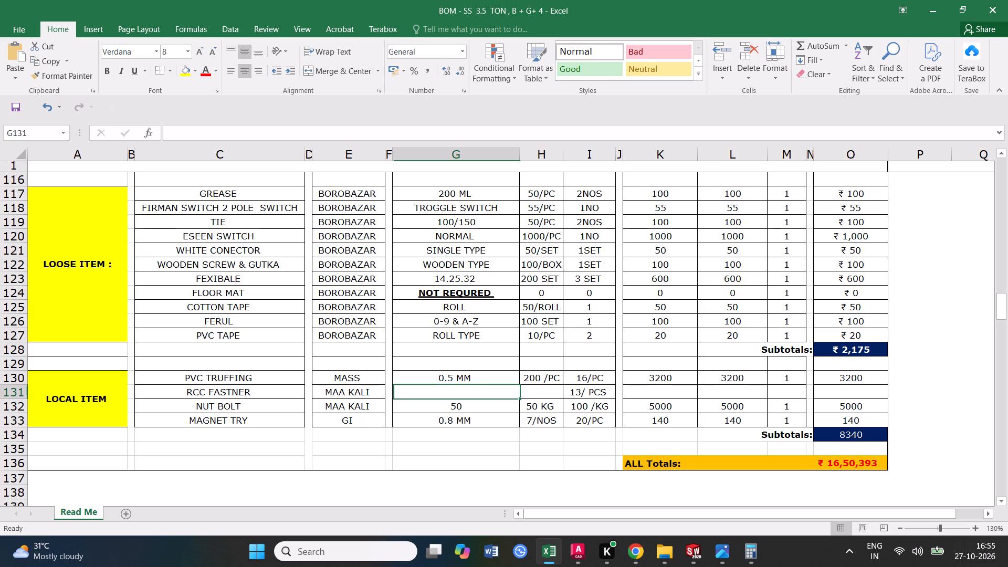
pyautogui.write('12 X 125')
pyautogui.press('space')
# Compute 18*4+72+72 in Calculator and enter 250 PCS in column H of the RCC FASTNER row.
pyautogui.click(539, 394)
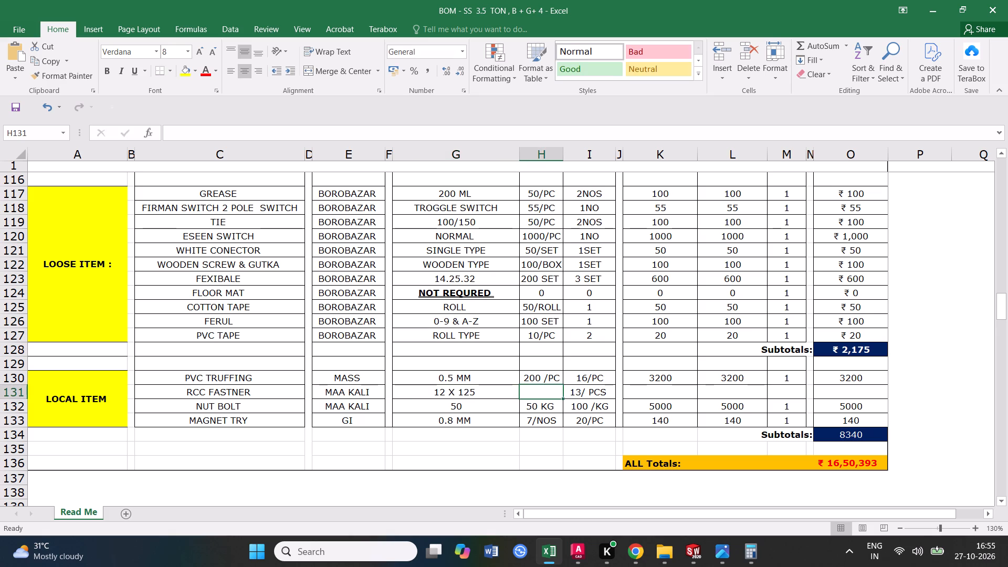
pyautogui.write('18*4')
pyautogui.press('Return')
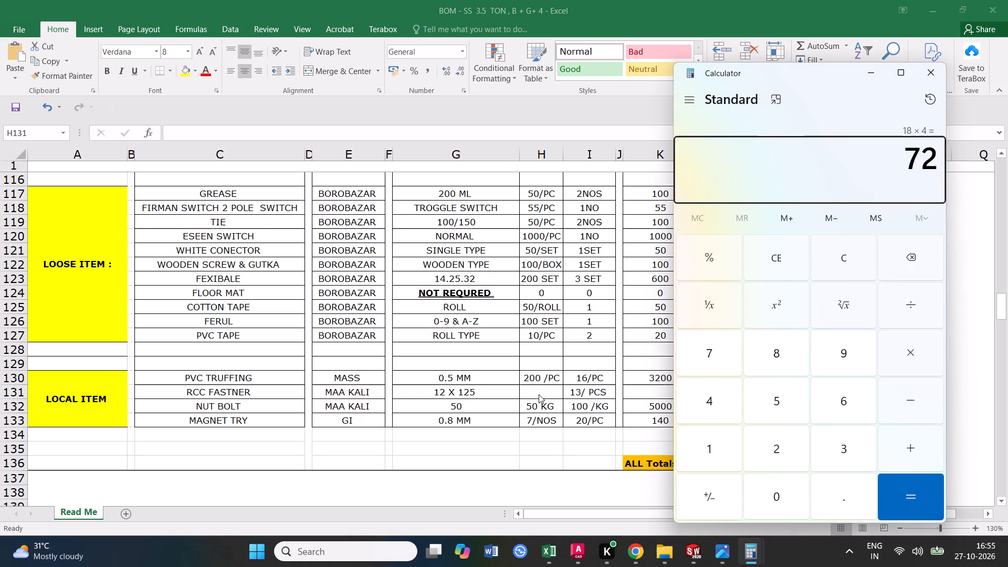
pyautogui.write('+72+72')
pyautogui.press('Return')
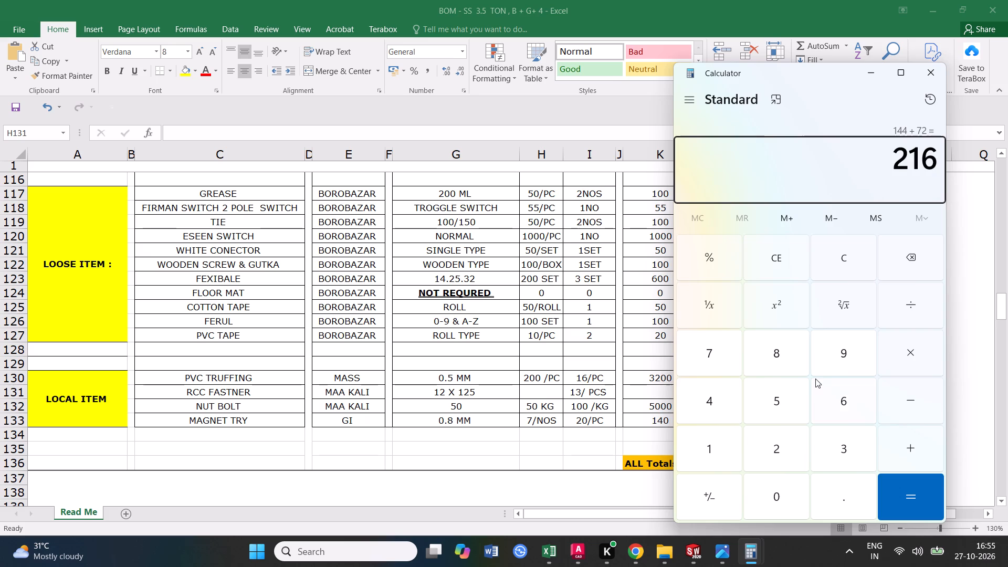
pyautogui.click(930, 77)
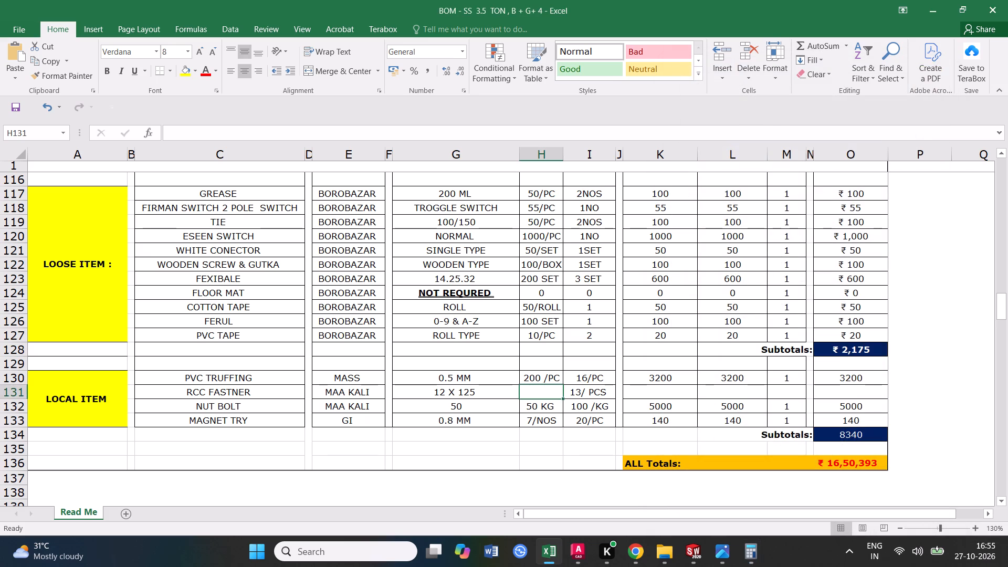
pyautogui.write('250 PCS')
pyautogui.press('space')
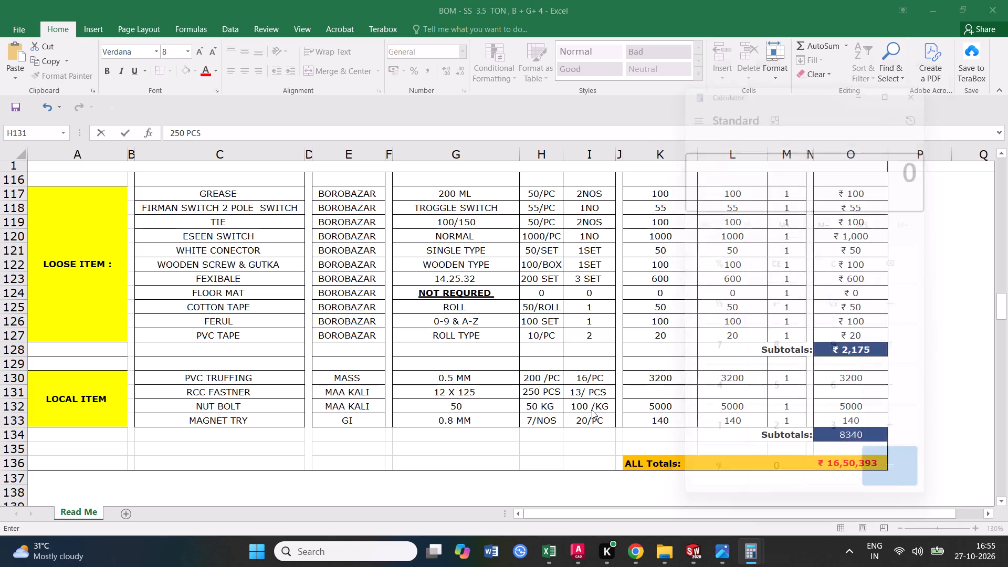
# Multiply 250 by 13 in Calculator, enter 3250 as the RCC FASTNER amount in column K and copy it across to column L.
pyautogui.write('250*')
pyautogui.write('13')
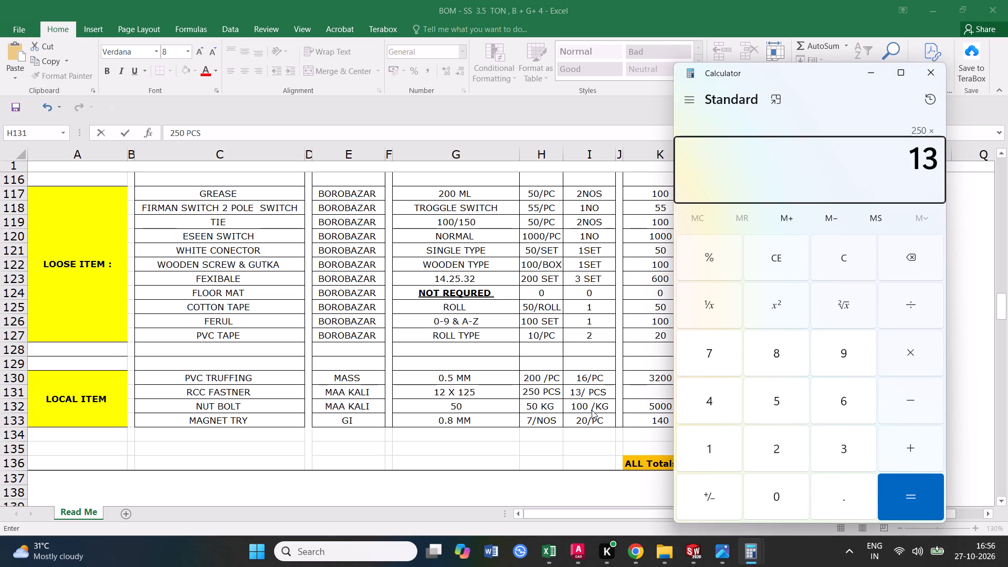
pyautogui.press('Return')
pyautogui.click(942, 72)
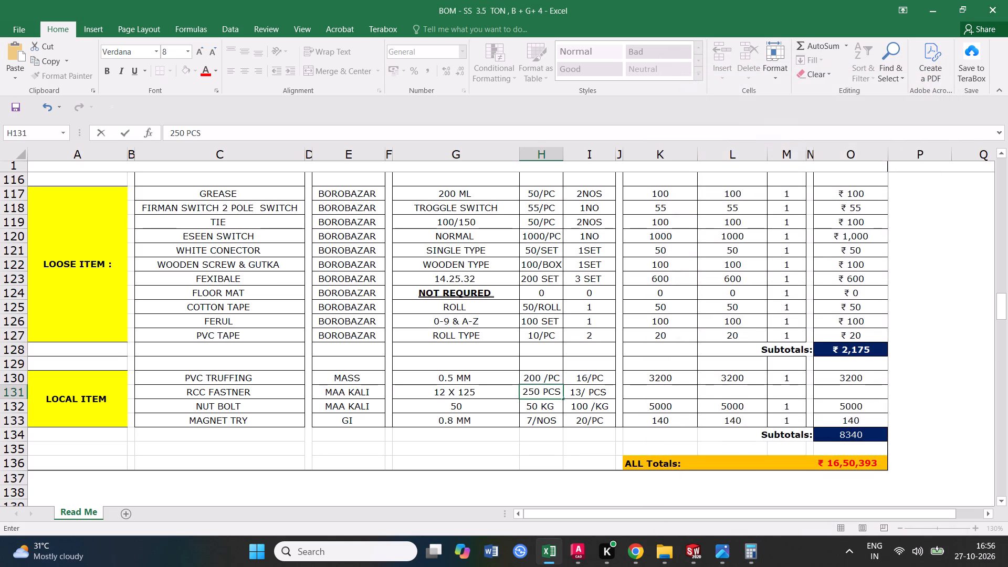
pyautogui.click(647, 391)
pyautogui.write('3250')
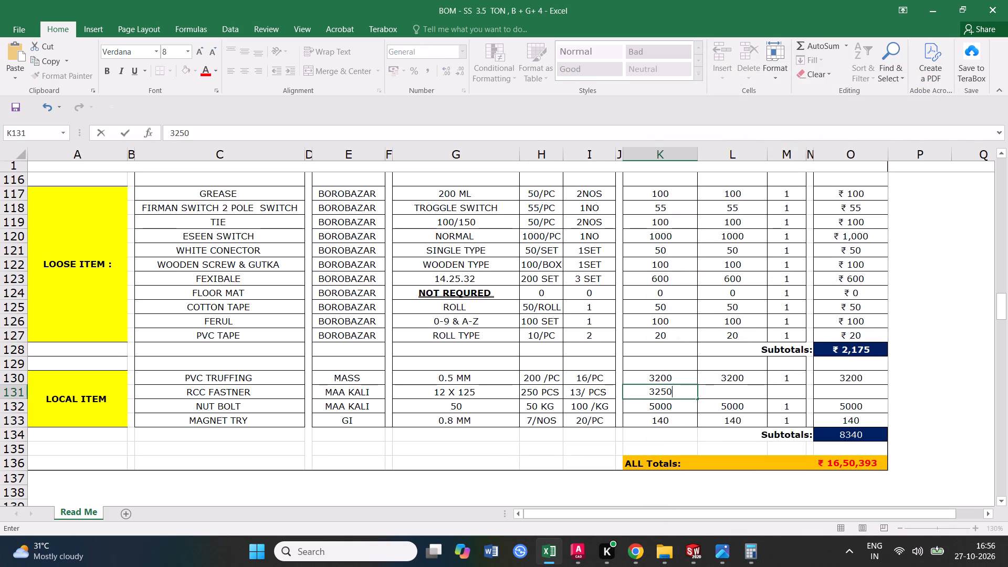
pyautogui.click(668, 413)
pyautogui.click(675, 396)
pyautogui.moveTo(698, 400); pyautogui.dragTo(744, 397)
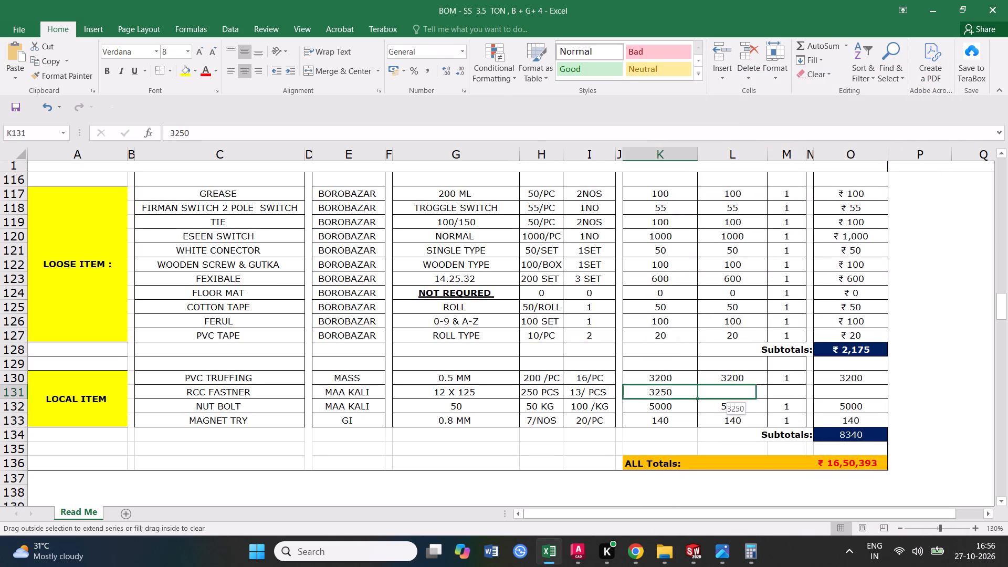
pyautogui.moveTo(744, 397); pyautogui.dragTo(762, 395)
# Copy the column M multiplier and the column O amount formula from the PVC TRUFFING row down to RCC FASTNER.
pyautogui.click(799, 395)
pyautogui.click(787, 375)
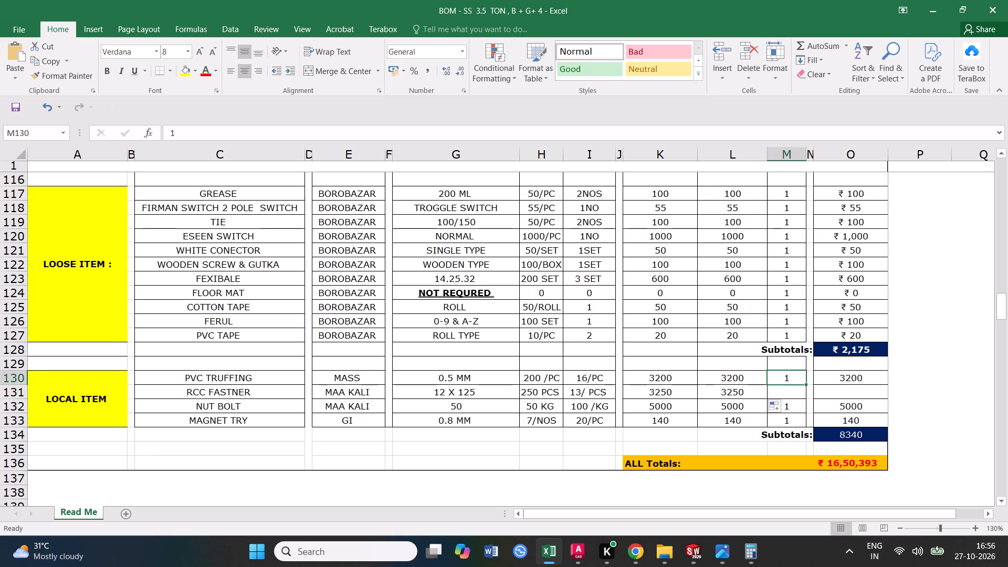
pyautogui.moveTo(806, 383); pyautogui.dragTo(805, 395)
pyautogui.click(837, 378)
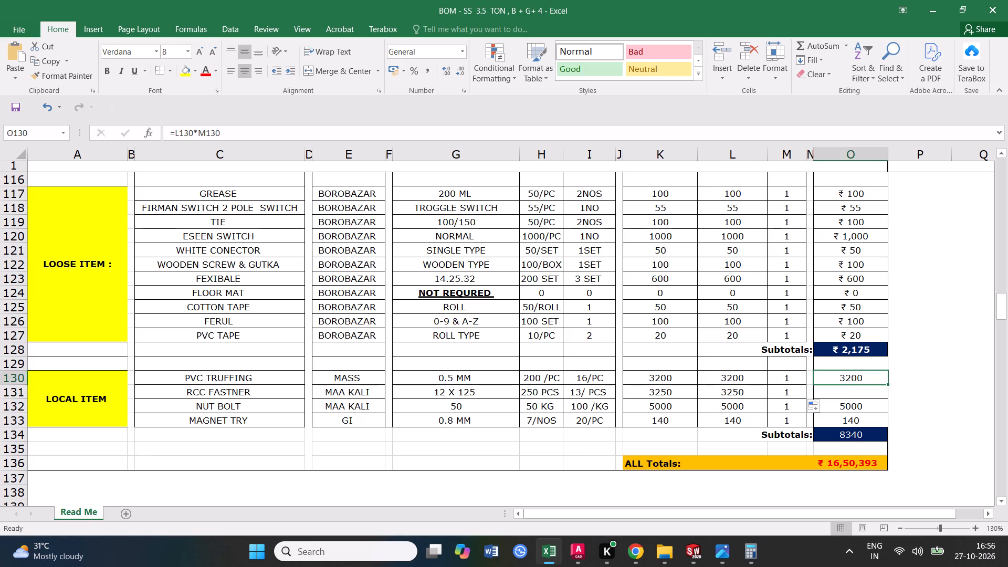
pyautogui.moveTo(887, 384); pyautogui.dragTo(887, 396)
# Save the workbook with the completed RCC FASTNER row.
pyautogui.click(604, 402)
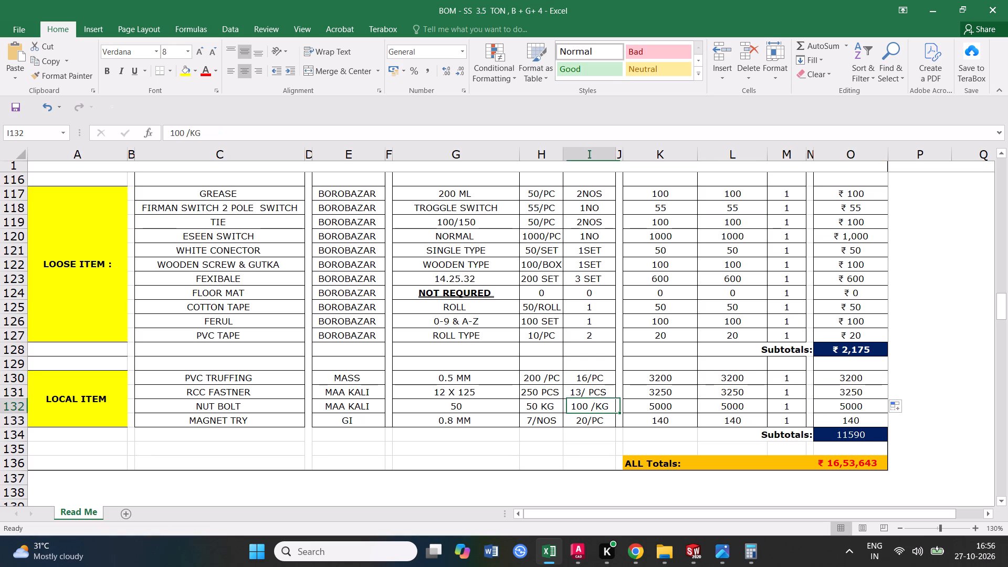
pyautogui.tripleClick(16, 103)
pyautogui.scroll(2, 352, 364)
pyautogui.scroll(-2, 309, 365)
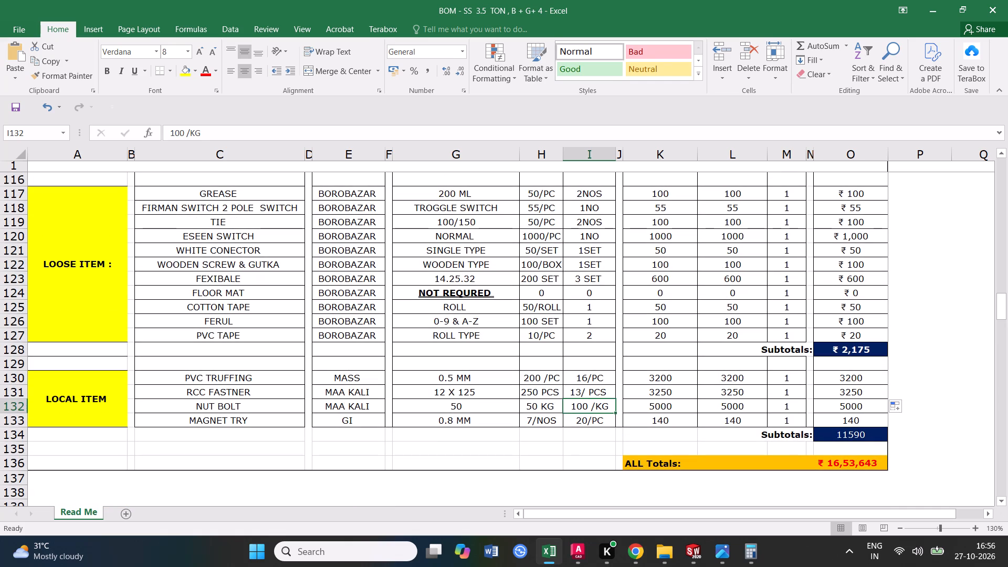
pyautogui.click(233, 405)
pyautogui.click(20, 118)
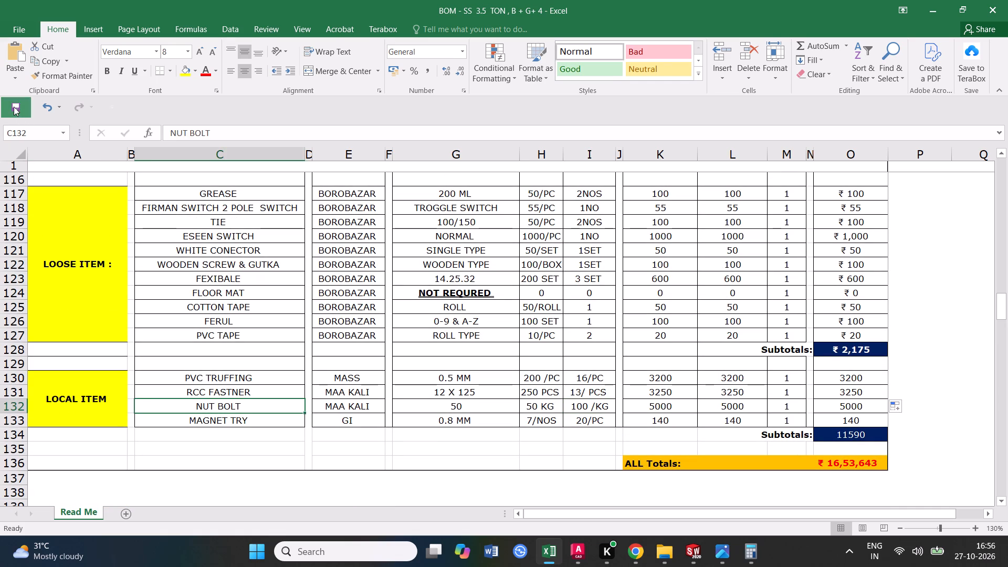
pyautogui.tripleClick(14, 107)
pyautogui.scroll(2, 291, 310)
pyautogui.click(278, 290)
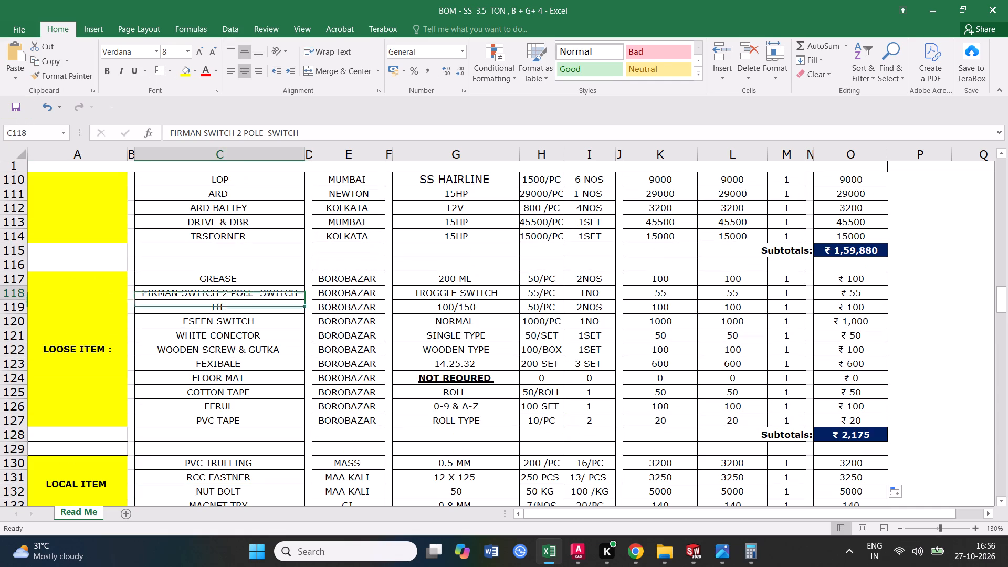
pyautogui.click(12, 108)
pyautogui.tripleClick(14, 106)
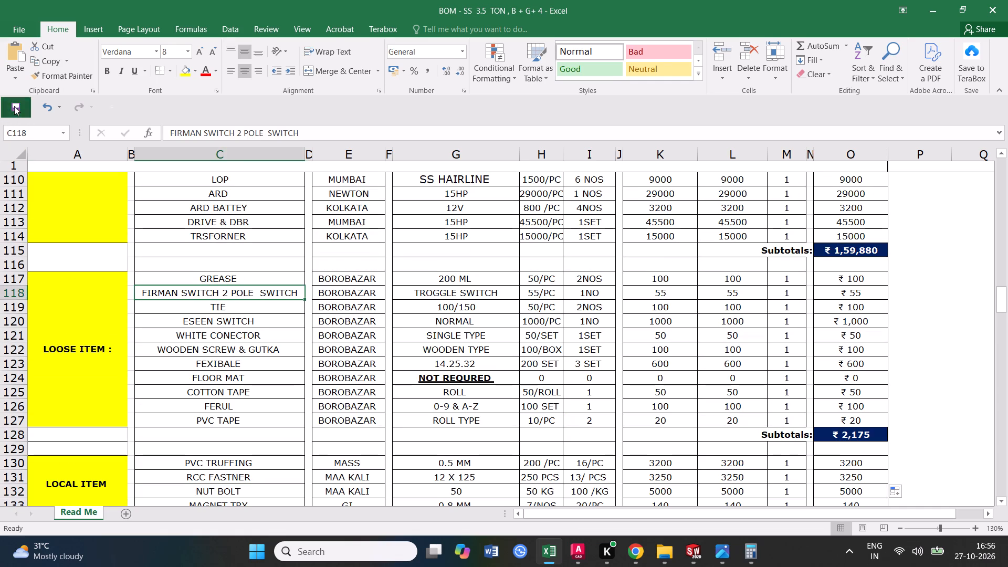
# Correct the spelling of the last item name in the ELECTRICAL ITEM section, cell C114, to TRANSFORMER.
pyautogui.scroll(3, 275, 349)
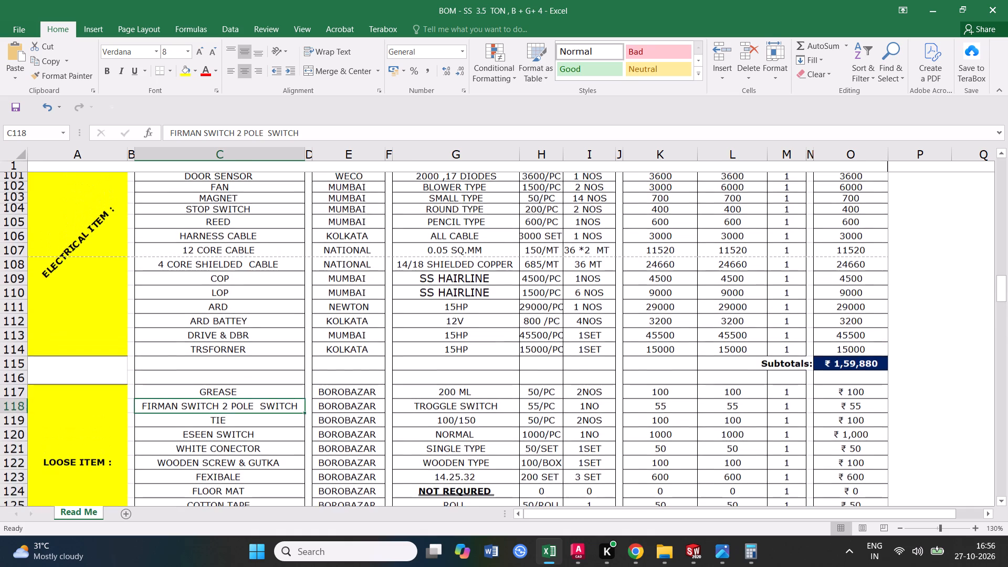
pyautogui.click(260, 349)
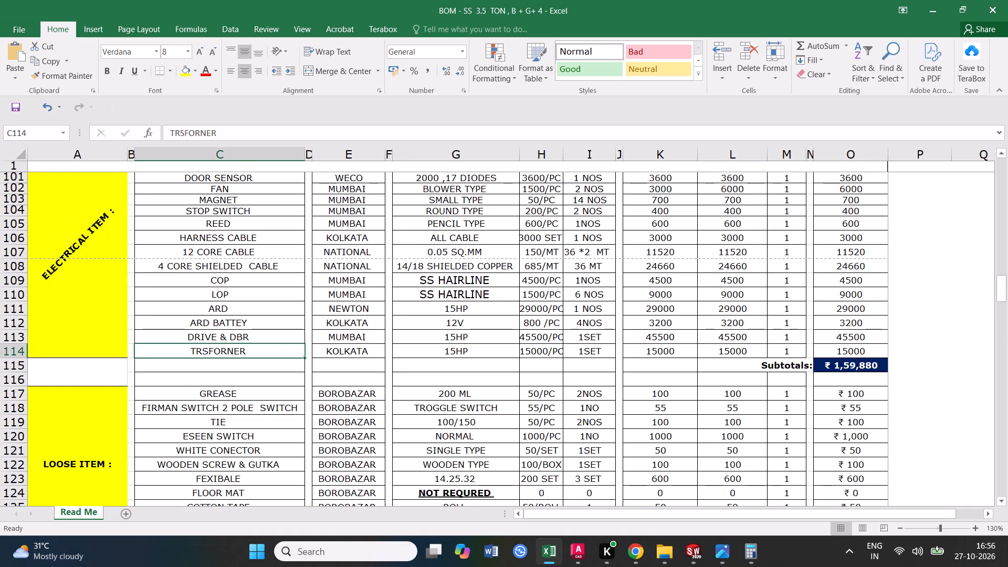
pyautogui.tripleClick(232, 351)
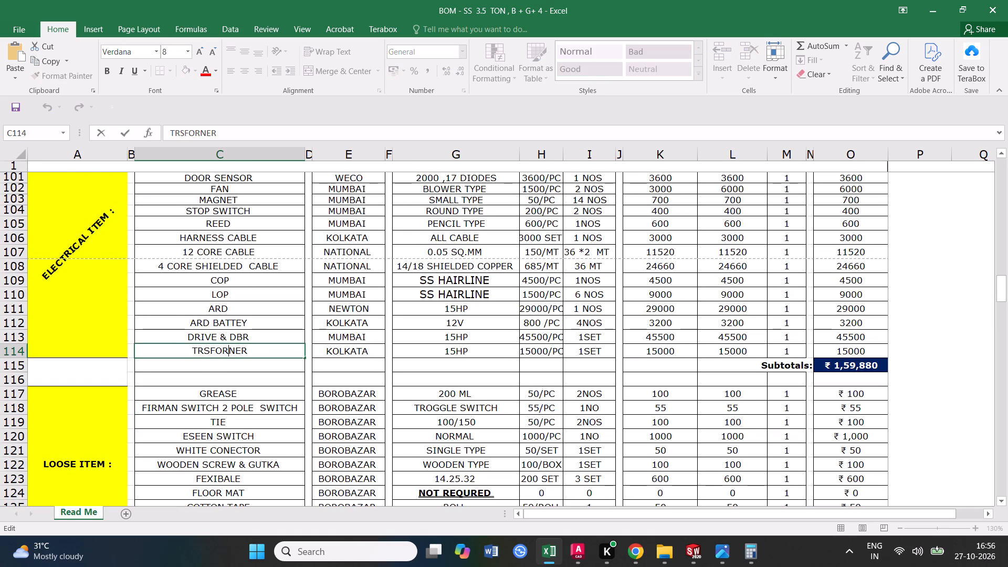
pyautogui.click(234, 352)
pyautogui.press('BackSpace')
pyautogui.press('m')
pyautogui.click(259, 395)
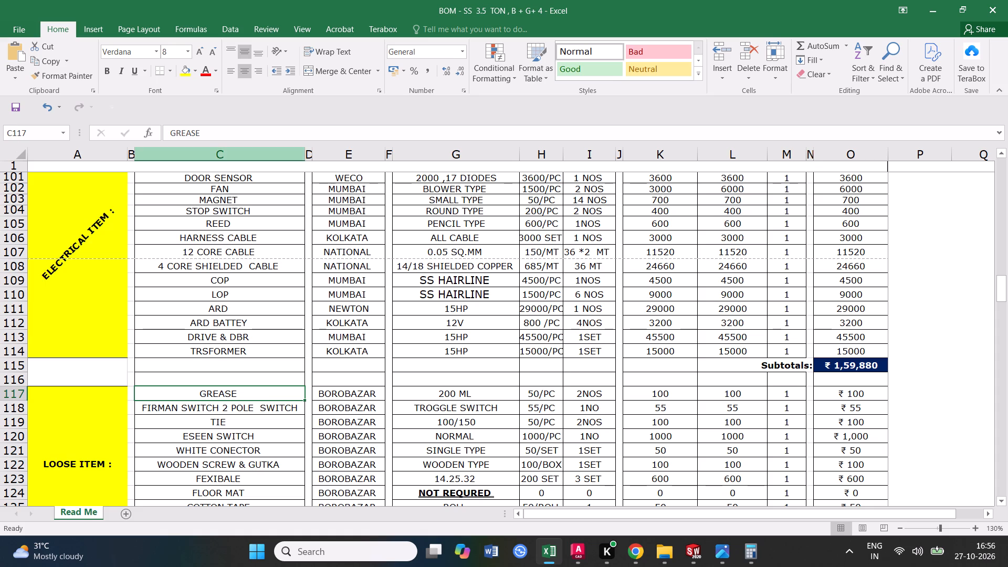
pyautogui.doubleClick(202, 355)
pyautogui.press('a')
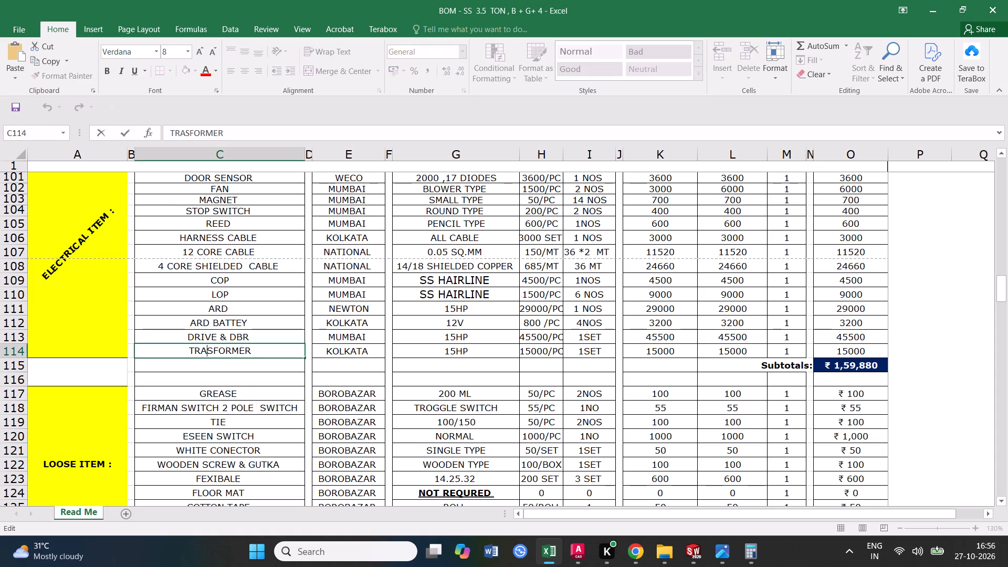
pyautogui.press('n')
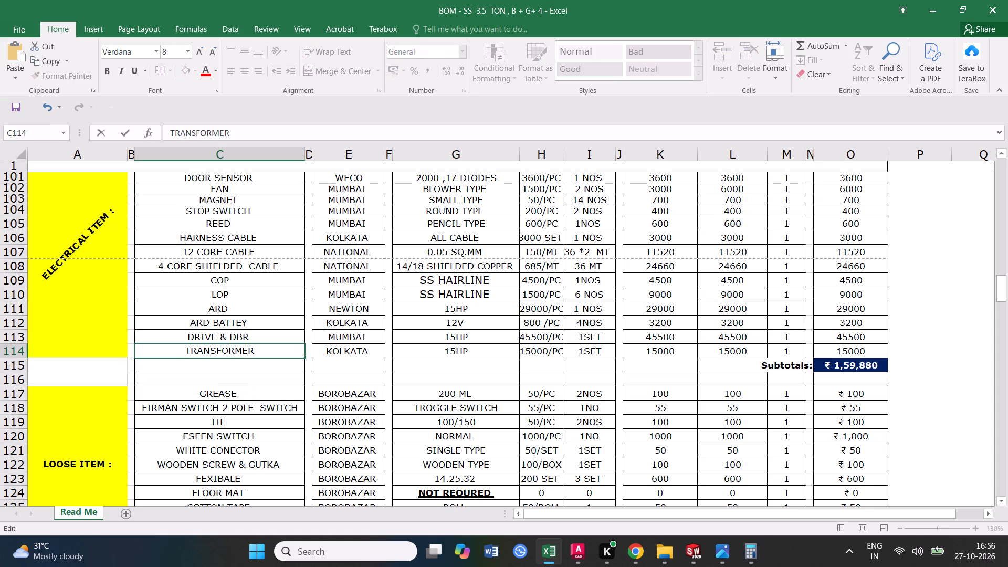
# Finish editing cell C114 and save the workbook with the corrected TRANSFORMER name.
pyautogui.click(247, 378)
pyautogui.click(243, 352)
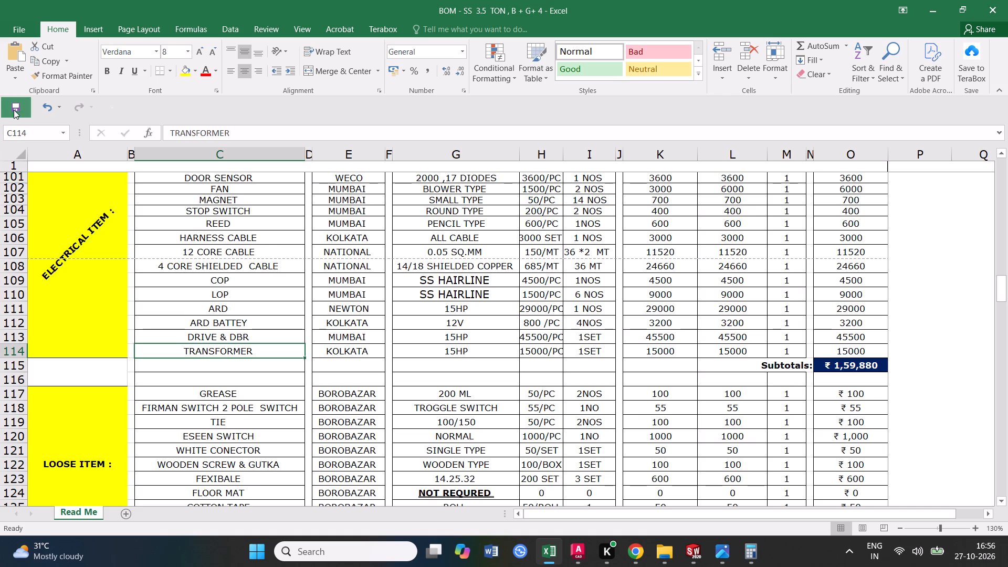
pyautogui.click(15, 107)
pyautogui.scroll(10, 383, 320)
pyautogui.scroll(11, 384, 321)
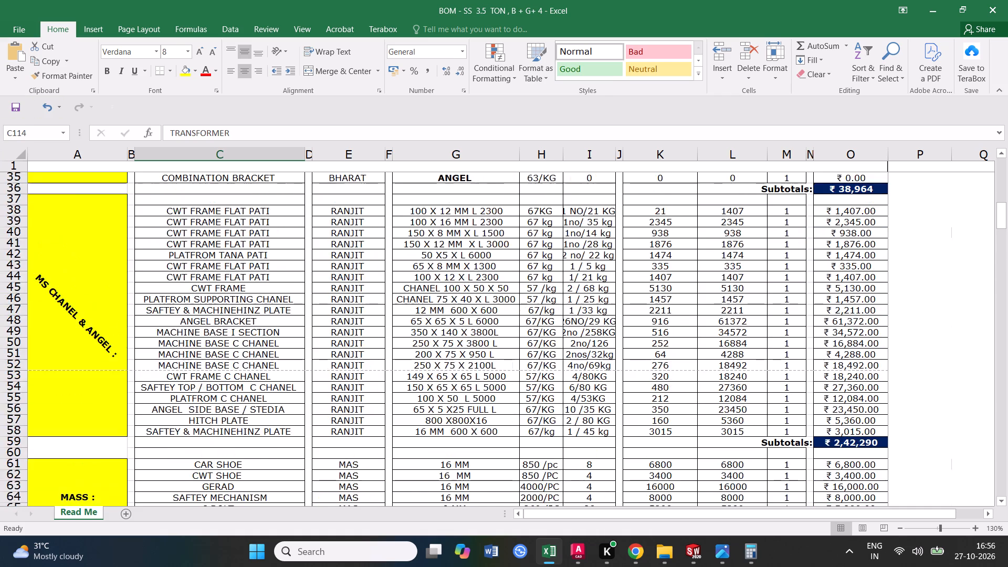
pyautogui.scroll(19, 451, 281)
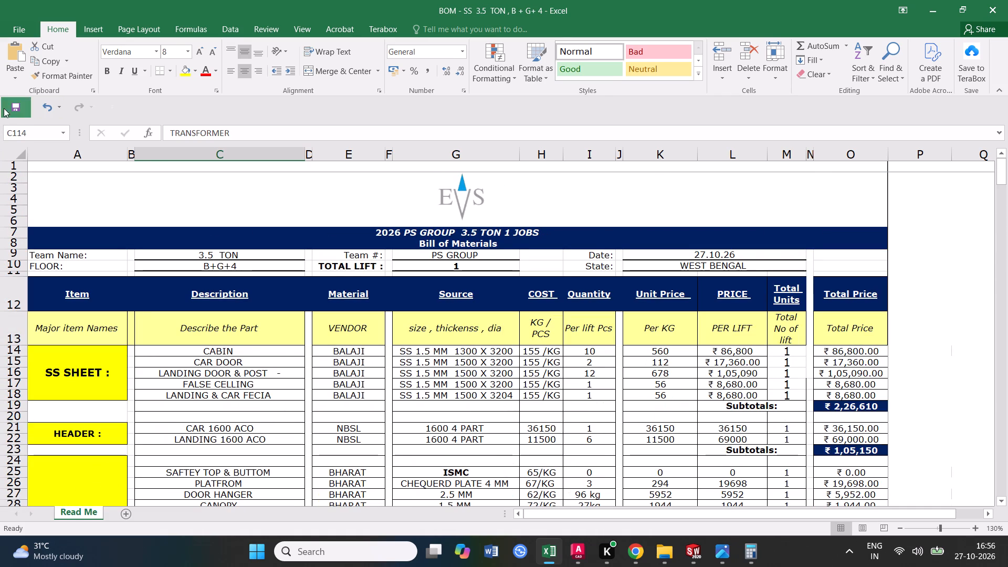
pyautogui.doubleClick(17, 102)
# Review the BOM from SS SHEET to LOCAL ITEM, checking the ALL Totals formula in row 136 against the SS SHEET subtotal row 19.
pyautogui.scroll(-3, 770, 356)
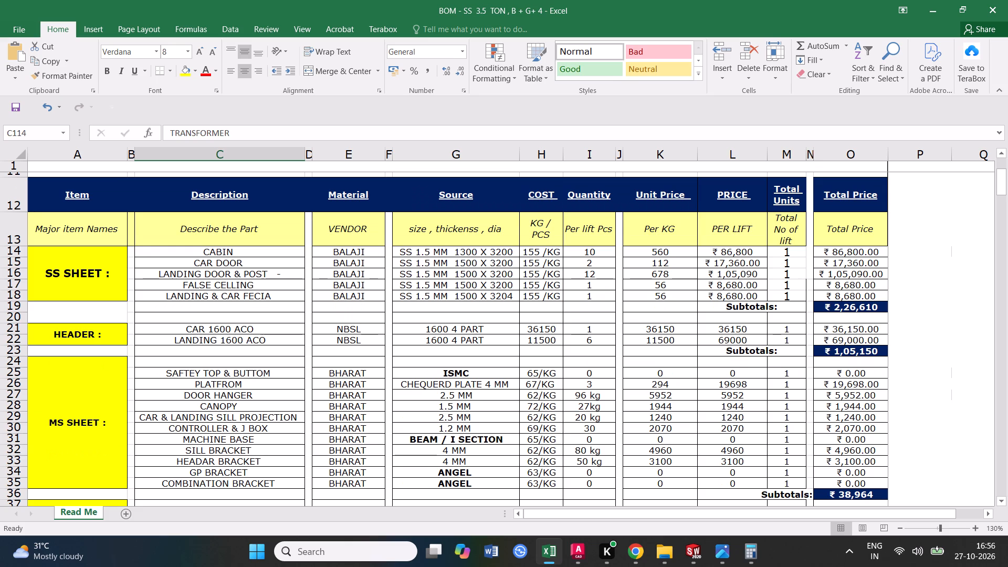
pyautogui.scroll(-20, 829, 351)
pyautogui.scroll(-6, 829, 351)
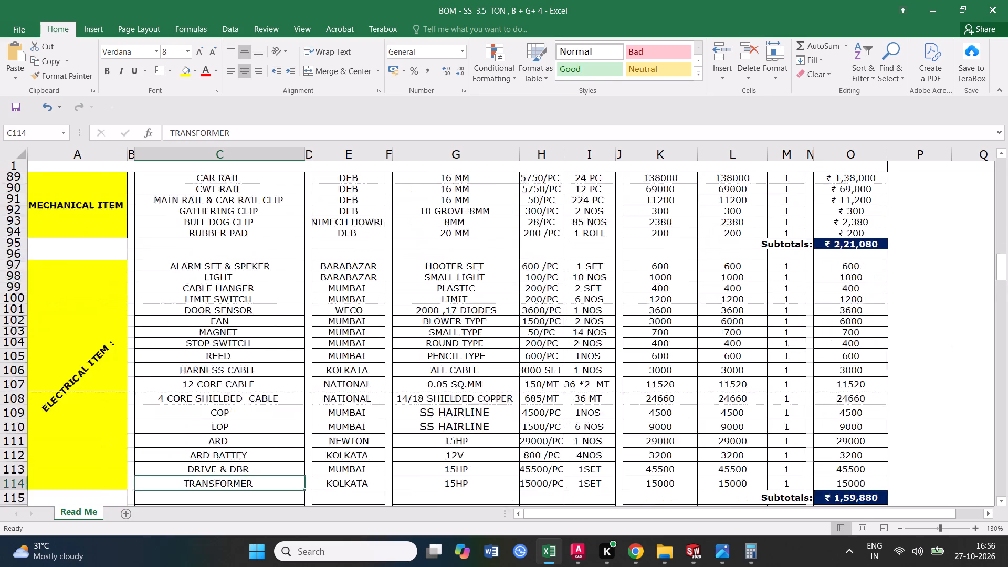
pyautogui.scroll(-11, 803, 359)
pyautogui.click(854, 375)
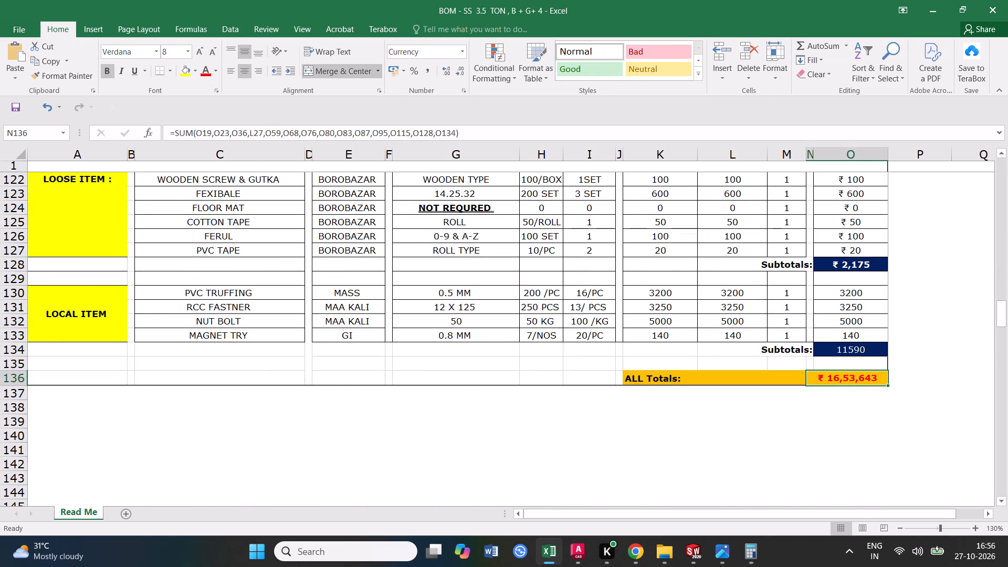
pyautogui.scroll(16, 589, 357)
pyautogui.scroll(5, 650, 354)
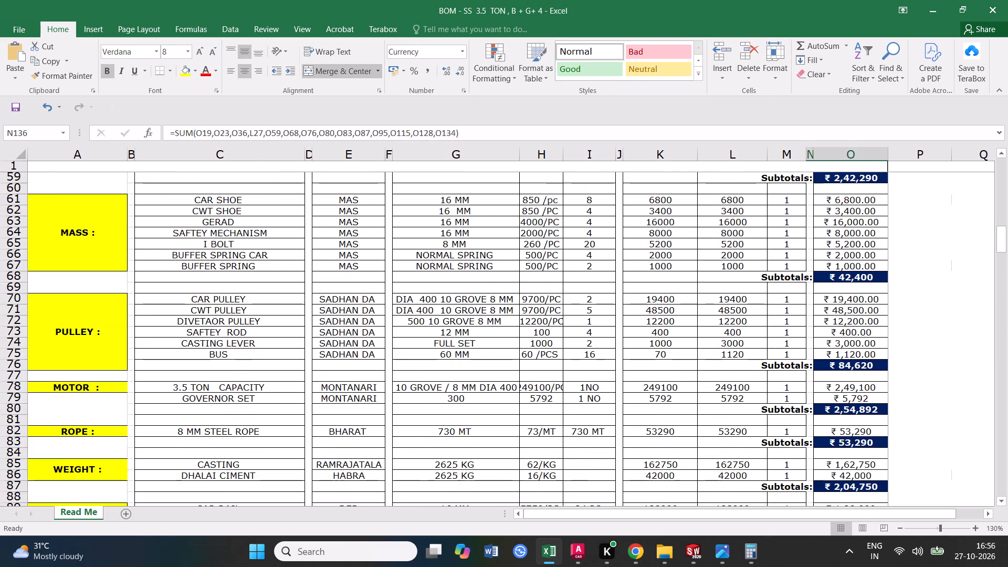
pyautogui.scroll(8, 654, 353)
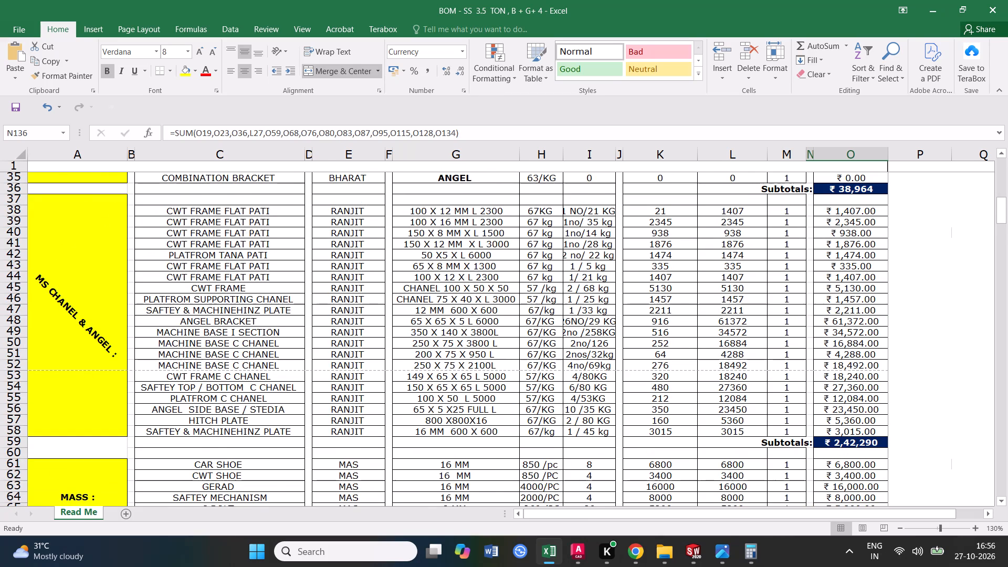
pyautogui.scroll(4, 658, 330)
pyautogui.scroll(8, 906, 332)
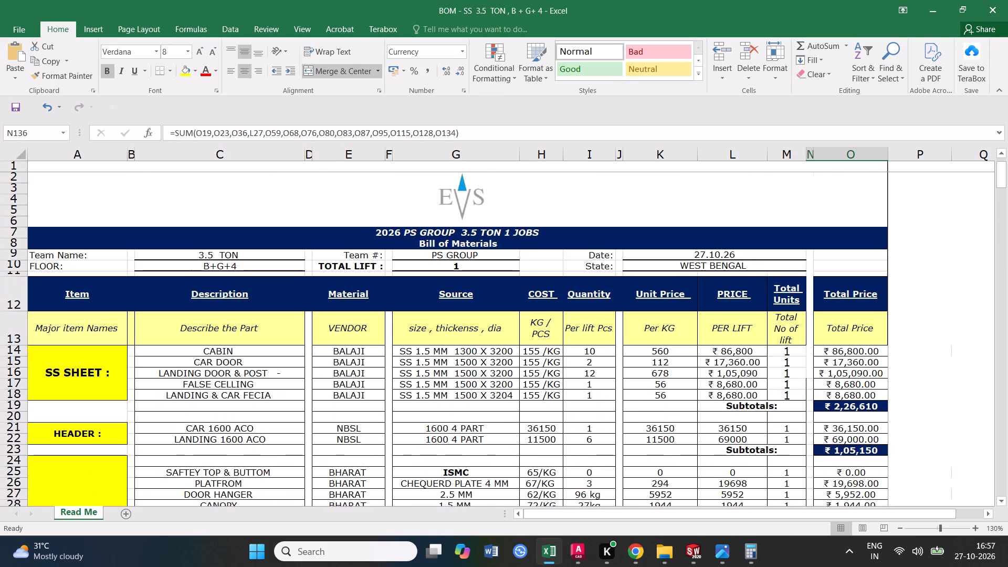
pyautogui.scroll(-2, 871, 339)
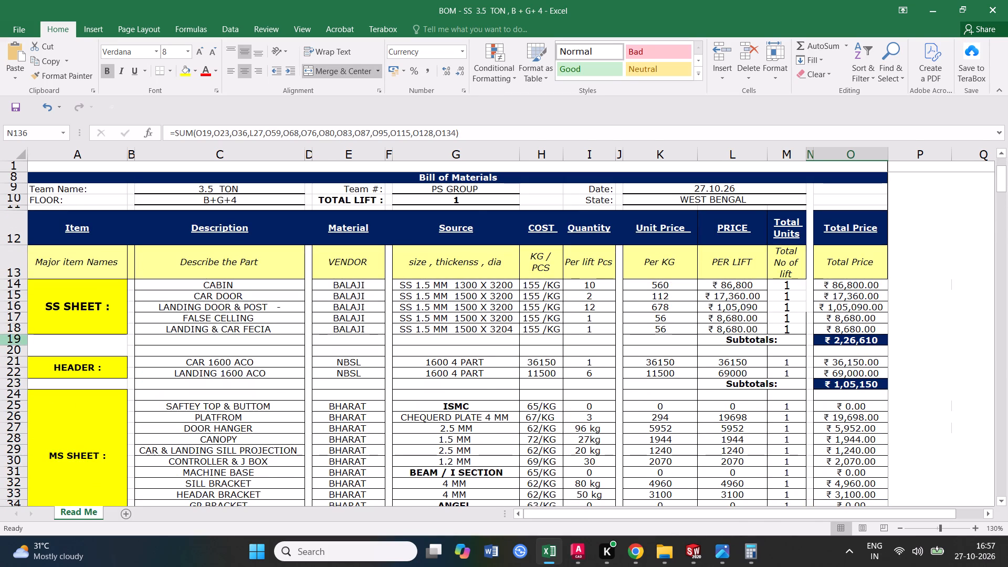
pyautogui.click(16, 338)
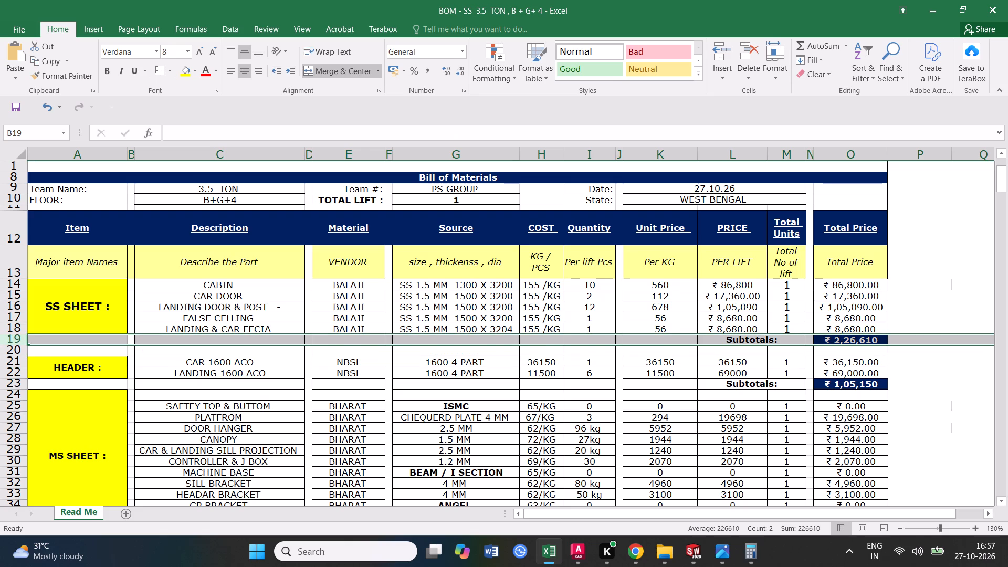
pyautogui.scroll(-7, 806, 407)
pyautogui.moveTo(1003, 204); pyautogui.dragTo(988, 509)
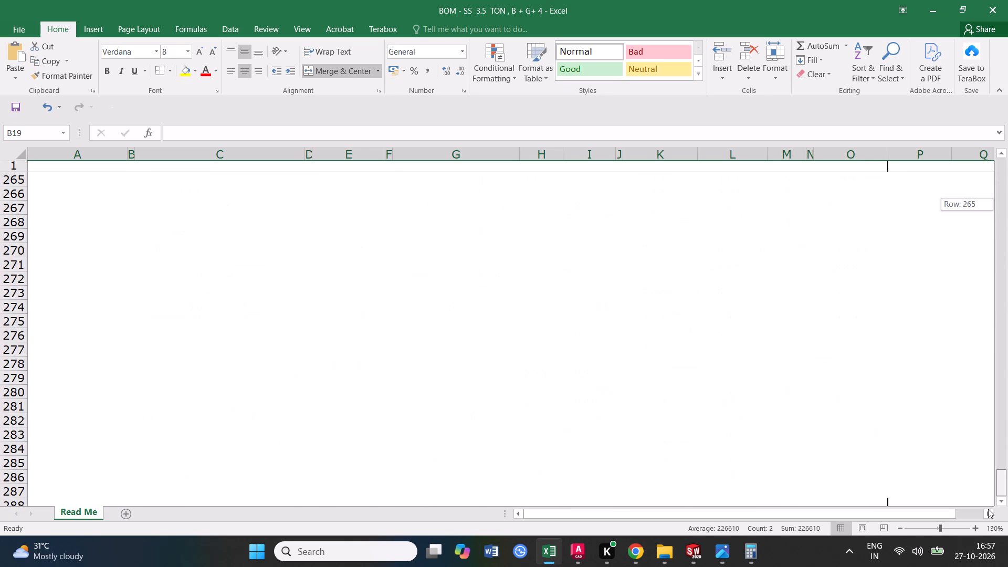
pyautogui.moveTo(988, 509); pyautogui.dragTo(994, 300)
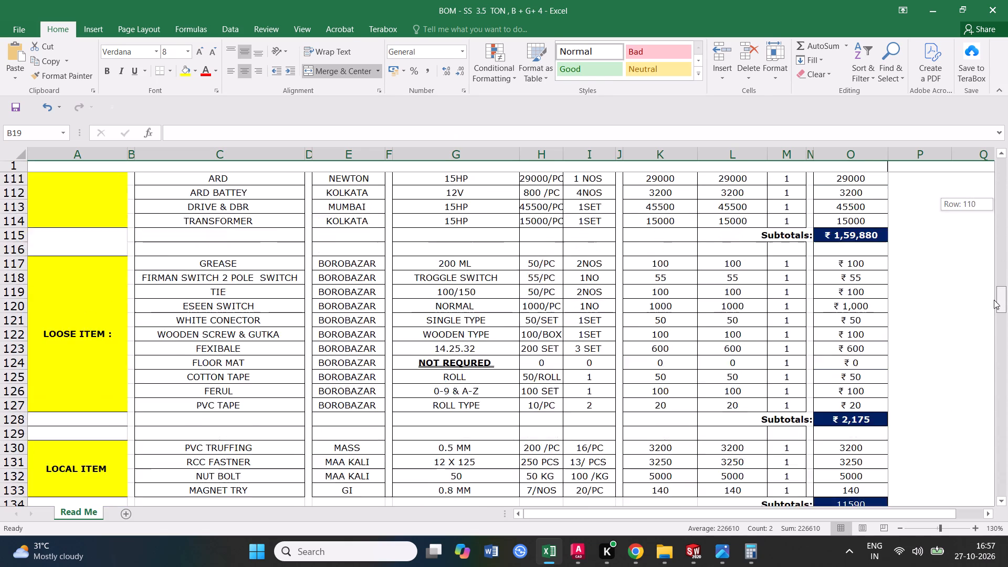
pyautogui.moveTo(994, 300); pyautogui.dragTo(994, 316)
pyautogui.click(834, 353)
pyautogui.scroll(3, 187, 182)
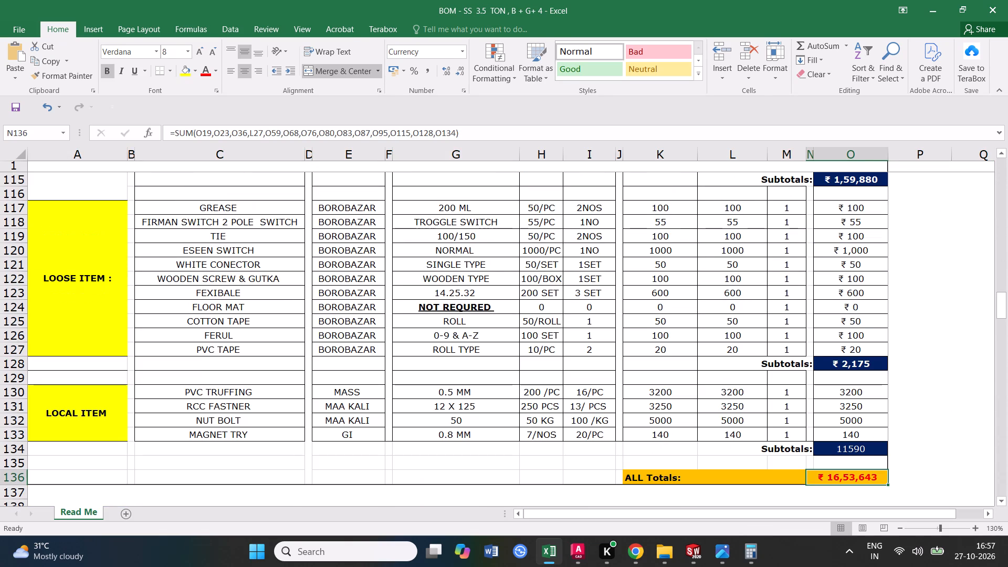
# Open the ALL Totals SUM formula and trace its highlighted references through every section subtotal, leaving the formula as it is.
pyautogui.click(219, 133)
pyautogui.scroll(4, 709, 283)
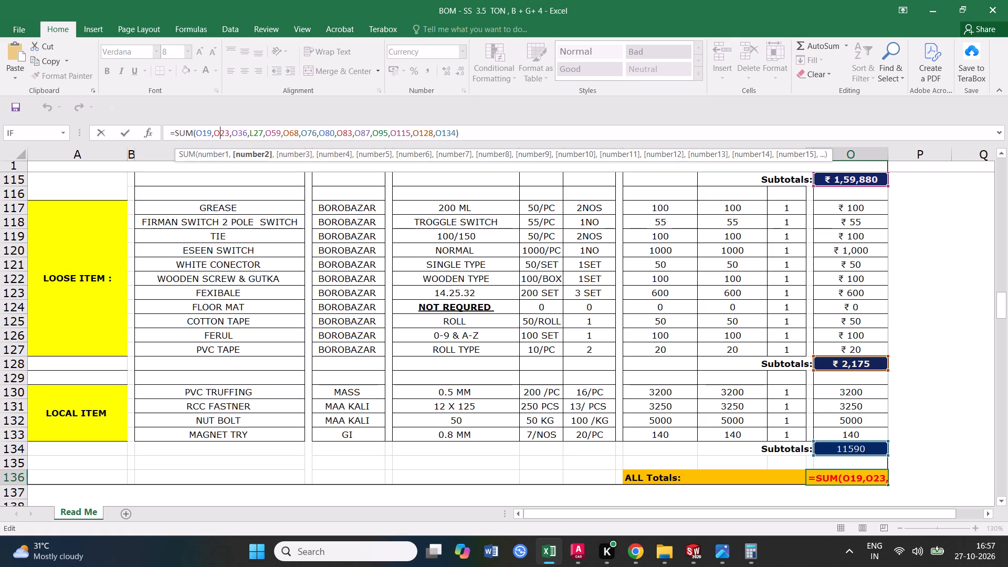
pyautogui.moveTo(1005, 307); pyautogui.dragTo(1000, 274)
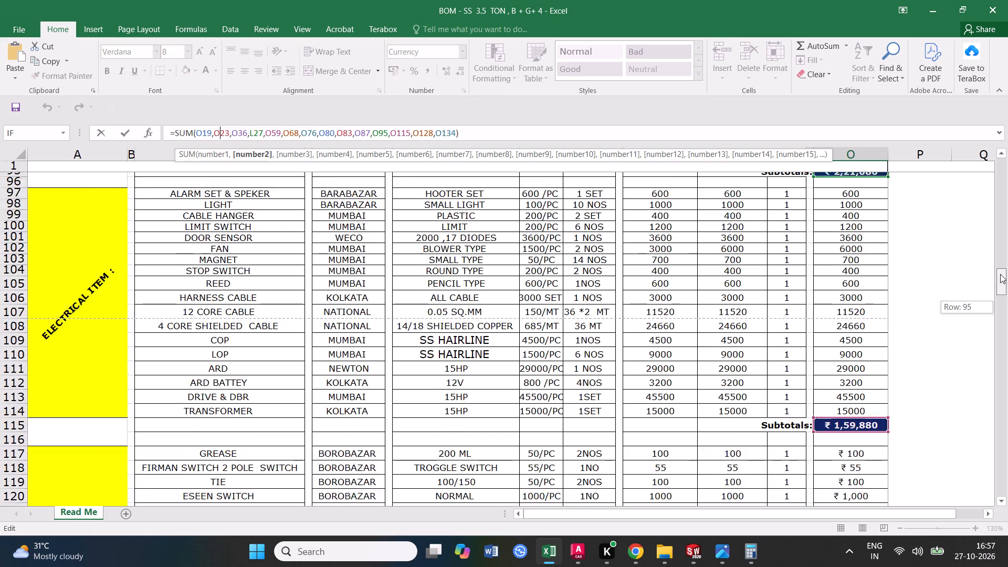
pyautogui.moveTo(1000, 274); pyautogui.dragTo(1001, 199)
pyautogui.moveTo(999, 201); pyautogui.dragTo(1005, 174)
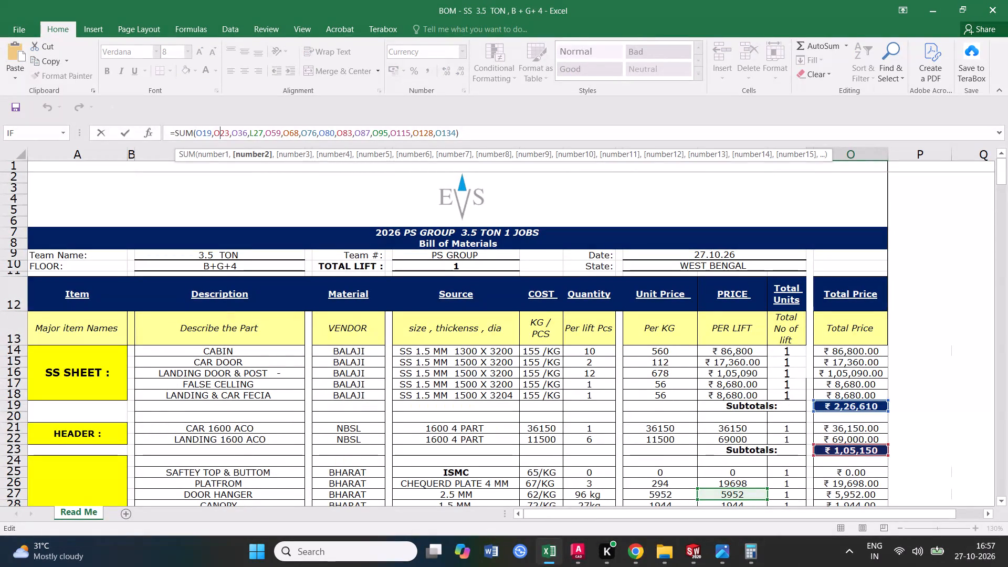
pyautogui.scroll(-1, 812, 363)
pyautogui.tripleClick(999, 498)
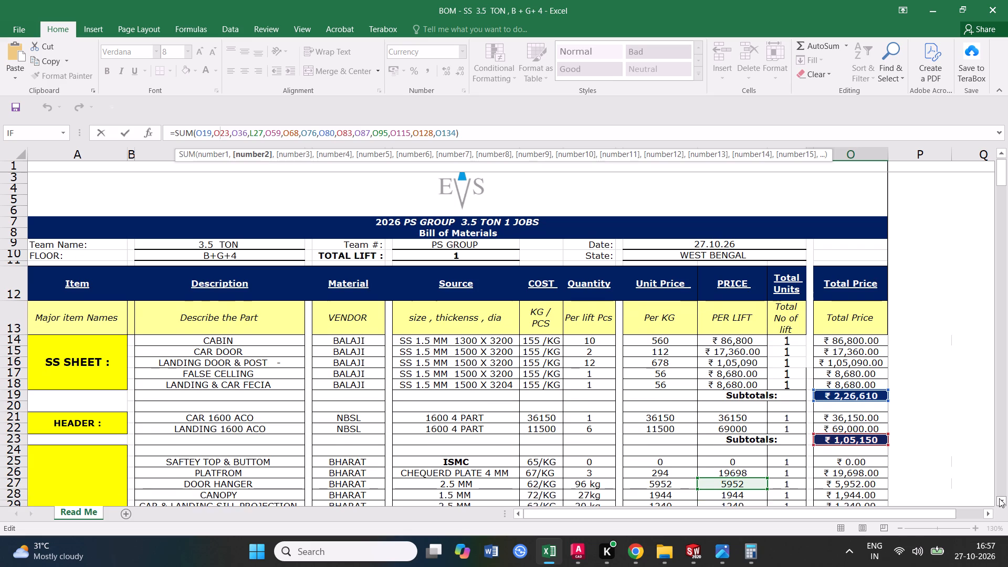
pyautogui.tripleClick(1000, 498)
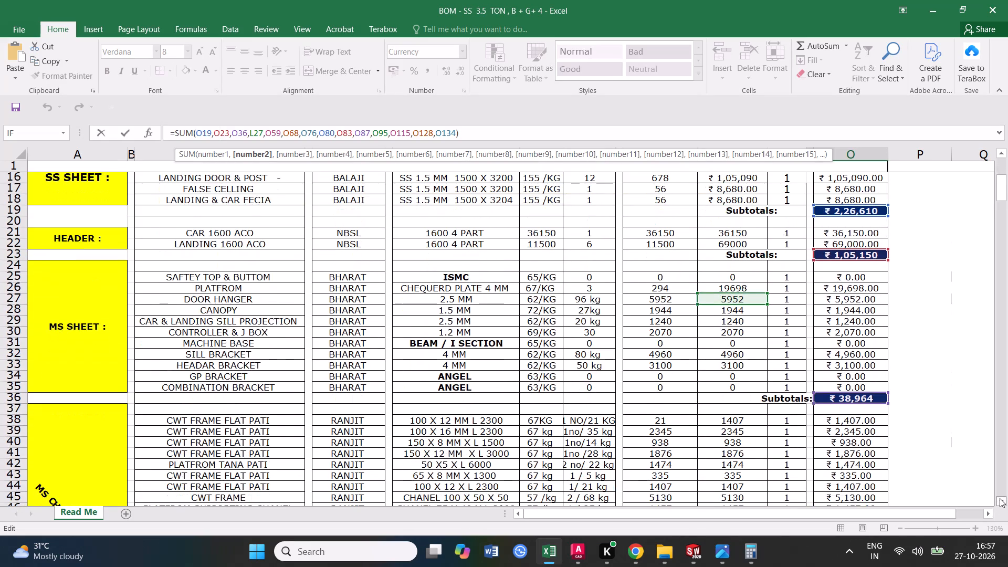
pyautogui.scroll(-5, 928, 397)
pyautogui.tripleClick(1004, 500)
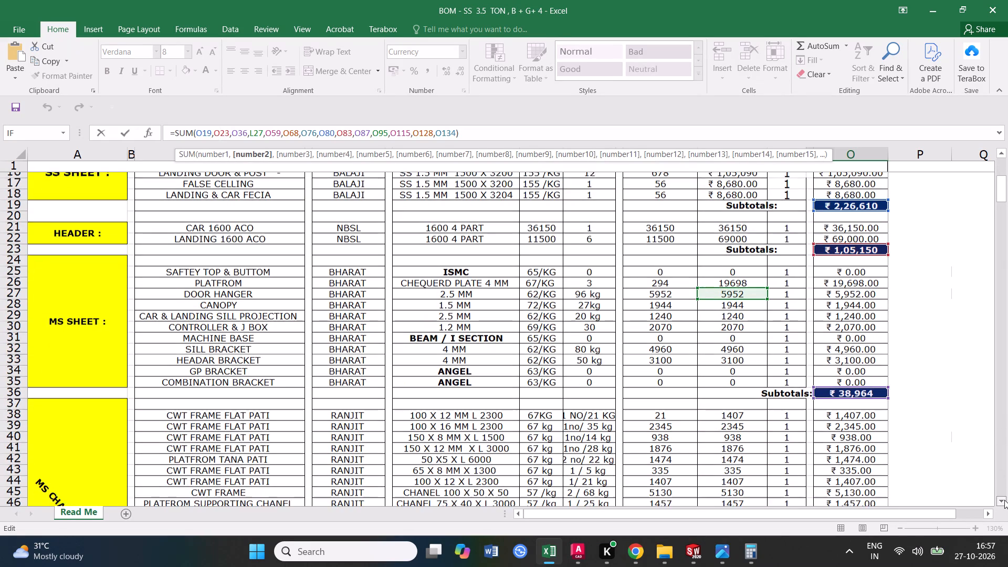
pyautogui.tripleClick(1004, 500)
pyautogui.tripleClick(1004, 500)
pyautogui.tripleClick(1004, 500)
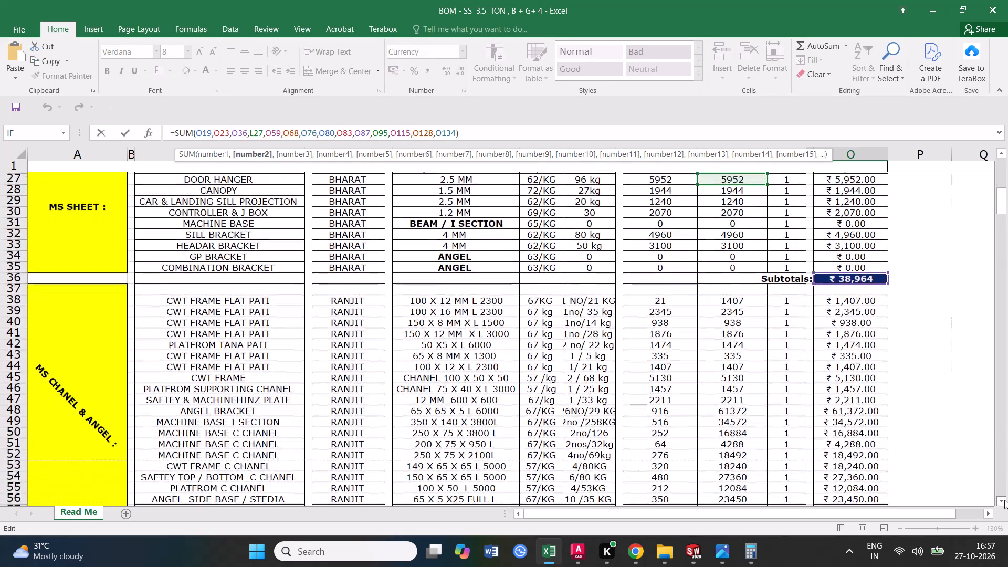
pyautogui.press('Down')
pyautogui.press('Down')
pyautogui.press('Down')
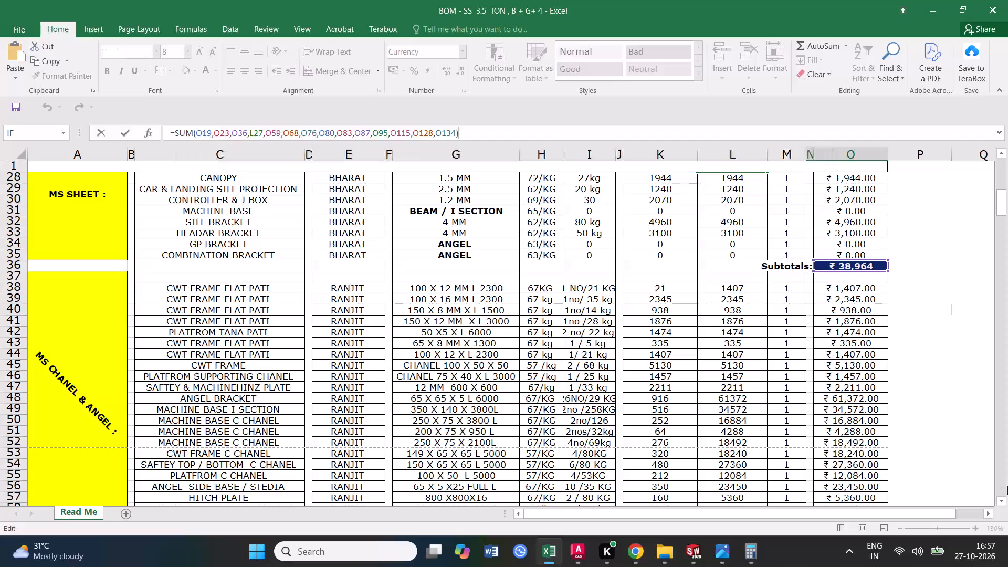
pyautogui.press('Down')
pyautogui.click(999, 500)
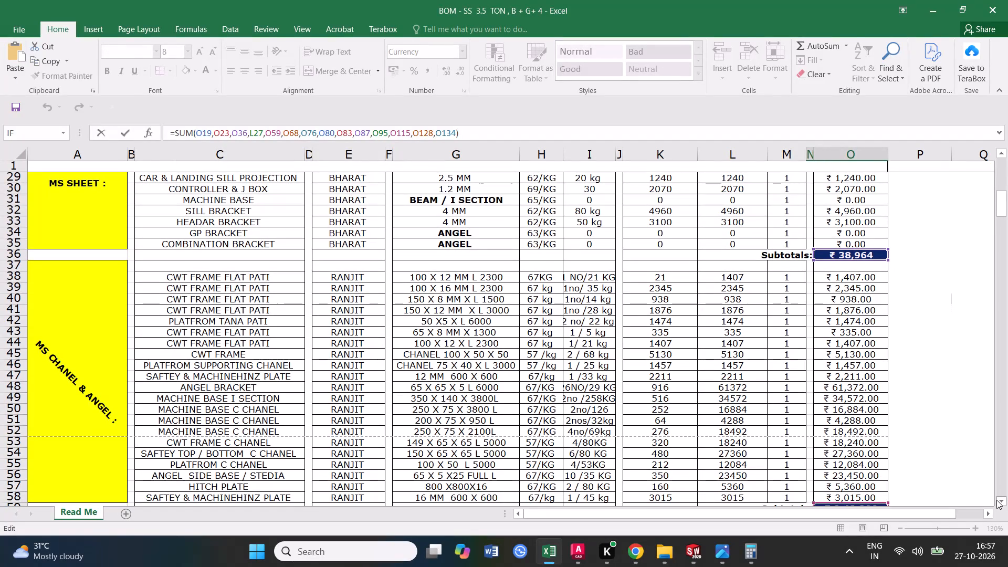
pyautogui.press('Down')
pyautogui.scroll(-3, 950, 408)
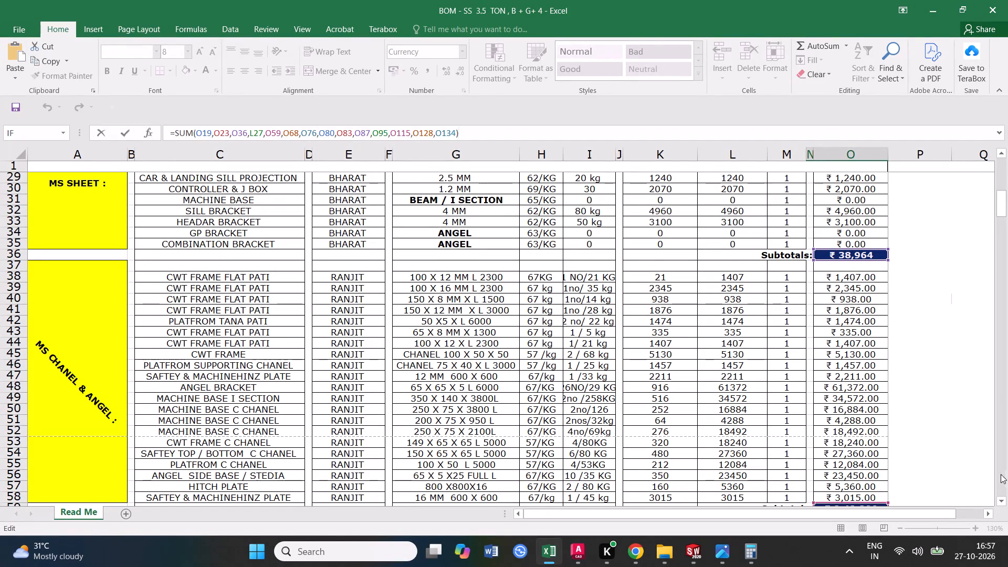
pyautogui.tripleClick(999, 498)
pyautogui.tripleClick(1000, 498)
pyautogui.tripleClick(1001, 498)
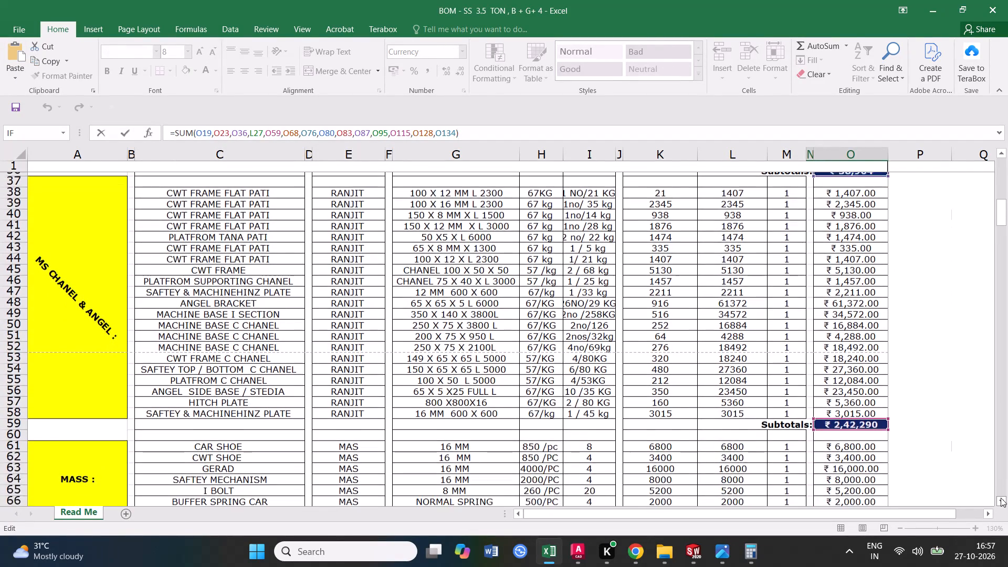
pyautogui.tripleClick(1001, 498)
pyautogui.tripleClick(1001, 498)
pyautogui.tripleClick(1001, 498)
pyautogui.tripleClick(1001, 498)
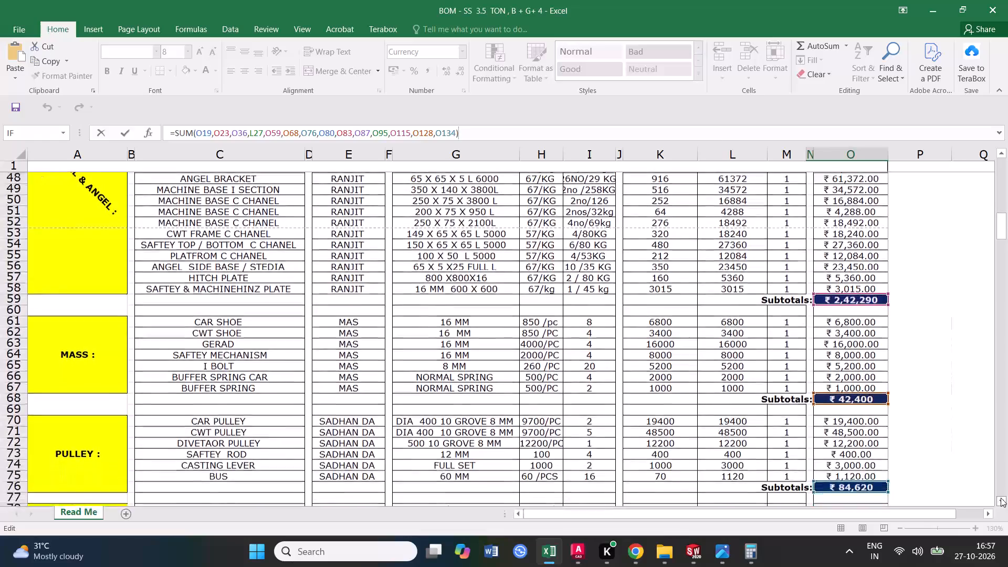
pyautogui.tripleClick(1001, 498)
pyautogui.tripleClick(1001, 498)
pyautogui.tripleClick(1001, 498)
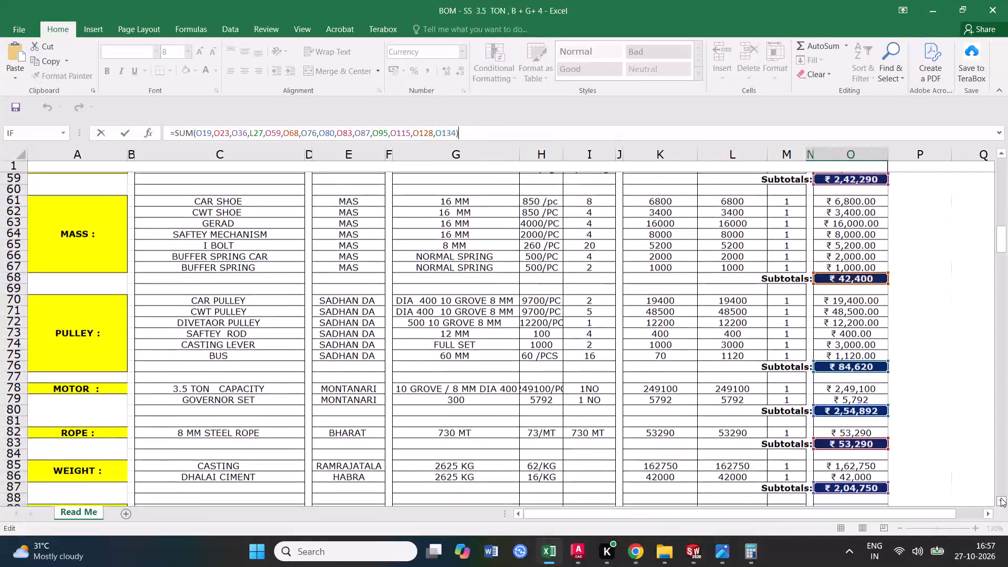
pyautogui.click(1001, 498)
pyautogui.click(1001, 498)
pyautogui.tripleClick(1001, 498)
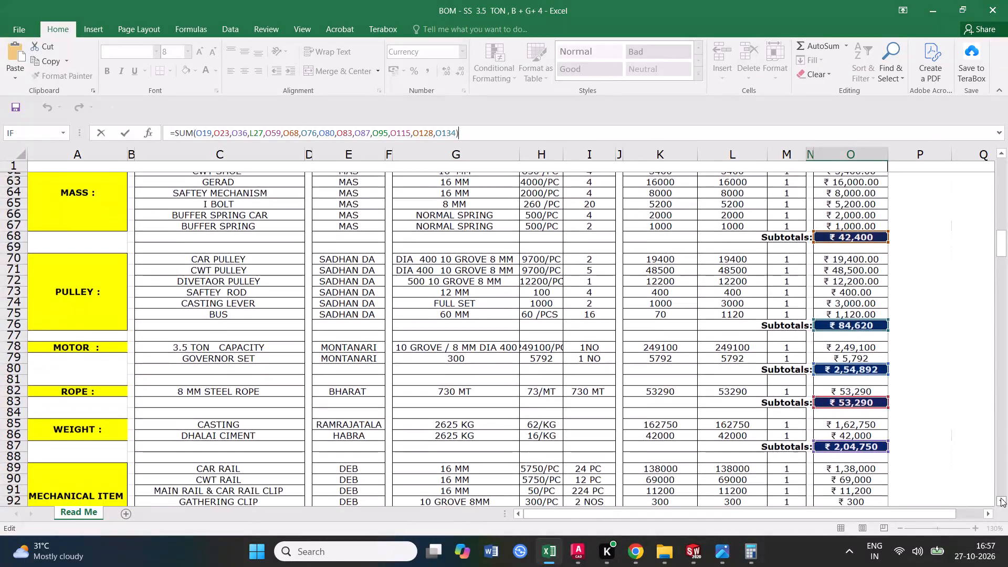
pyautogui.tripleClick(1001, 498)
pyautogui.tripleClick(1001, 498)
pyautogui.tripleClick(1001, 498)
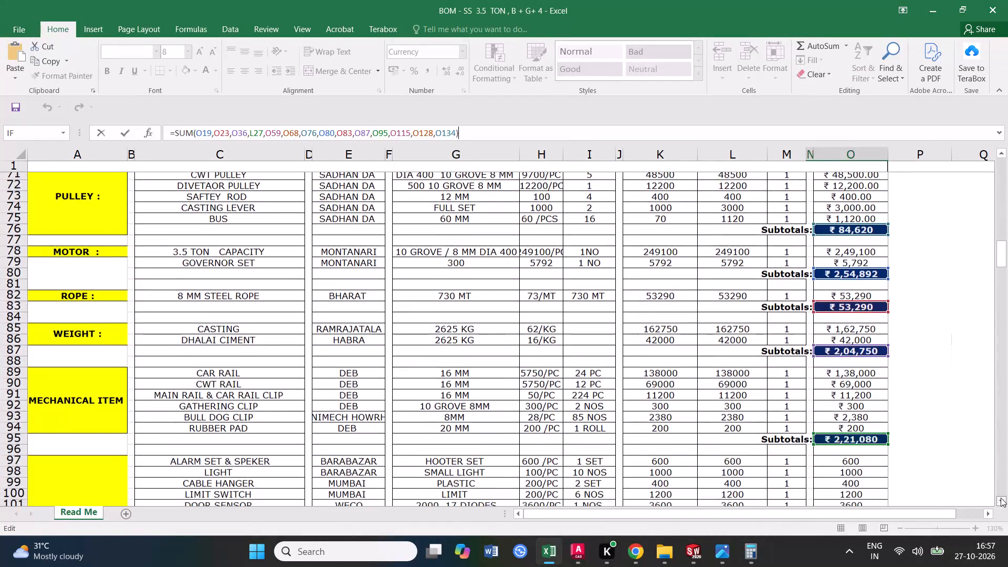
pyautogui.tripleClick(1001, 498)
pyautogui.tripleClick(1001, 498)
pyautogui.tripleClick(1001, 498)
pyautogui.tripleClick(1001, 498)
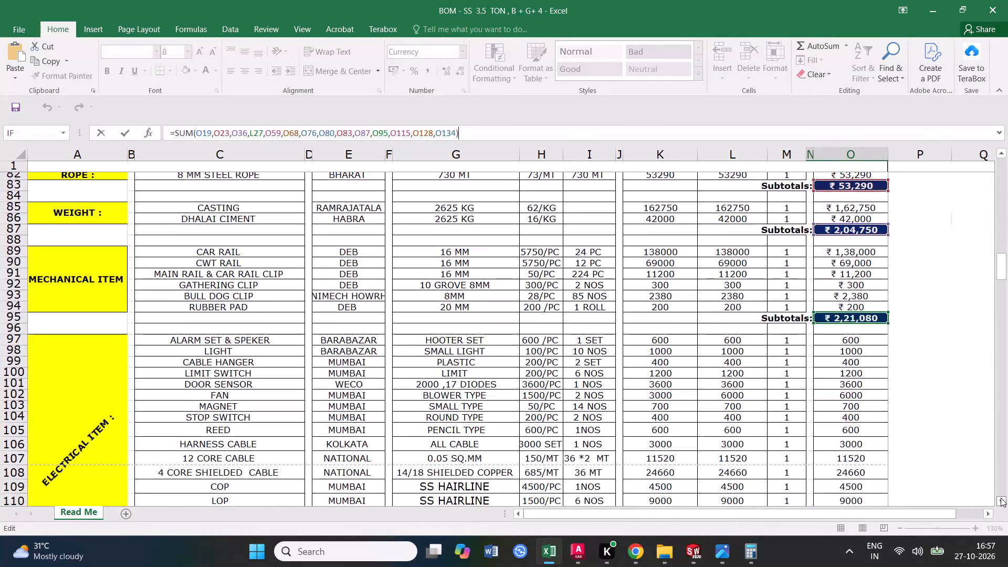
pyautogui.tripleClick(1001, 498)
pyautogui.tripleClick(1001, 498)
pyautogui.tripleClick(1001, 498)
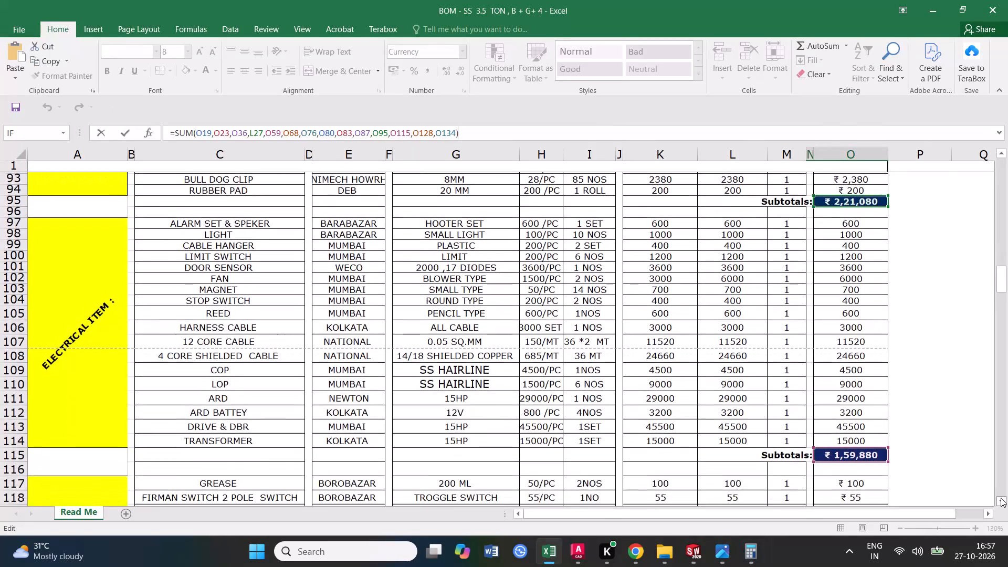
pyautogui.tripleClick(1001, 498)
pyautogui.tripleClick(1001, 498)
pyautogui.click(1001, 498)
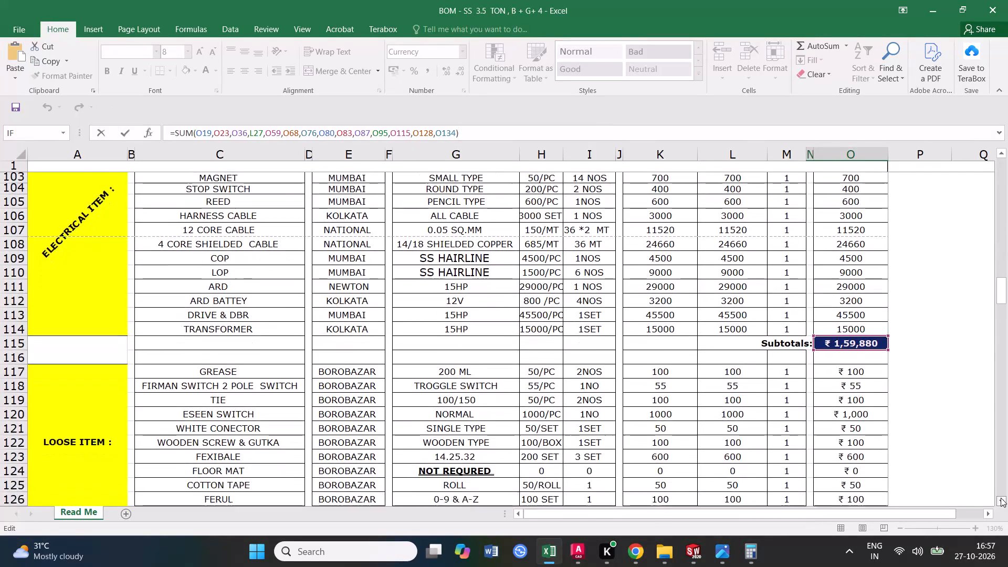
pyautogui.click(1001, 498)
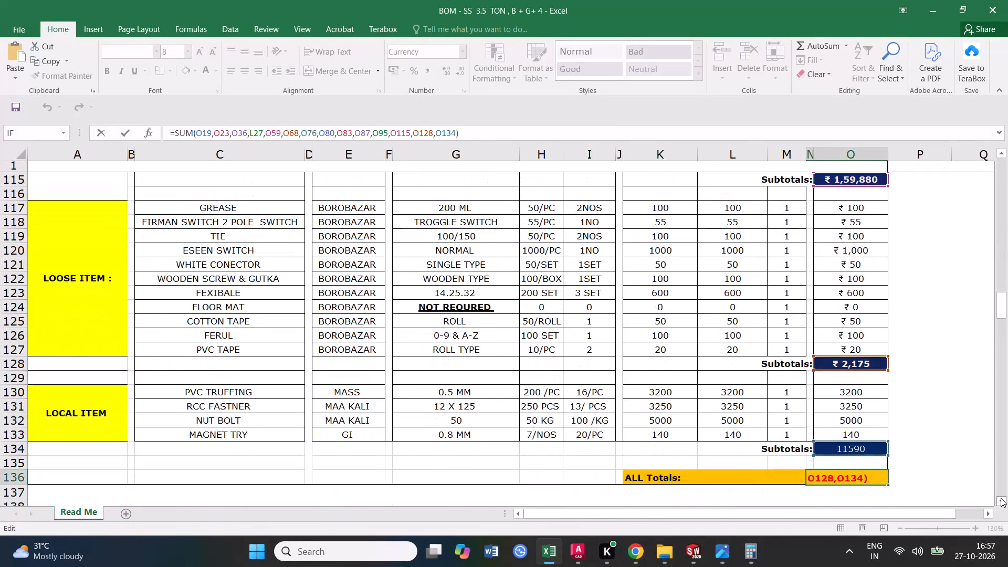
pyautogui.click(590, 373)
pyautogui.scroll(14, 646, 330)
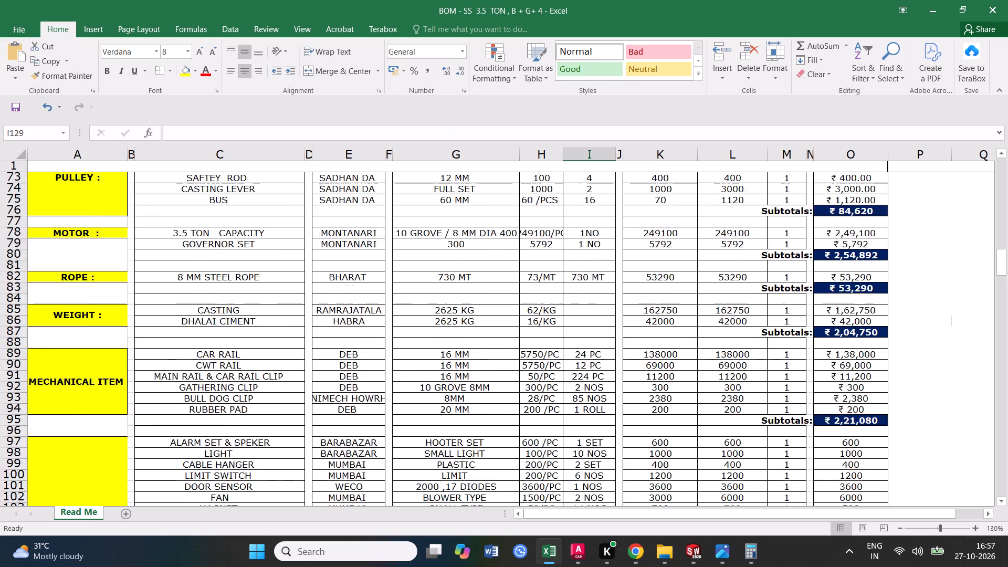
pyautogui.scroll(20, 646, 297)
pyautogui.scroll(8, 646, 297)
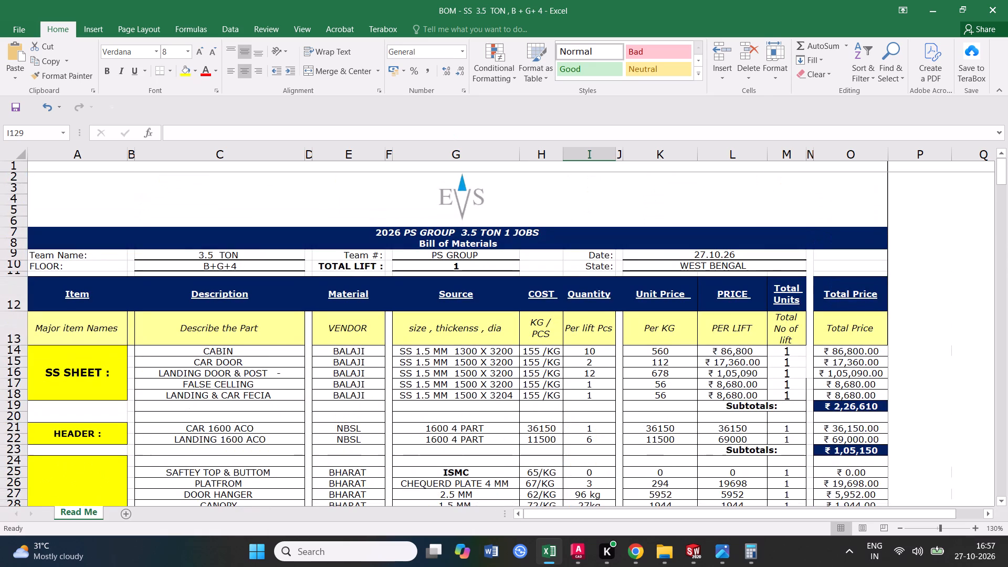
# Check the summed ranges in the subtotal formulas of SS SHEET, HEADER and MS SHEET, leaving them as they are.
pyautogui.scroll(-1, 671, 274)
pyautogui.click(863, 374)
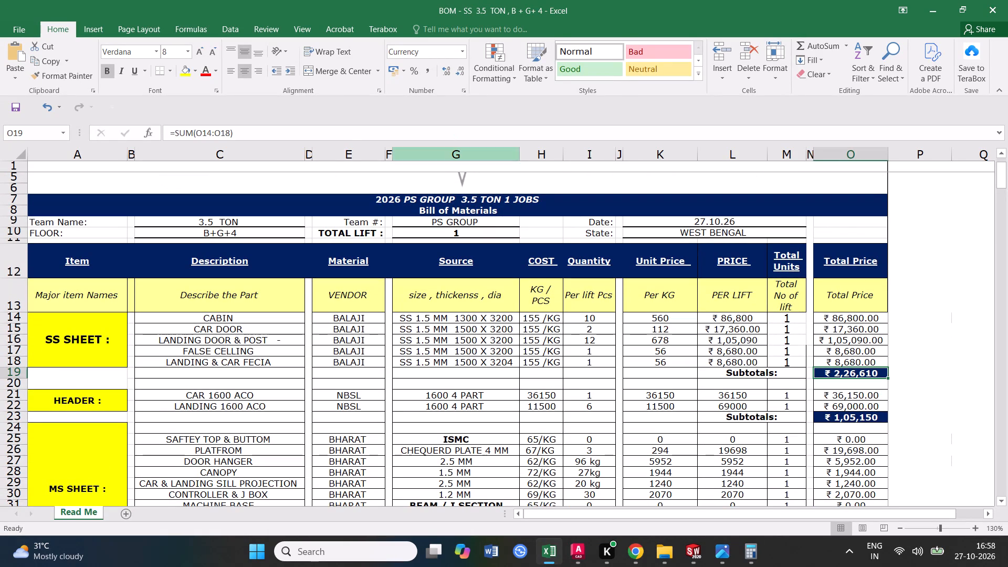
pyautogui.click(298, 132)
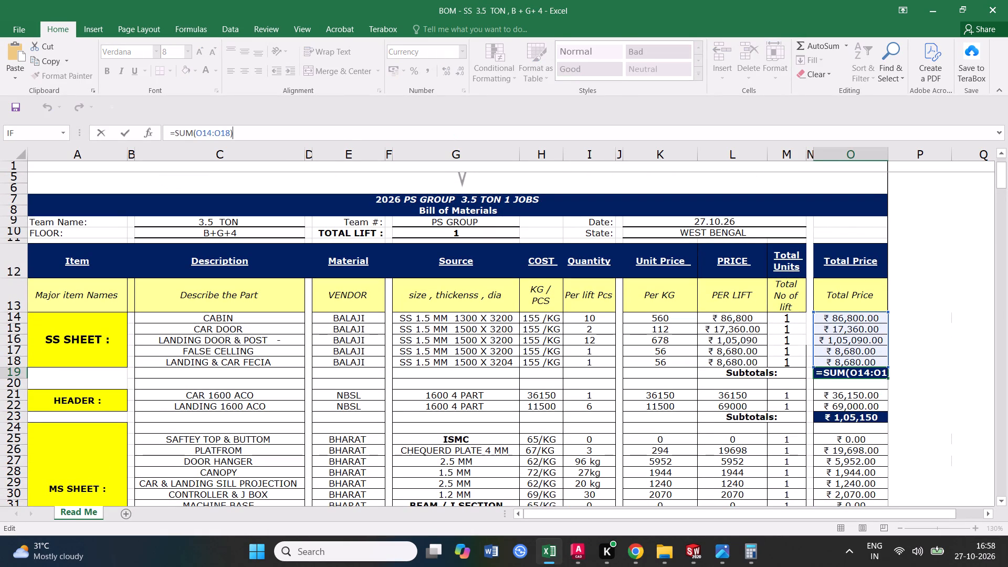
pyautogui.click(689, 429)
pyautogui.click(858, 421)
pyautogui.click(257, 135)
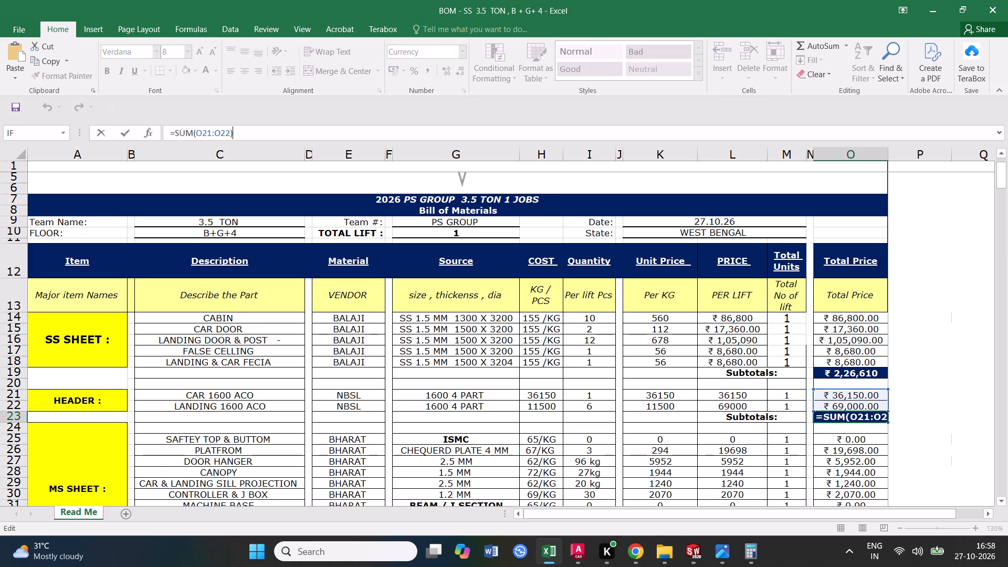
pyautogui.click(572, 404)
pyautogui.scroll(-3, 808, 432)
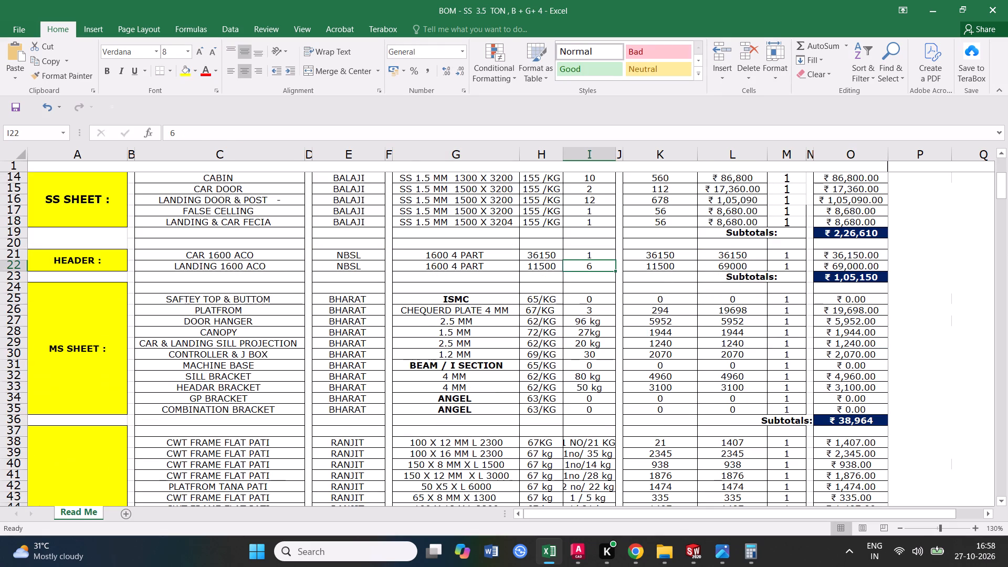
pyautogui.click(843, 419)
pyautogui.click(274, 136)
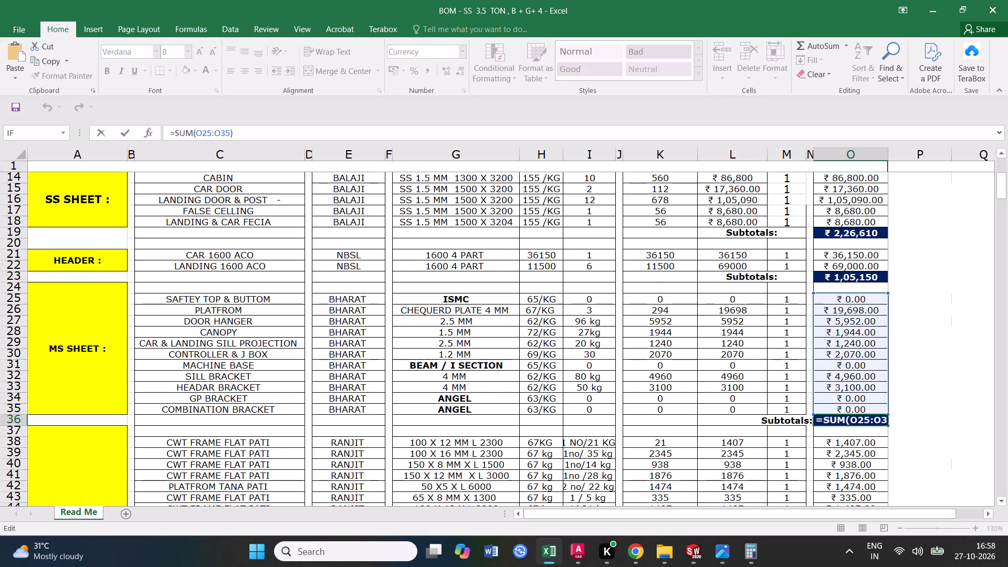
pyautogui.click(717, 367)
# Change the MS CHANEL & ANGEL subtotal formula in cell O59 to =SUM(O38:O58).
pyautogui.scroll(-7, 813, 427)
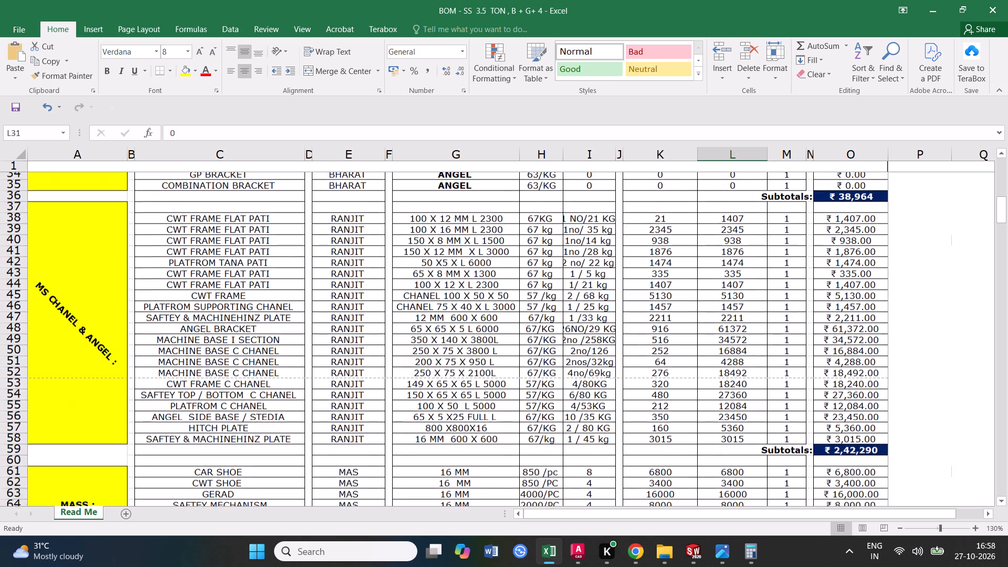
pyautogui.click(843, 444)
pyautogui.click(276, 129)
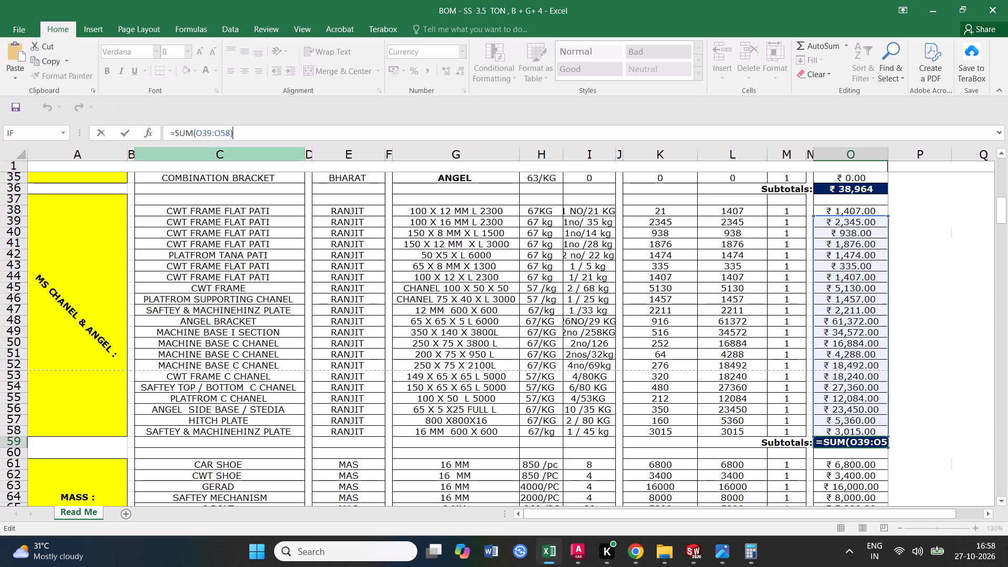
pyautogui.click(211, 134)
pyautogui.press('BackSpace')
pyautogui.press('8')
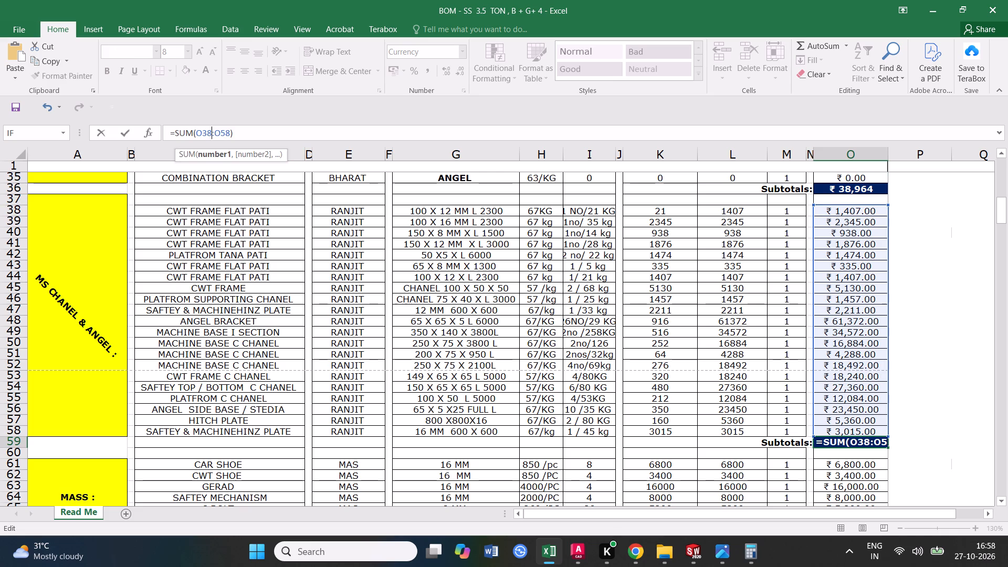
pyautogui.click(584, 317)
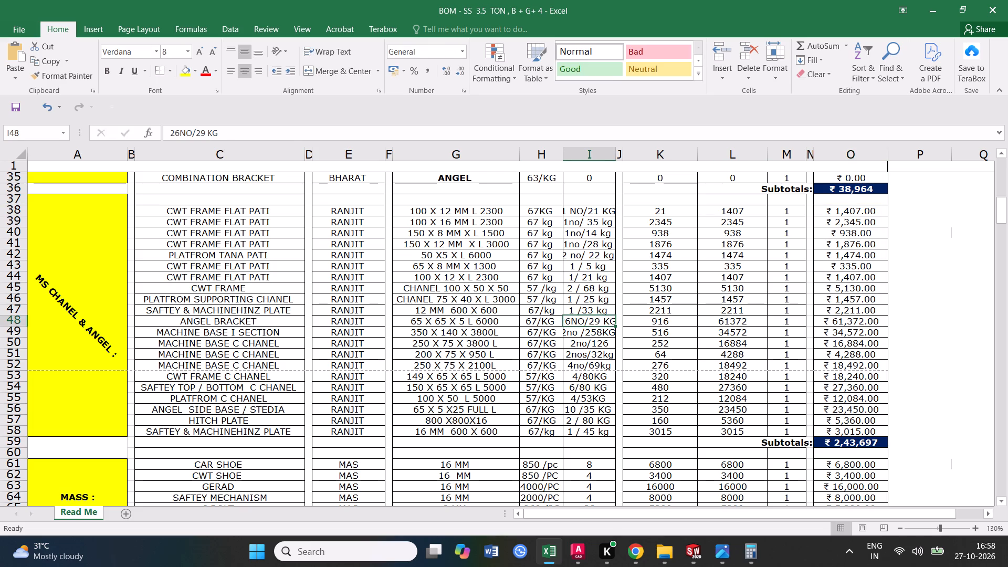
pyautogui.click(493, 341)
# Check the summed range in the MASS subtotal formula in O68 and leave the formula unmodified.
pyautogui.scroll(-5, 598, 338)
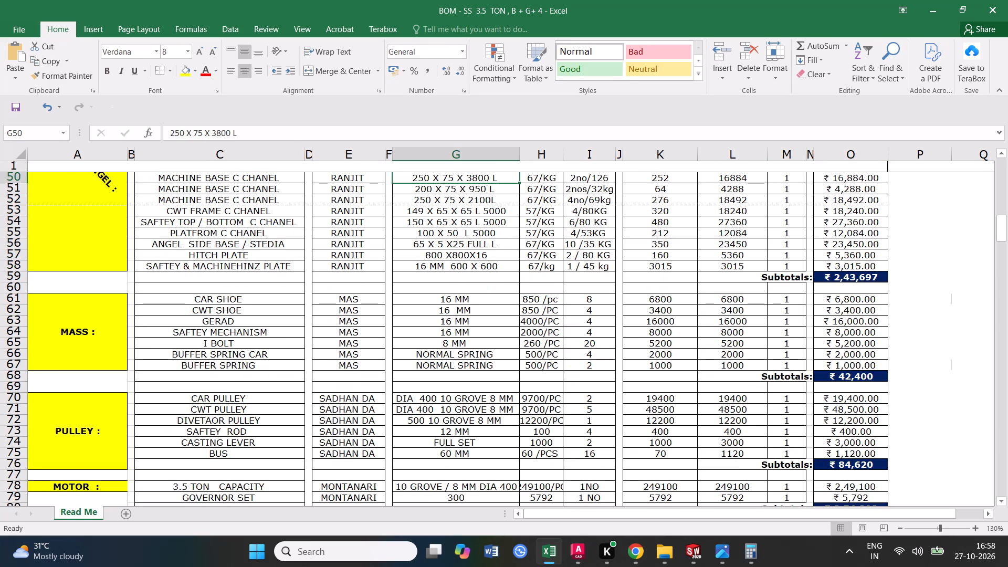
pyautogui.click(841, 376)
pyautogui.click(253, 126)
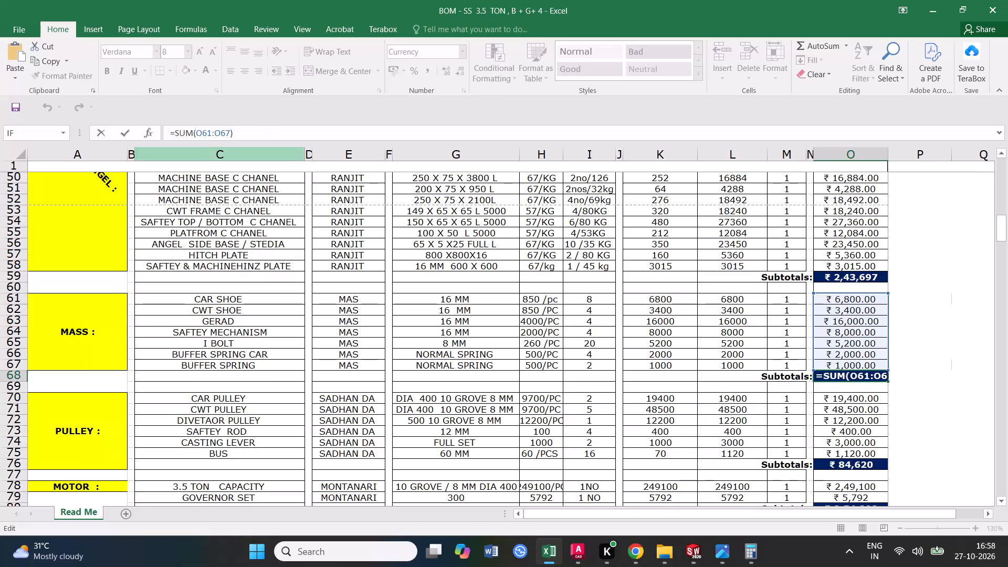
pyautogui.scroll(-2, 625, 329)
pyautogui.click(641, 380)
pyautogui.scroll(-1, 823, 446)
pyautogui.click(719, 454)
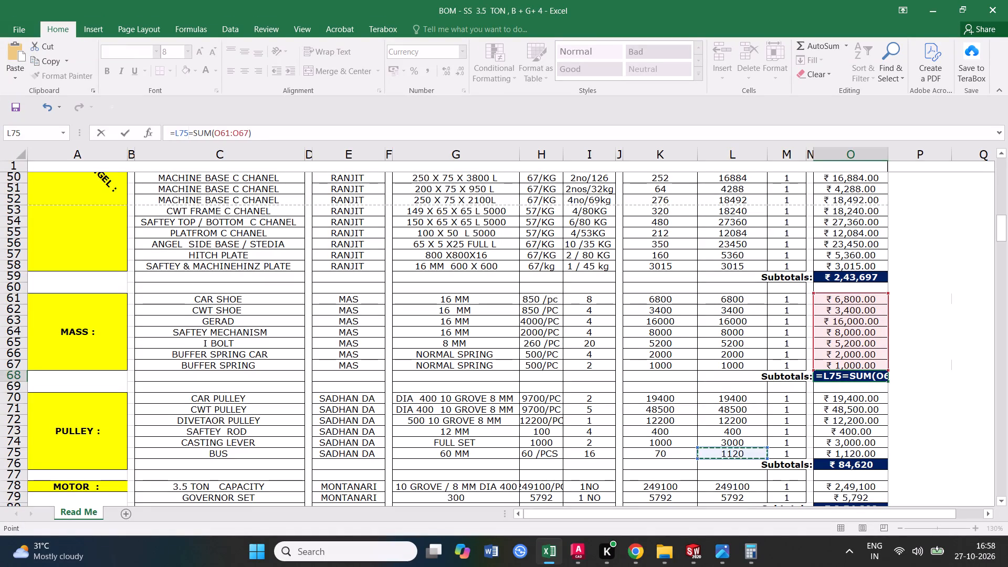
pyautogui.click(842, 467)
pyautogui.press('Escape')
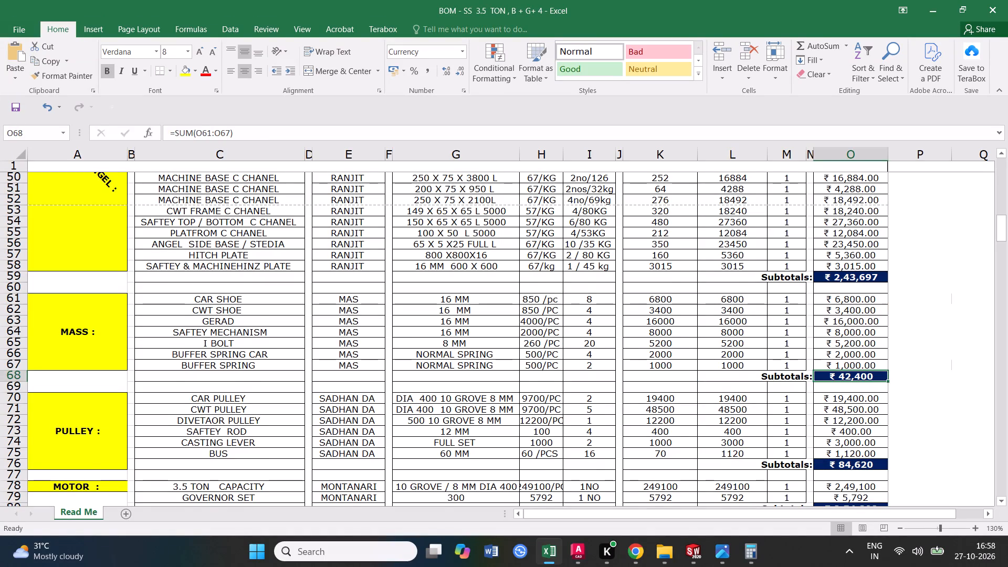
# Check the summed ranges in the PULLEY and MOTOR subtotal formulas in O76 and O80, making no edits.
pyautogui.scroll(-2, 829, 425)
pyautogui.click(836, 402)
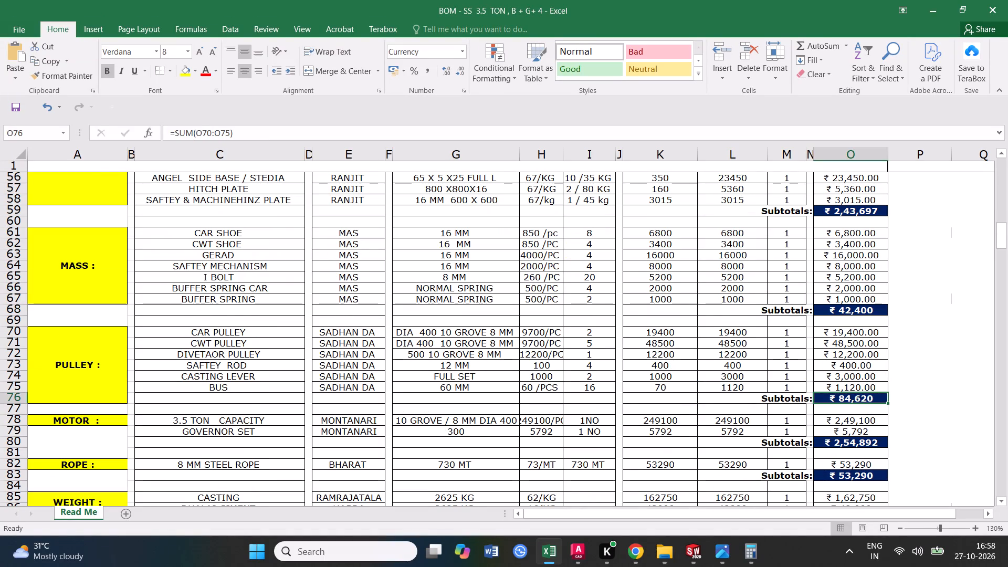
pyautogui.click(253, 132)
pyautogui.press('Escape')
pyautogui.click(868, 442)
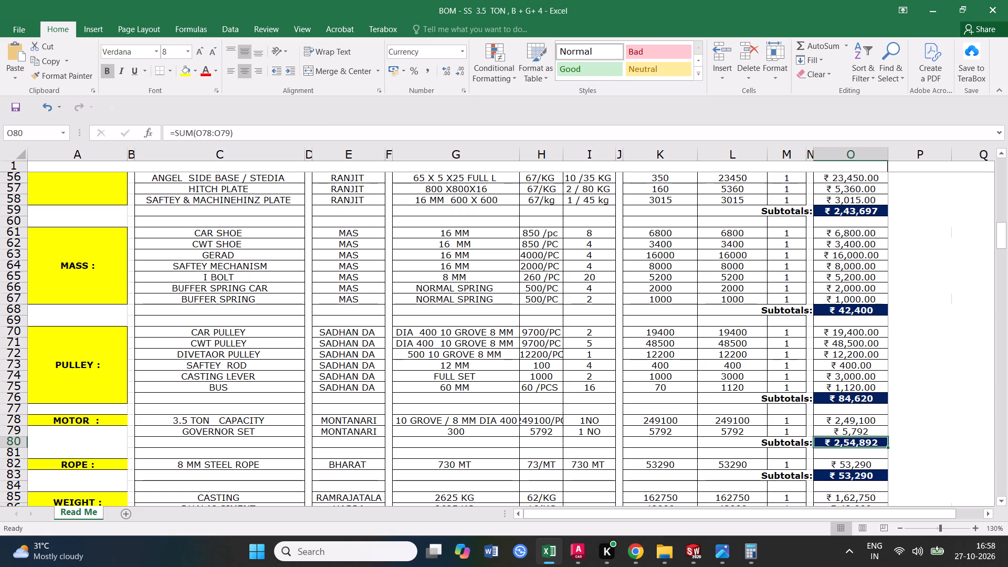
pyautogui.click(255, 132)
pyautogui.press('Escape')
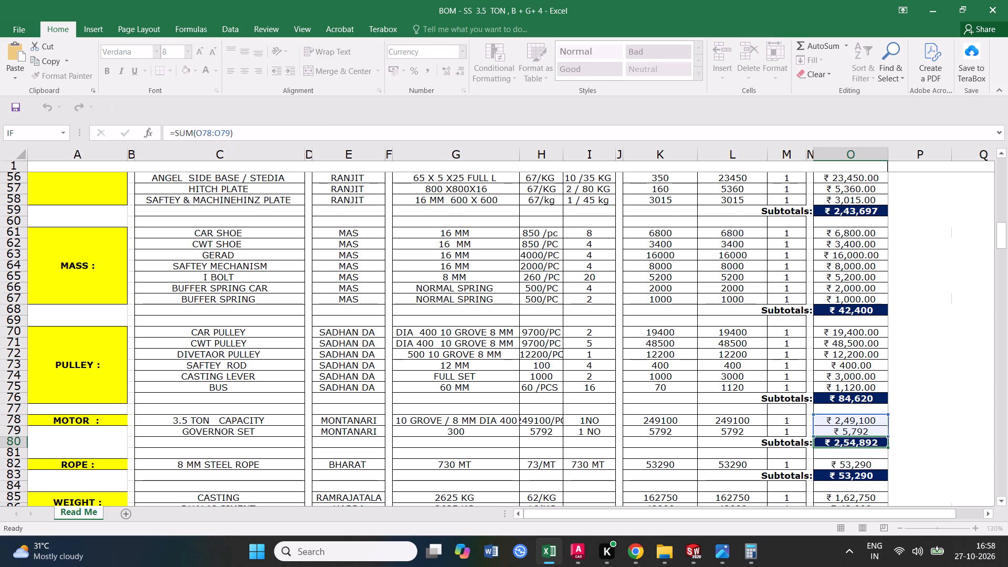
# Check the references in the ROPE and WEIGHT subtotal formulas in O83 and O87, making no edits.
pyautogui.scroll(-2, 842, 450)
pyautogui.click(845, 411)
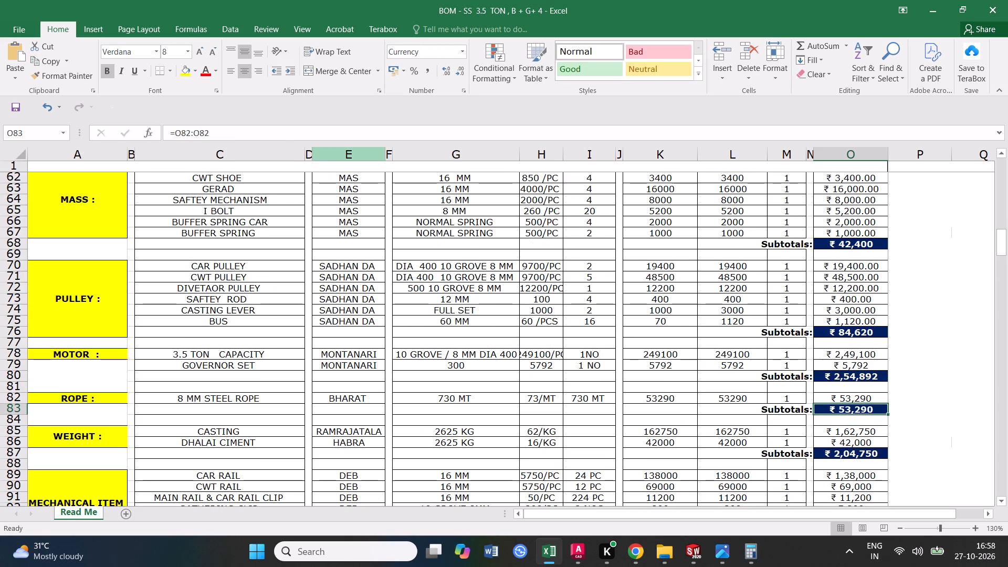
pyautogui.click(219, 132)
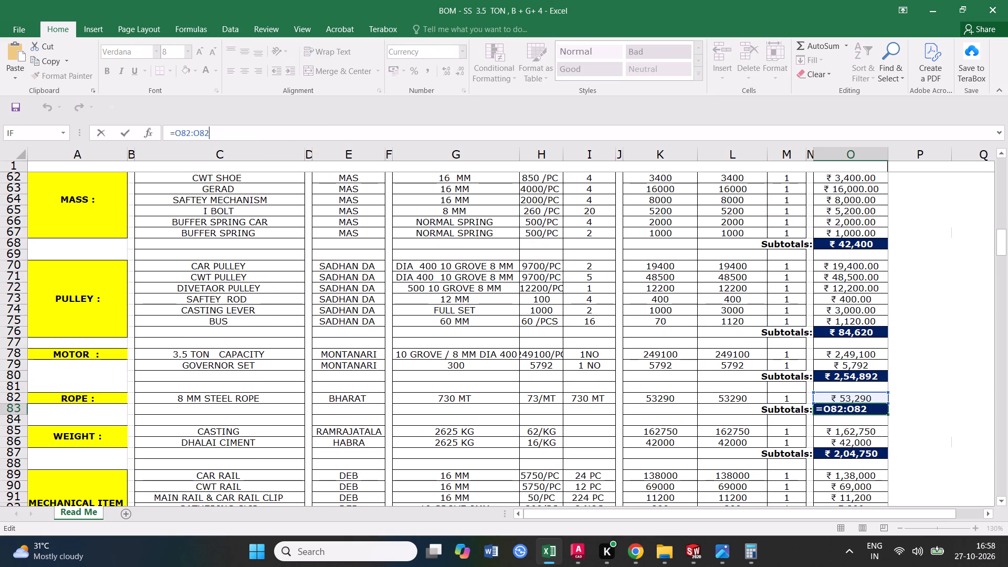
pyautogui.press('Escape')
pyautogui.click(857, 452)
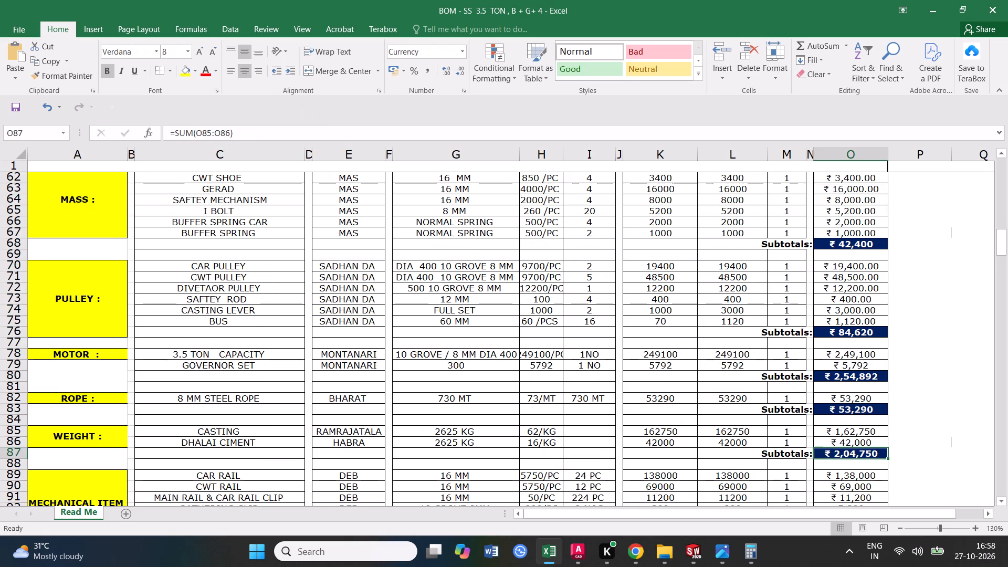
pyautogui.click(247, 133)
pyautogui.press('Escape')
# Check that the MECHANICAL ITEM and ELECTRICAL ITEM subtotal formulas in O95 and O115 cover all their item rows.
pyautogui.scroll(-3, 675, 374)
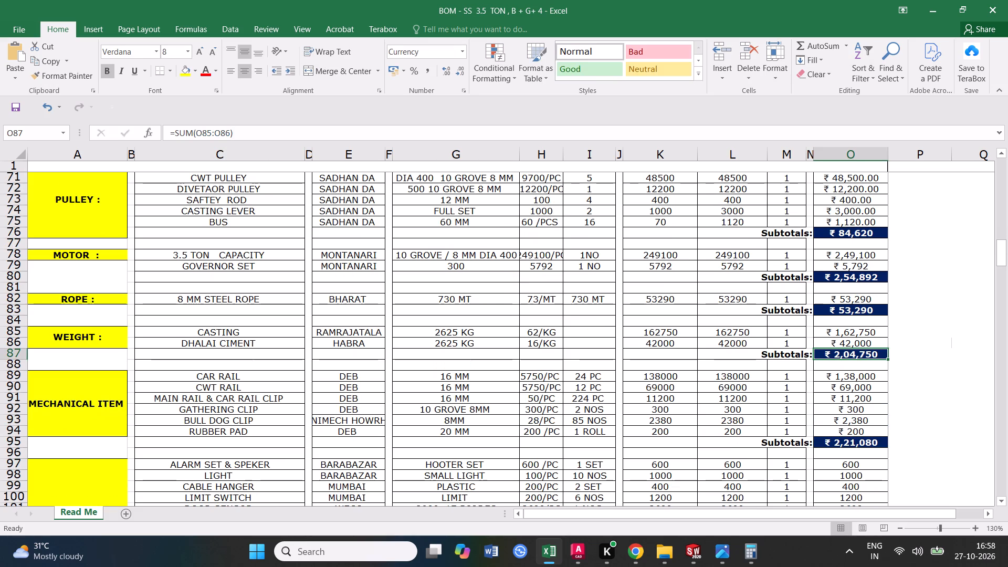
pyautogui.click(857, 444)
pyautogui.click(250, 133)
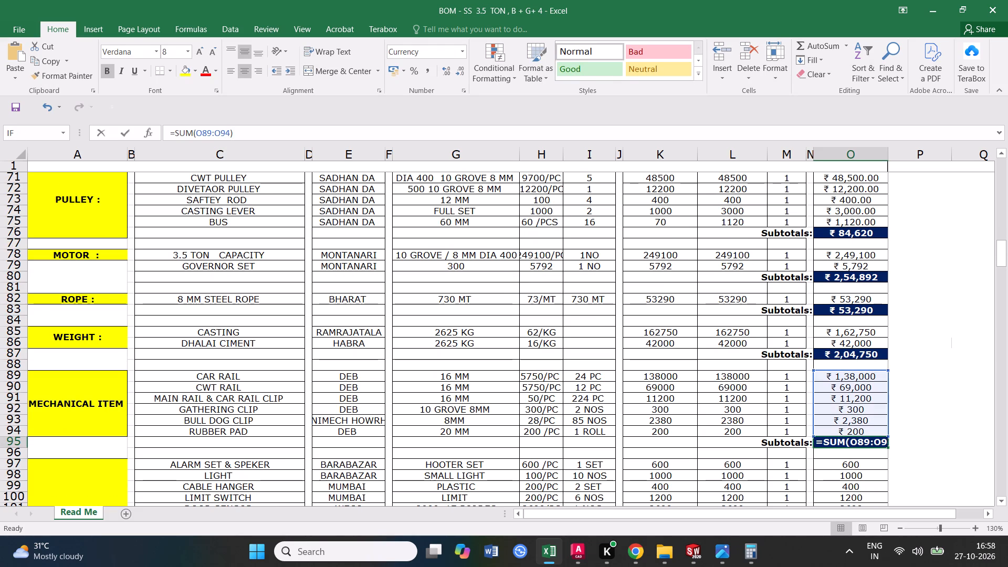
pyautogui.press('Escape')
pyautogui.click(736, 423)
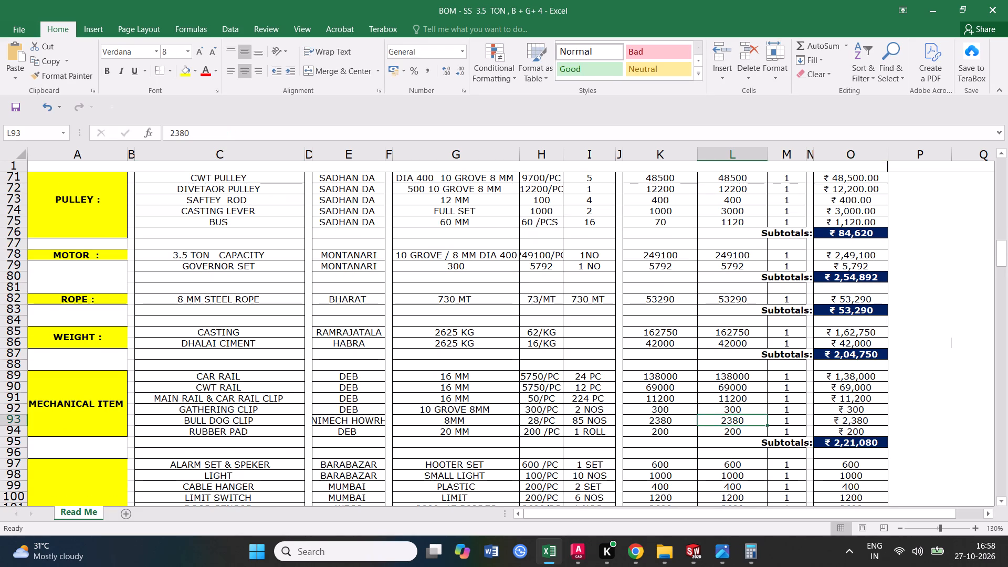
pyautogui.scroll(-3, 754, 408)
pyautogui.scroll(-4, 827, 413)
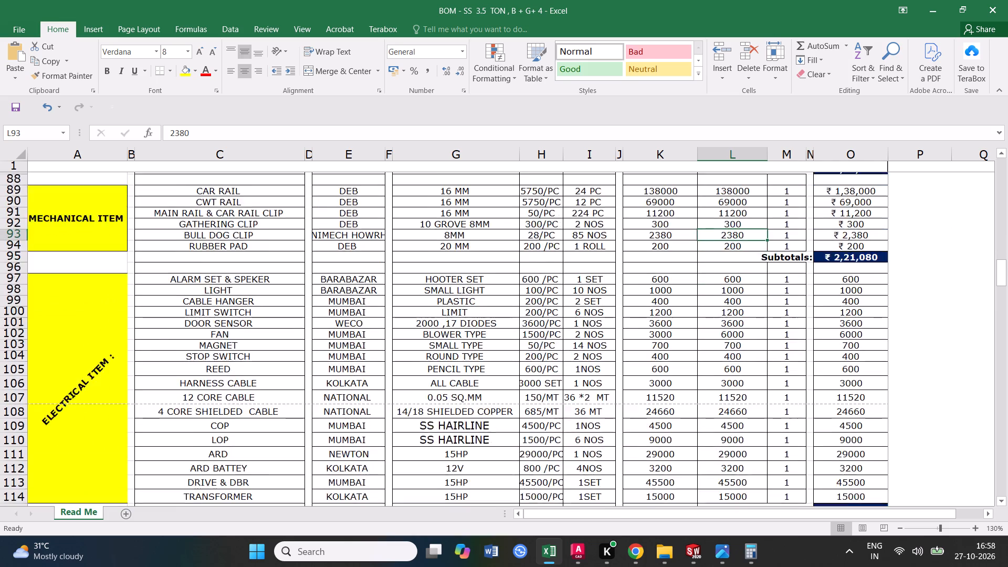
pyautogui.click(850, 467)
pyautogui.click(258, 132)
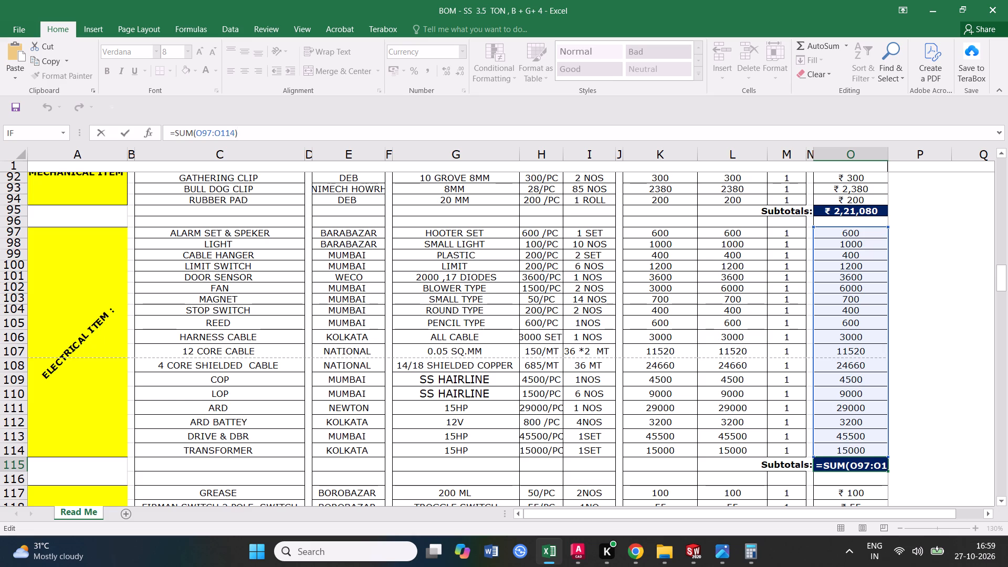
pyautogui.press('Escape')
pyautogui.click(736, 306)
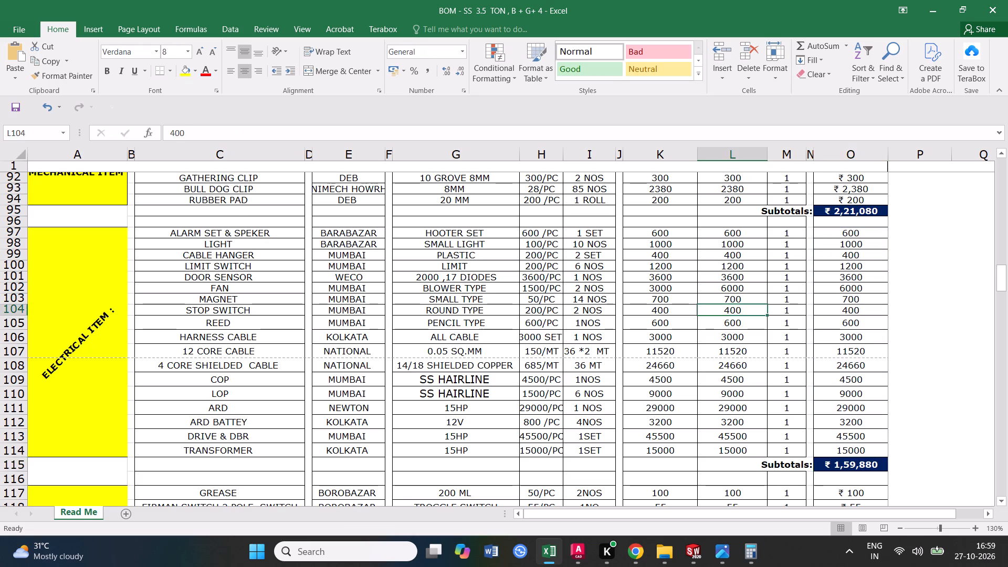
# Check that the LOOSE ITEM and LOCAL ITEM subtotal formulas in O128 and O134 cover all their item rows.
pyautogui.scroll(-5, 736, 303)
pyautogui.click(870, 477)
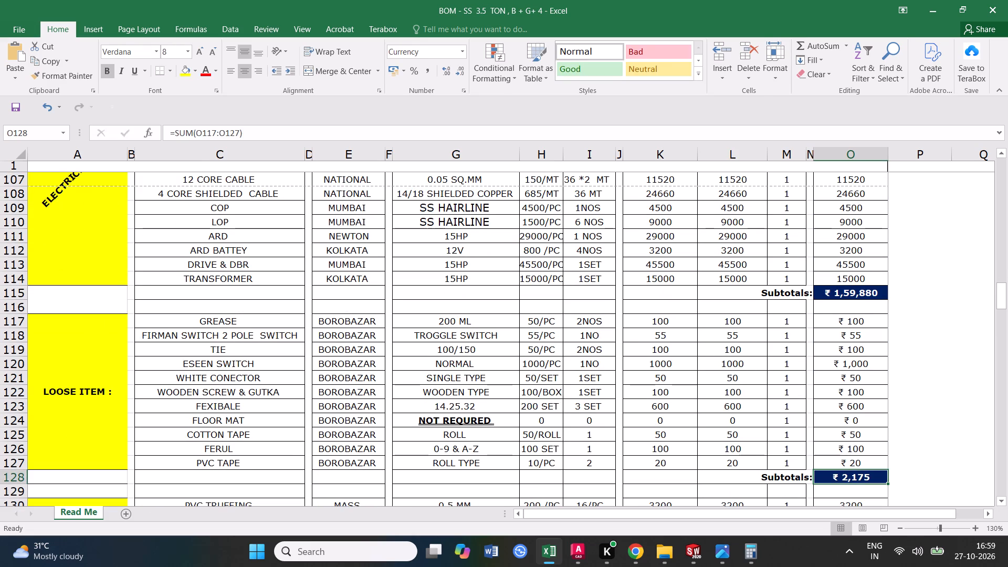
pyautogui.click(267, 127)
pyautogui.press('Escape')
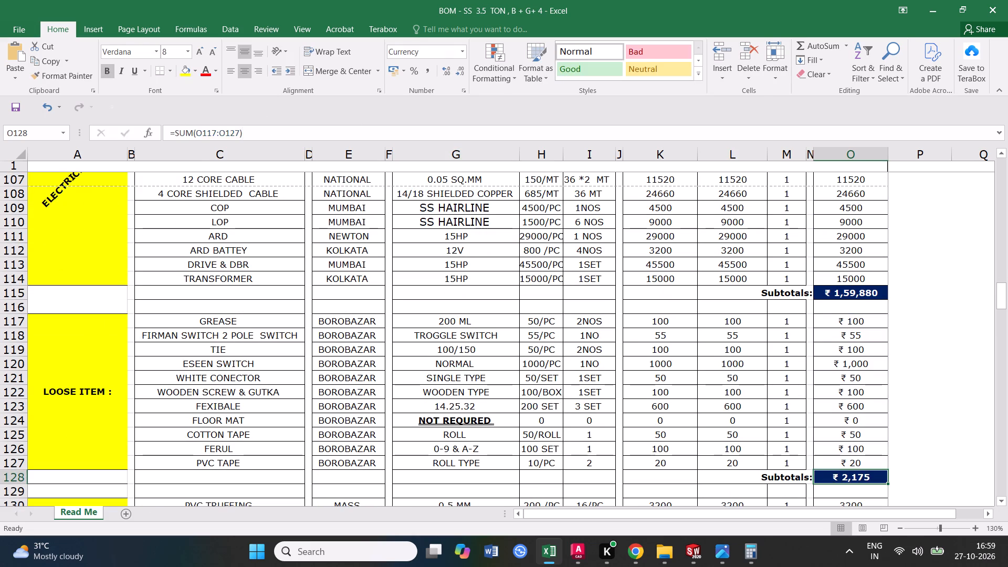
pyautogui.click(631, 366)
pyautogui.scroll(-4, 751, 325)
pyautogui.click(848, 395)
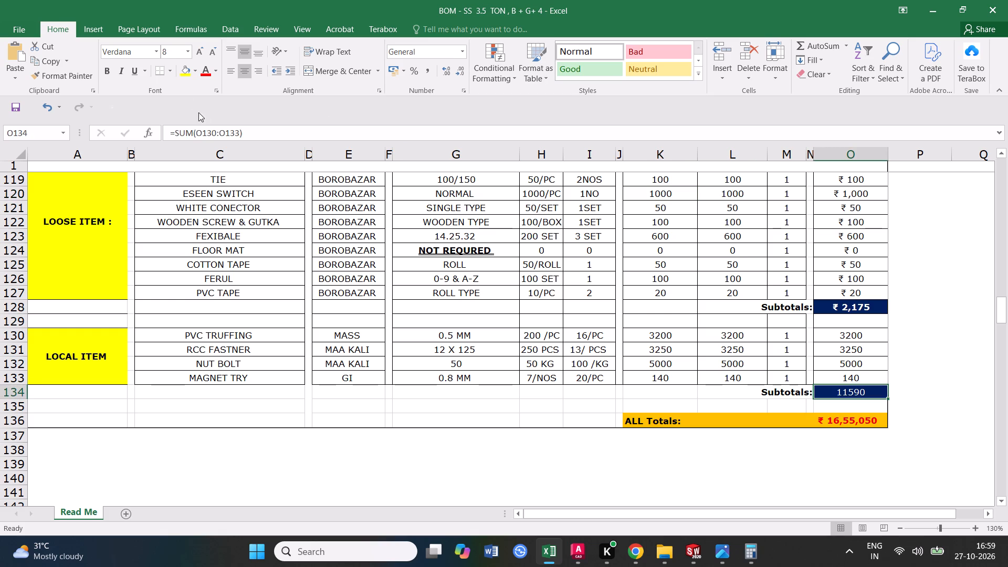
pyautogui.click(250, 131)
pyautogui.press('Escape')
pyautogui.click(574, 325)
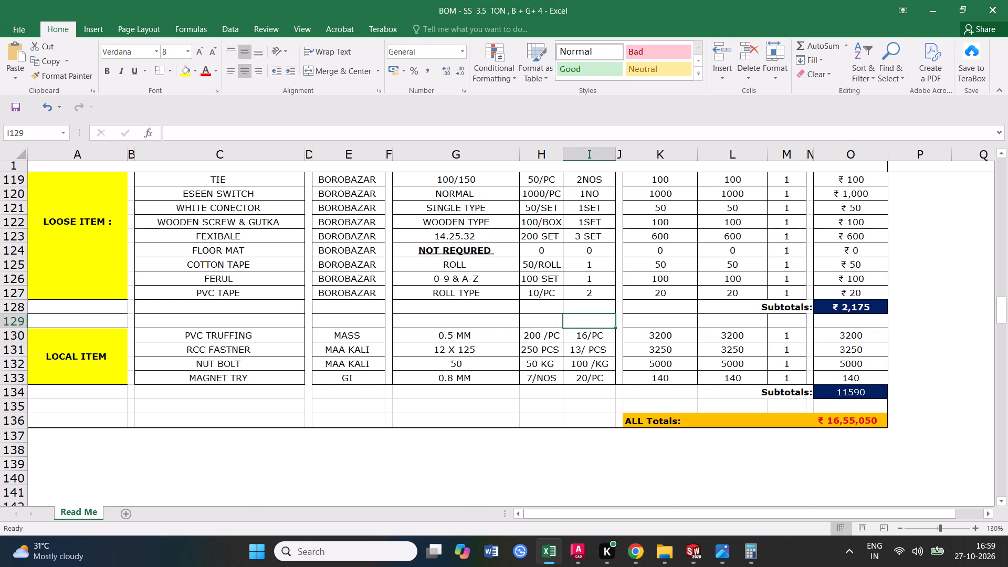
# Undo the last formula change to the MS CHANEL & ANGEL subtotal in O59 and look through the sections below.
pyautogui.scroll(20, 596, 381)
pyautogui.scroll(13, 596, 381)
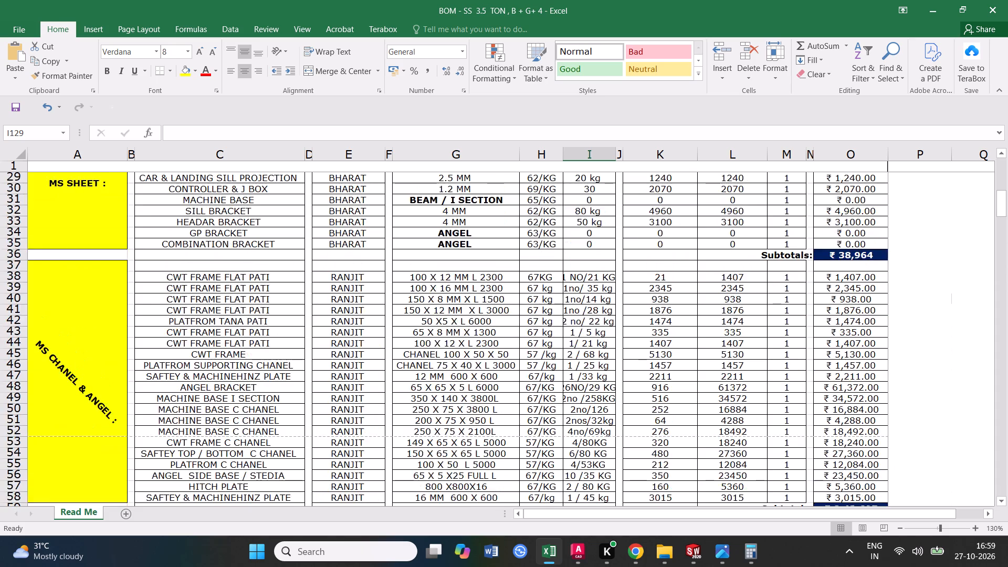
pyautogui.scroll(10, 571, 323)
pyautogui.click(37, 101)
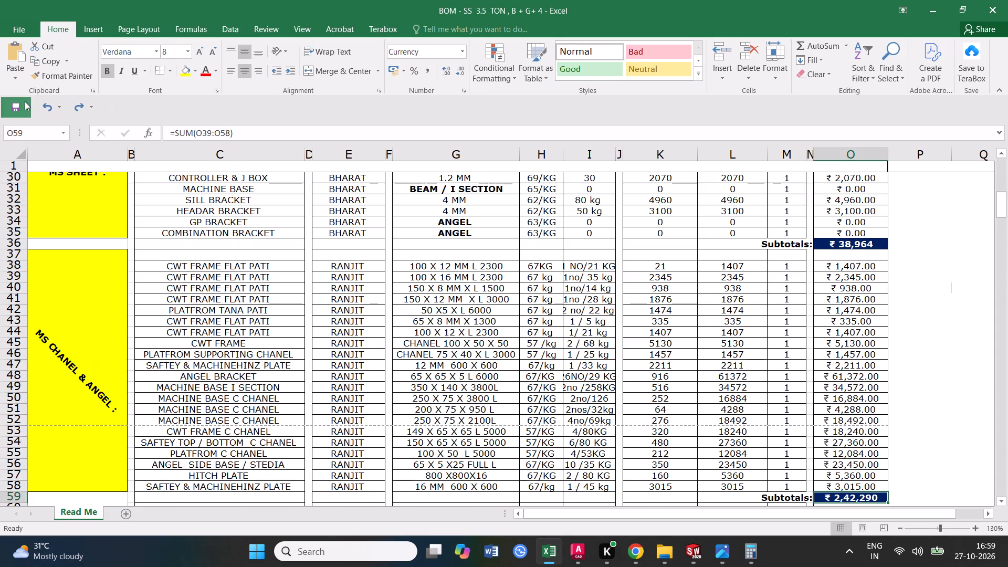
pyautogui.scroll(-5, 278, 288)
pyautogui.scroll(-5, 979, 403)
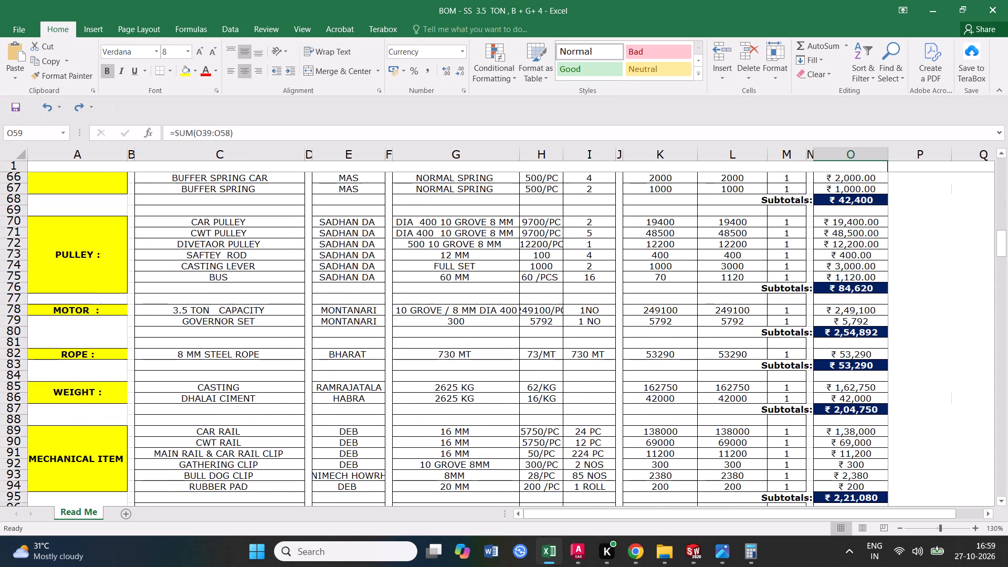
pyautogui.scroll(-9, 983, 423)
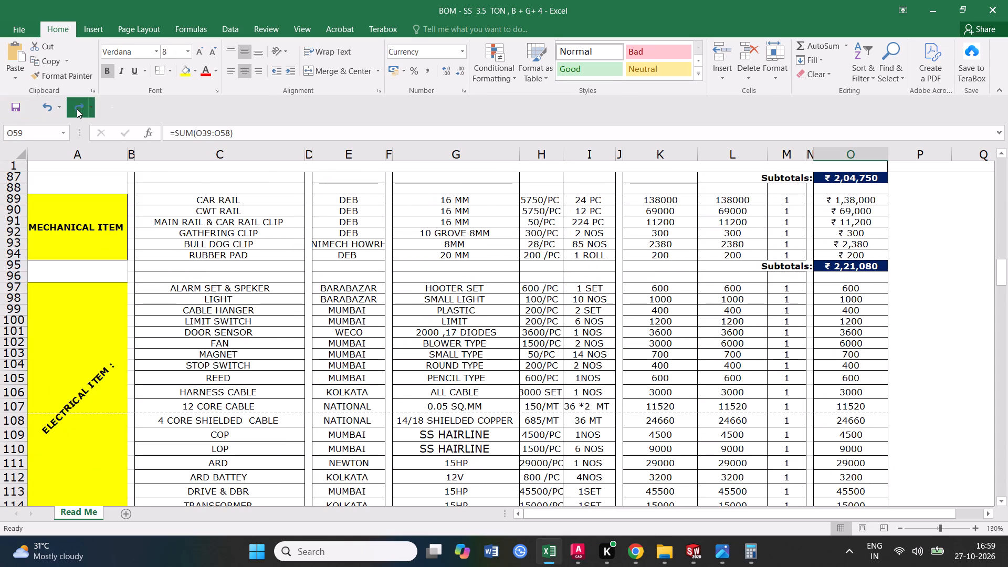
# Undo the last formula change to the MS SHEET subtotal in O36.
pyautogui.click(48, 103)
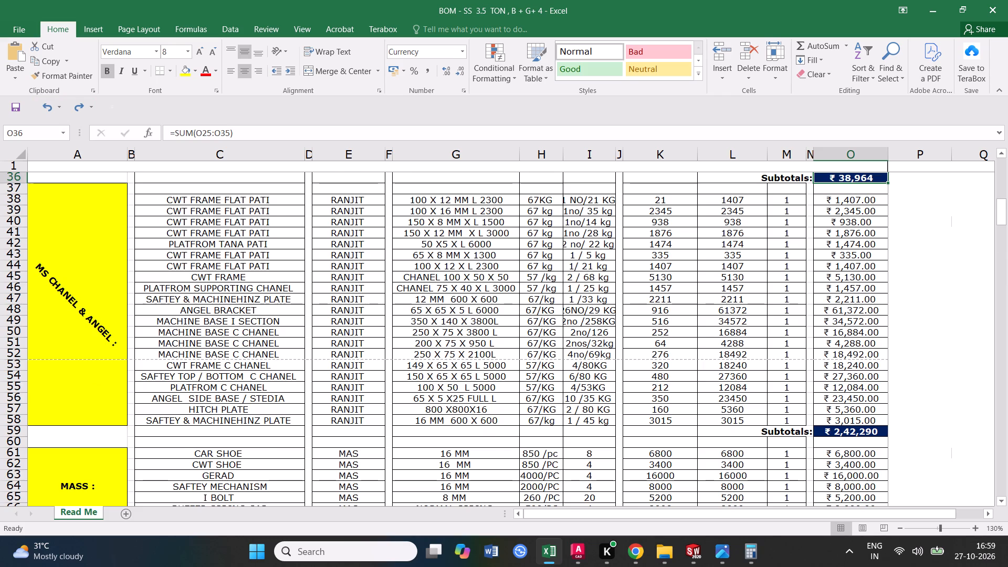
# Check the ranges in the ELECTRICAL ITEM and MECHANICAL ITEM subtotal formulas in O115 and O95, making no edits.
pyautogui.scroll(-6, 587, 379)
pyautogui.scroll(-7, 687, 371)
pyautogui.scroll(-20, 694, 375)
pyautogui.scroll(-1, 694, 375)
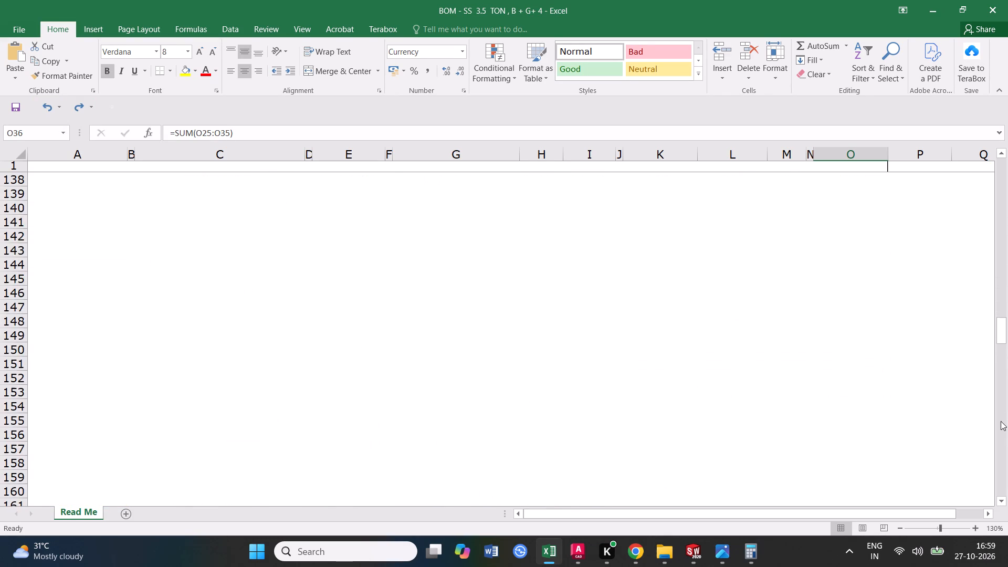
pyautogui.scroll(4, 1001, 414)
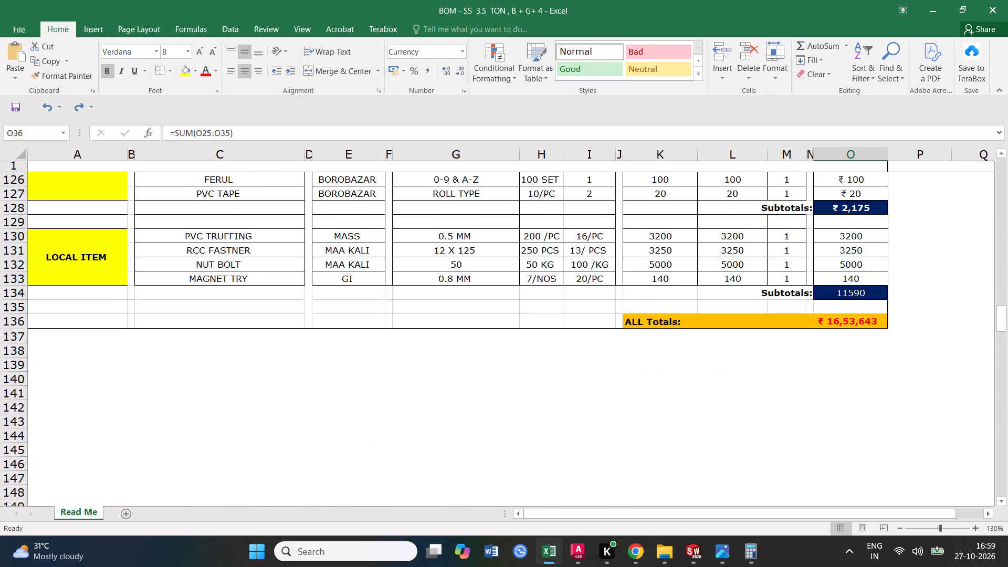
pyautogui.scroll(3, 912, 383)
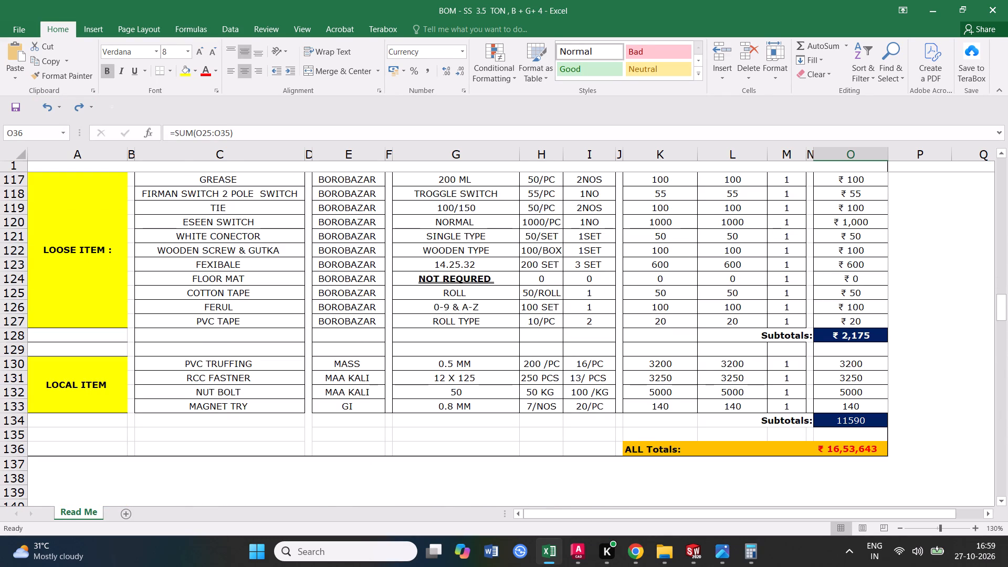
pyautogui.scroll(9, 831, 361)
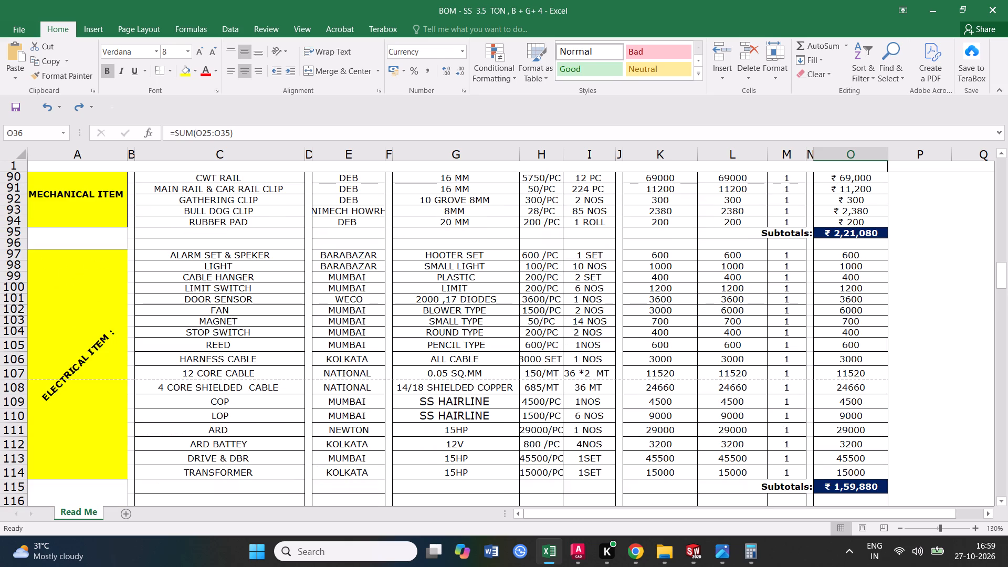
pyautogui.click(848, 488)
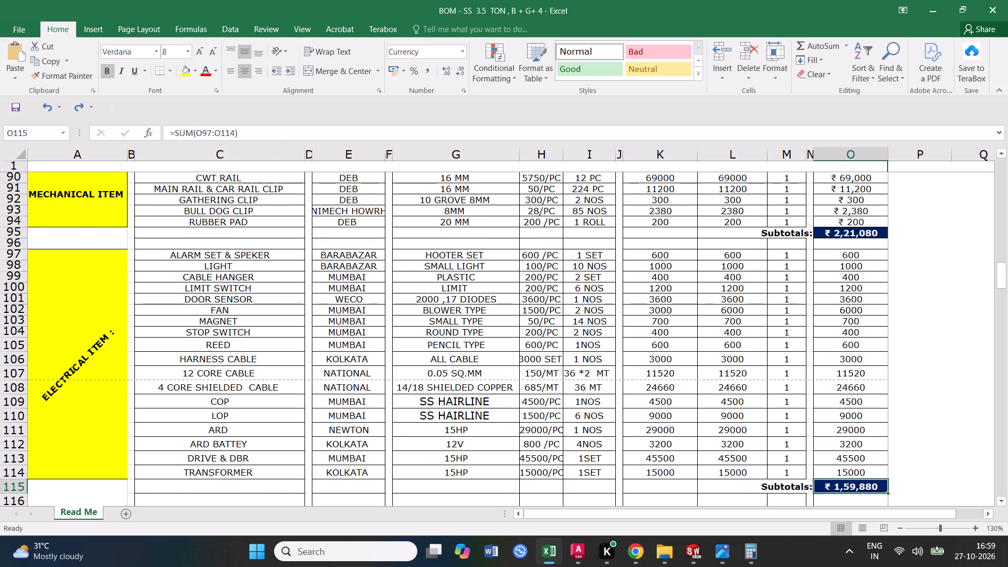
pyautogui.click(274, 140)
pyautogui.scroll(3, 781, 397)
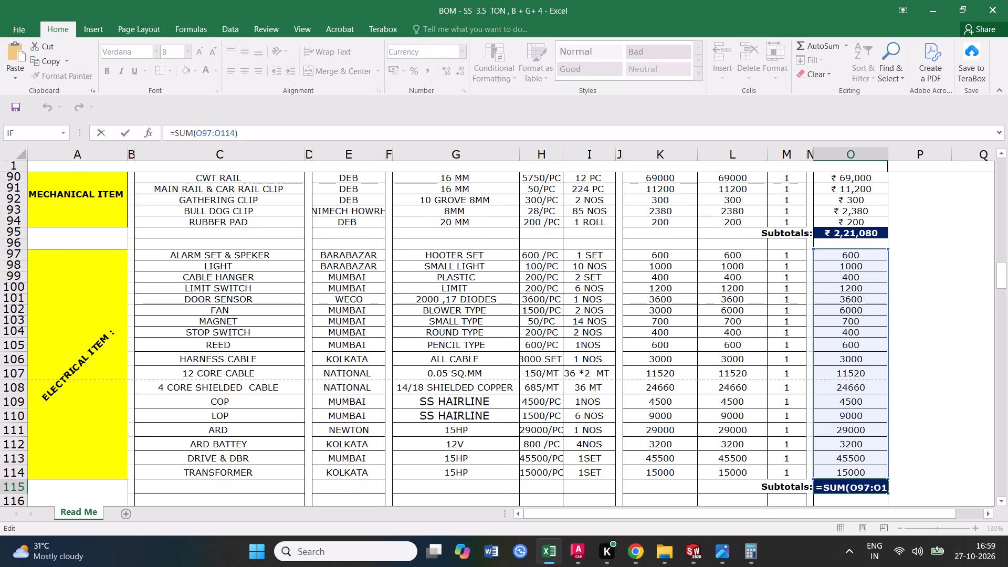
pyautogui.click(956, 313)
pyautogui.scroll(3, 907, 308)
pyautogui.click(866, 332)
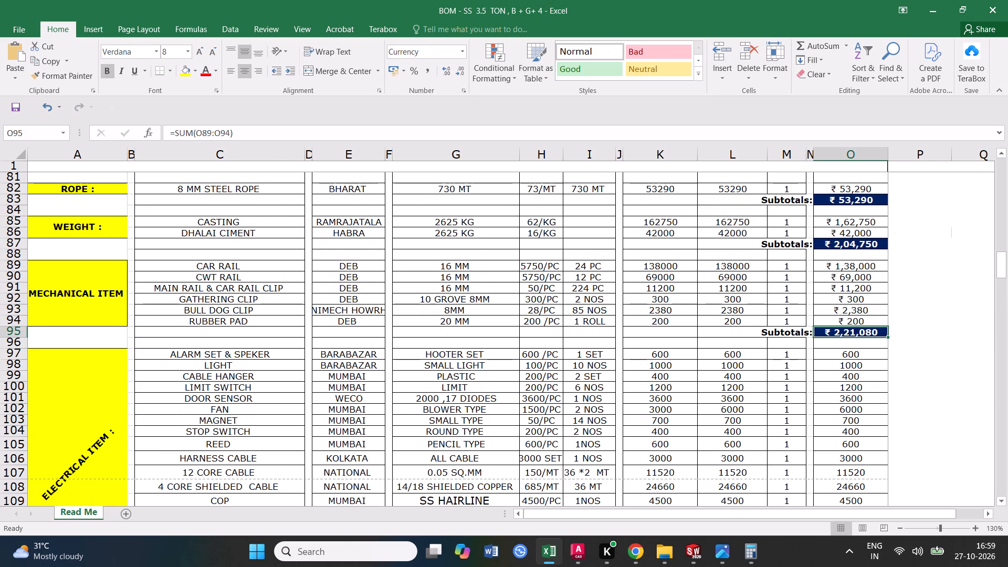
pyautogui.click(258, 133)
pyautogui.scroll(3, 944, 409)
# Trace the ALL Totals formula's references in row 136 up through the section subtotals to the SS SHEET section, making no edits.
pyautogui.moveTo(1000, 267); pyautogui.dragTo(1003, 359)
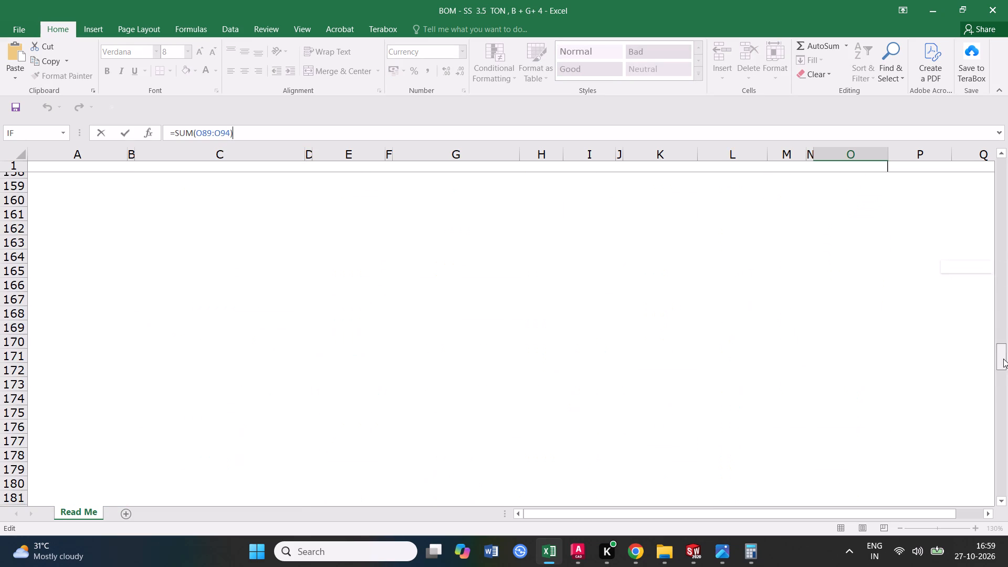
pyautogui.moveTo(1002, 361); pyautogui.dragTo(1003, 327)
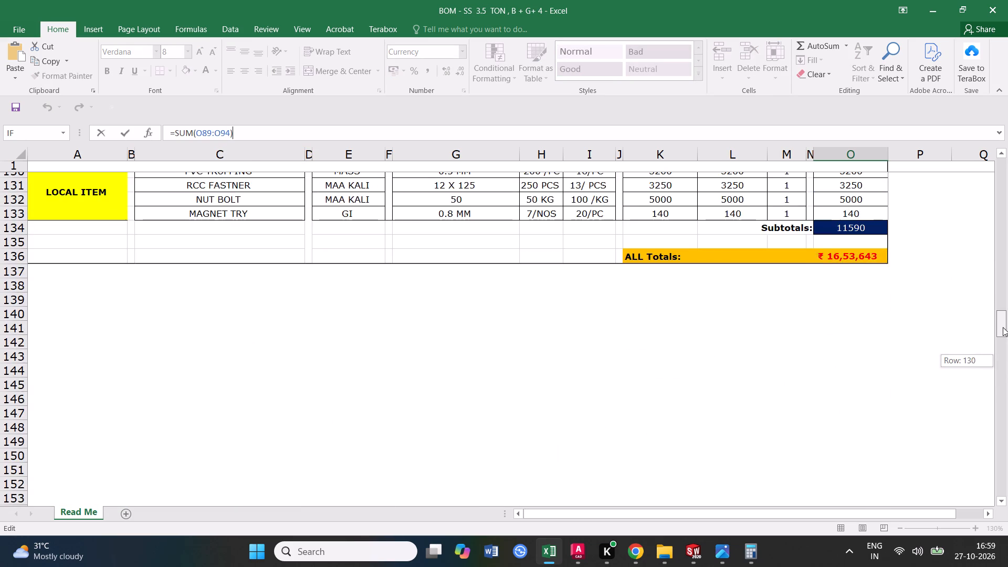
pyautogui.moveTo(1003, 327); pyautogui.dragTo(1004, 310)
pyautogui.click(868, 470)
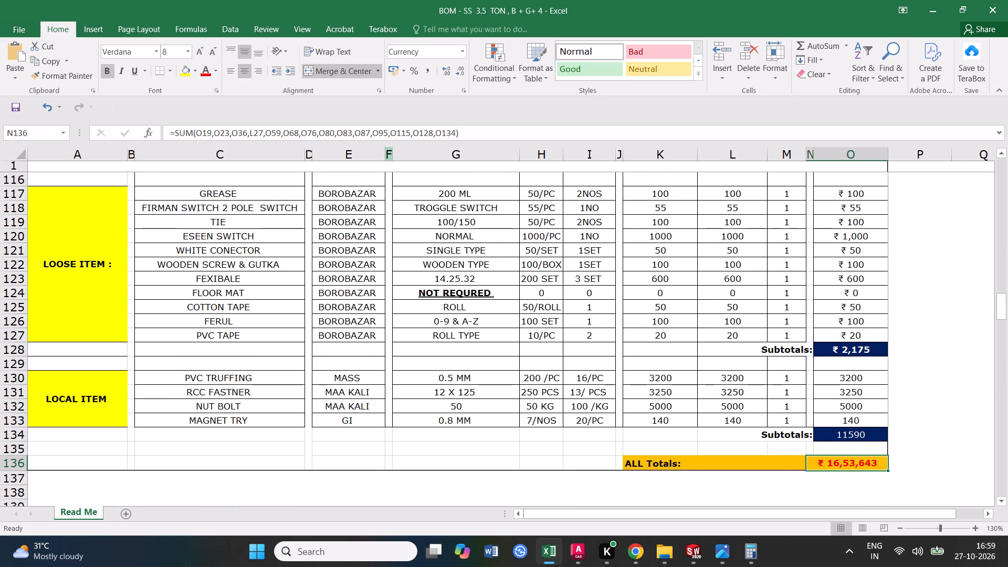
pyautogui.click(465, 133)
pyautogui.moveTo(999, 306); pyautogui.dragTo(999, 299)
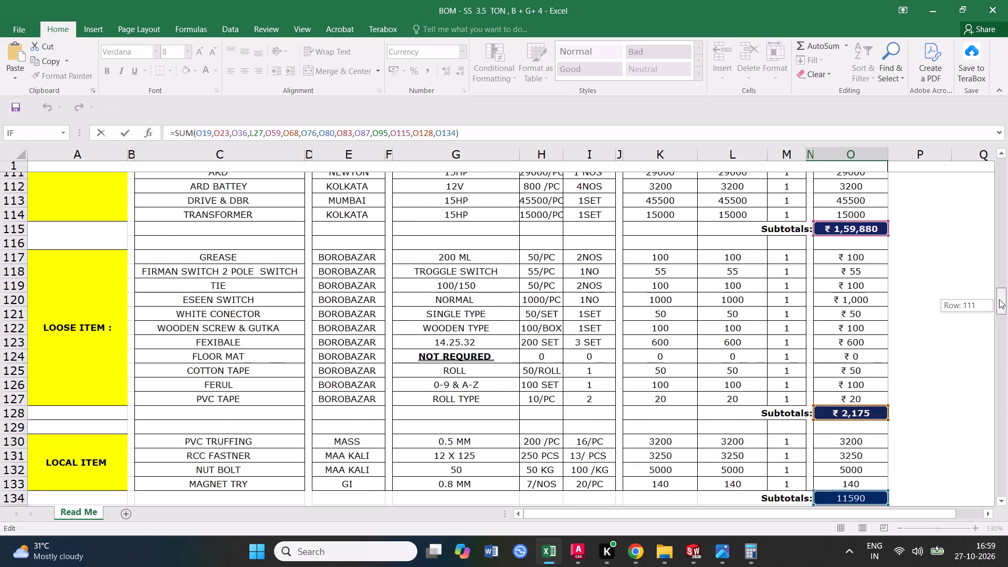
pyautogui.moveTo(999, 299); pyautogui.dragTo(1001, 277)
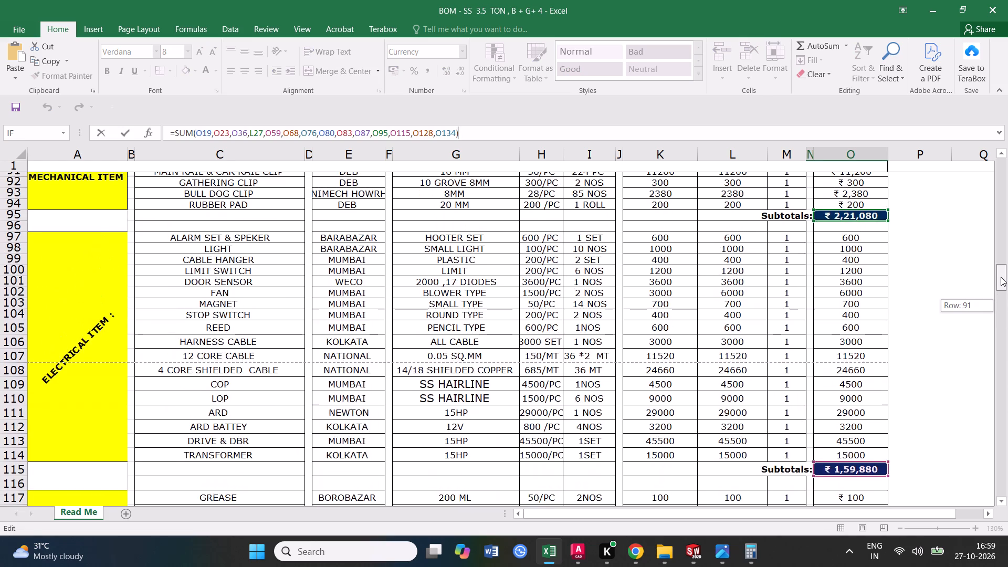
pyautogui.moveTo(1001, 277); pyautogui.dragTo(1006, 234)
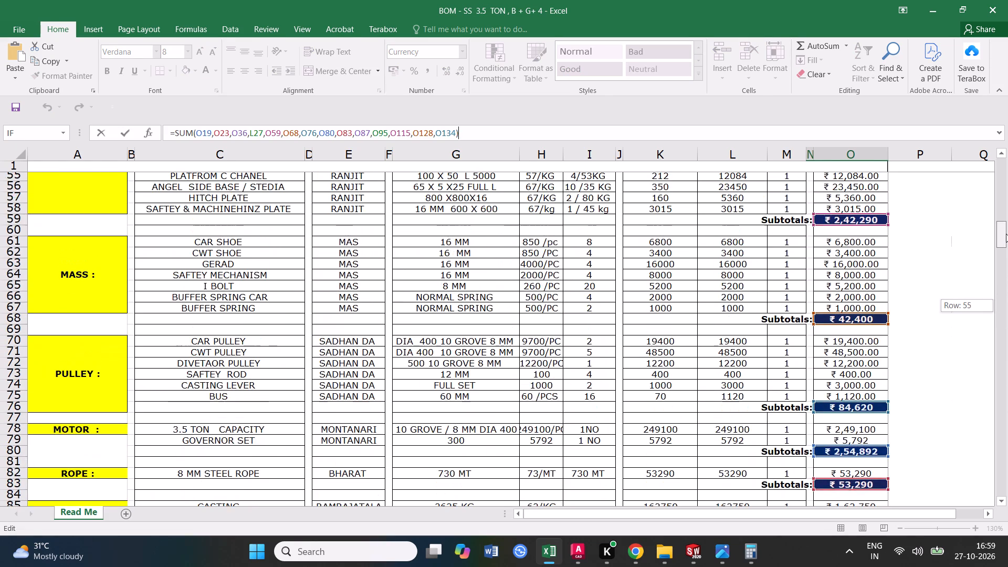
pyautogui.moveTo(1006, 234); pyautogui.dragTo(1007, 182)
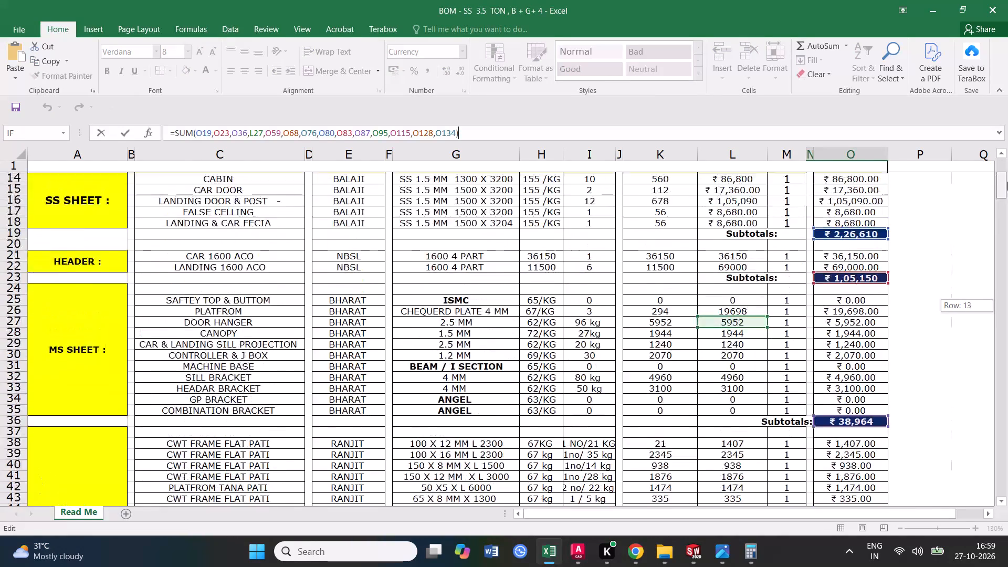
pyautogui.moveTo(1007, 182); pyautogui.dragTo(1007, 194)
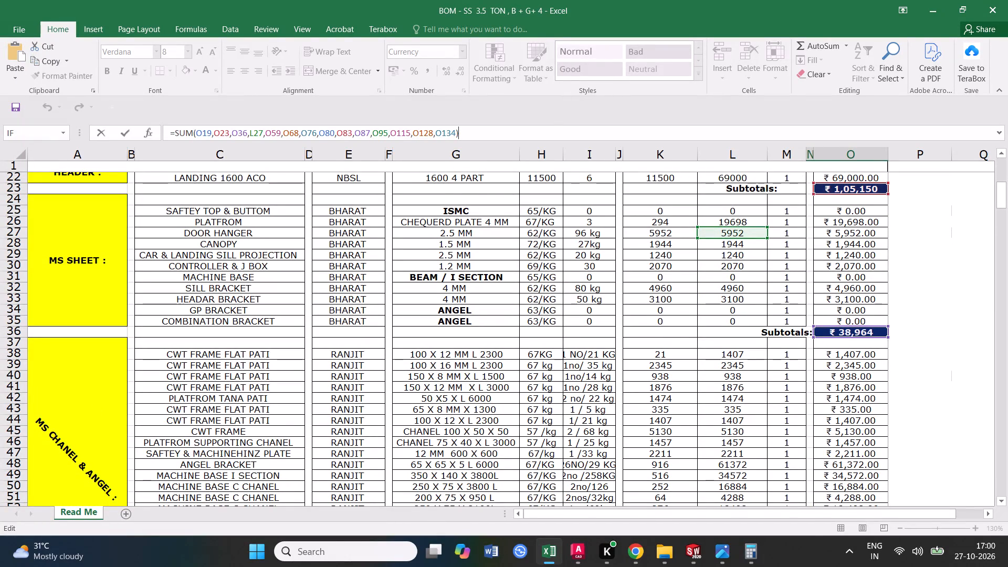
pyautogui.moveTo(733, 371); pyautogui.dragTo(727, 376)
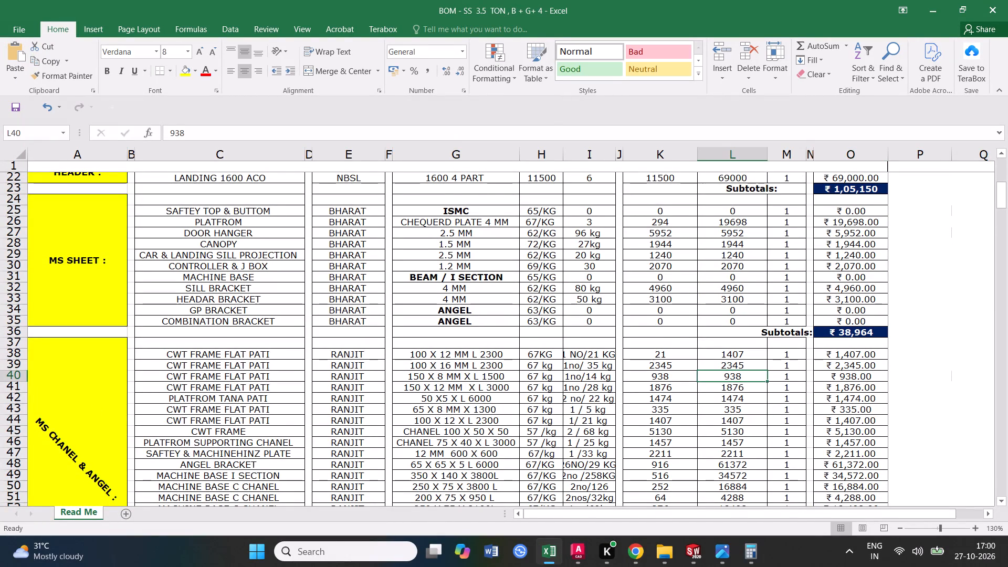
# Remove the stray L27 reference from the ALL Totals formula in row 136, keeping all the section subtotal references.
pyautogui.moveTo(1002, 196); pyautogui.dragTo(994, 349)
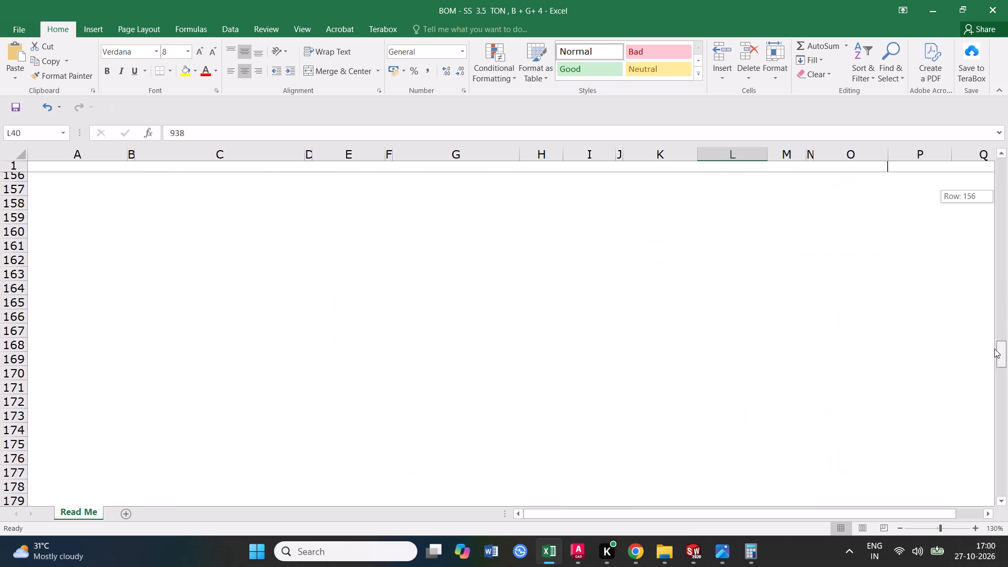
pyautogui.moveTo(994, 349); pyautogui.dragTo(991, 314)
pyautogui.click(856, 383)
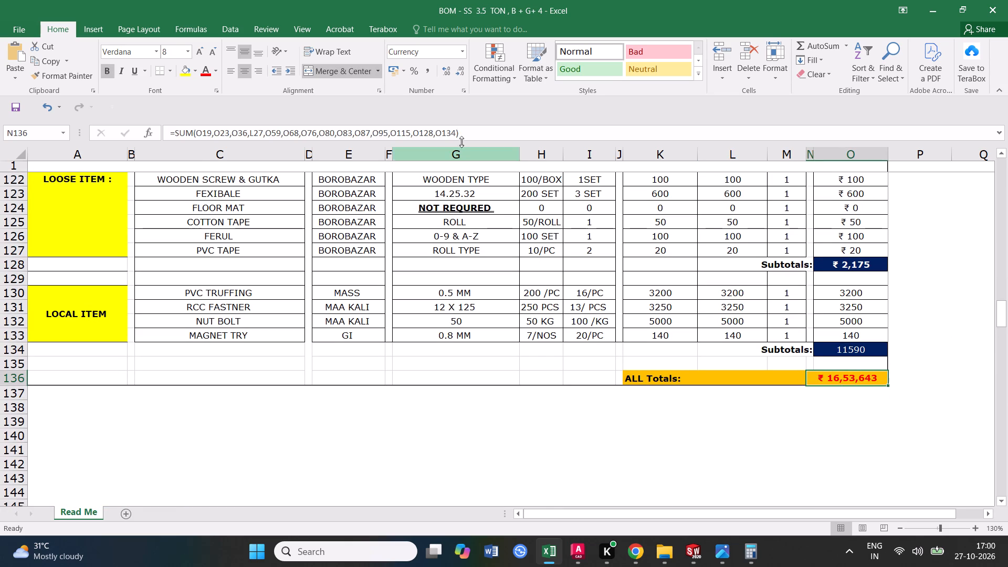
pyautogui.click(466, 131)
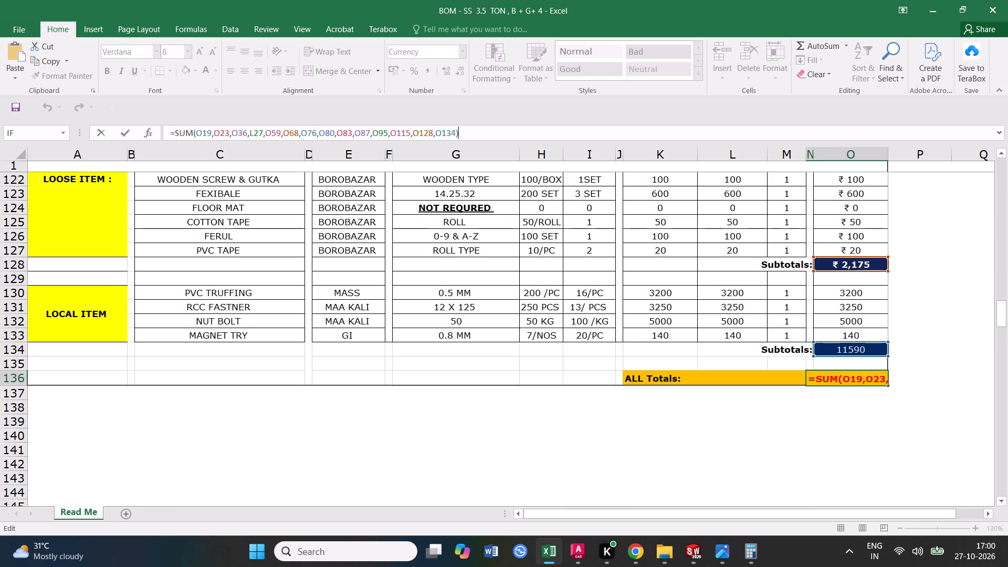
pyautogui.moveTo(1005, 315); pyautogui.dragTo(1005, 214)
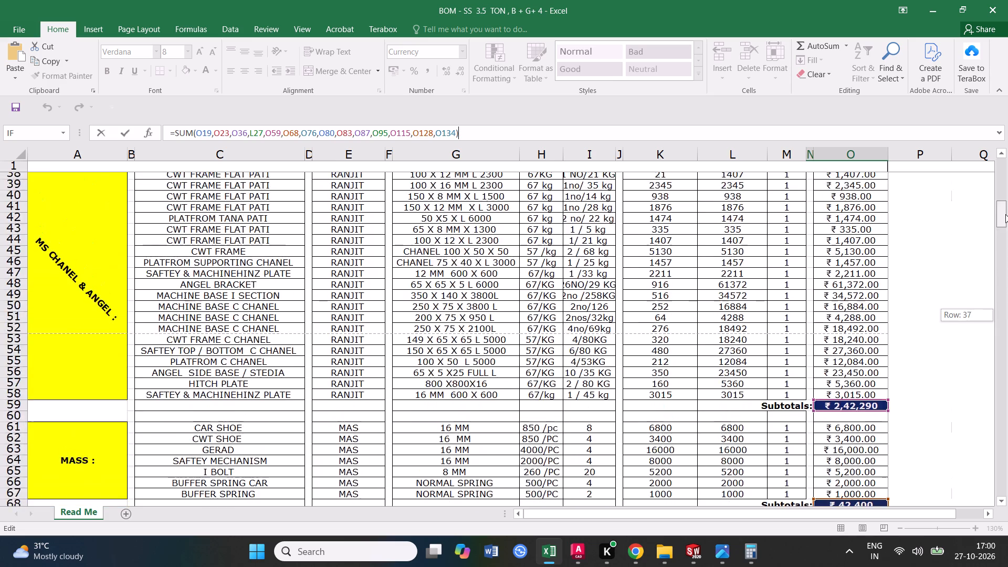
pyautogui.moveTo(1005, 214); pyautogui.dragTo(1002, 187)
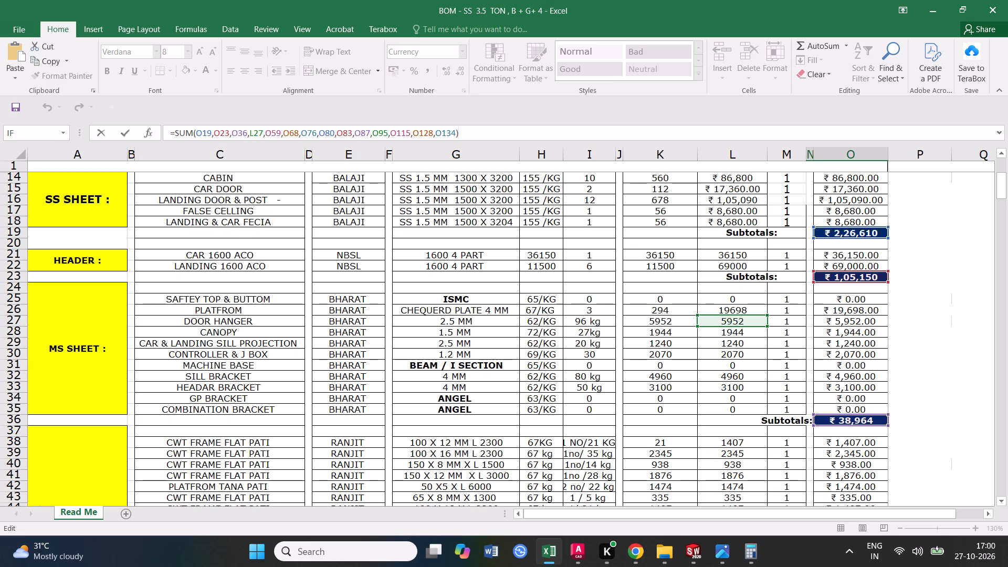
pyautogui.click(262, 134)
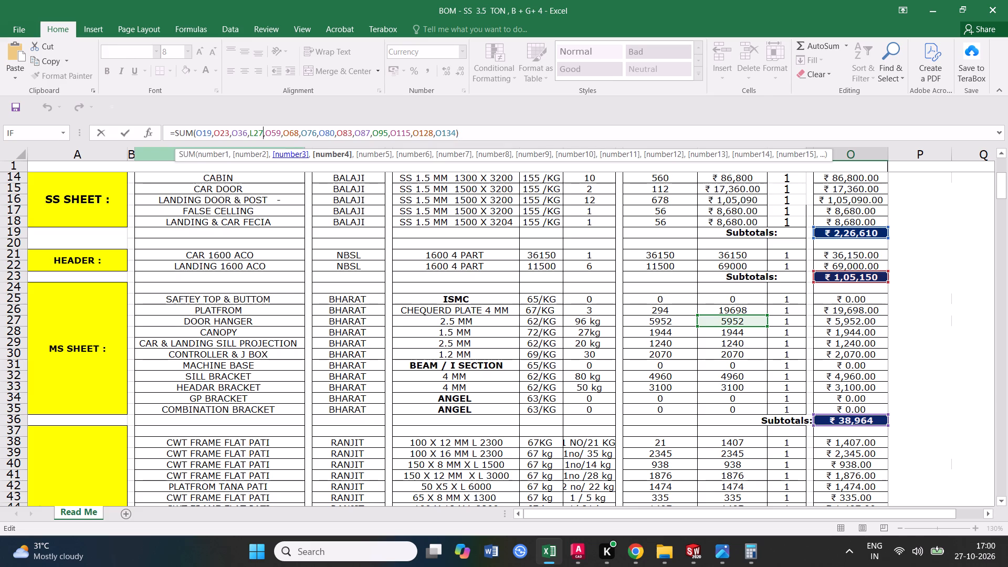
pyautogui.press('BackSpace')
pyautogui.press('BackSpace')
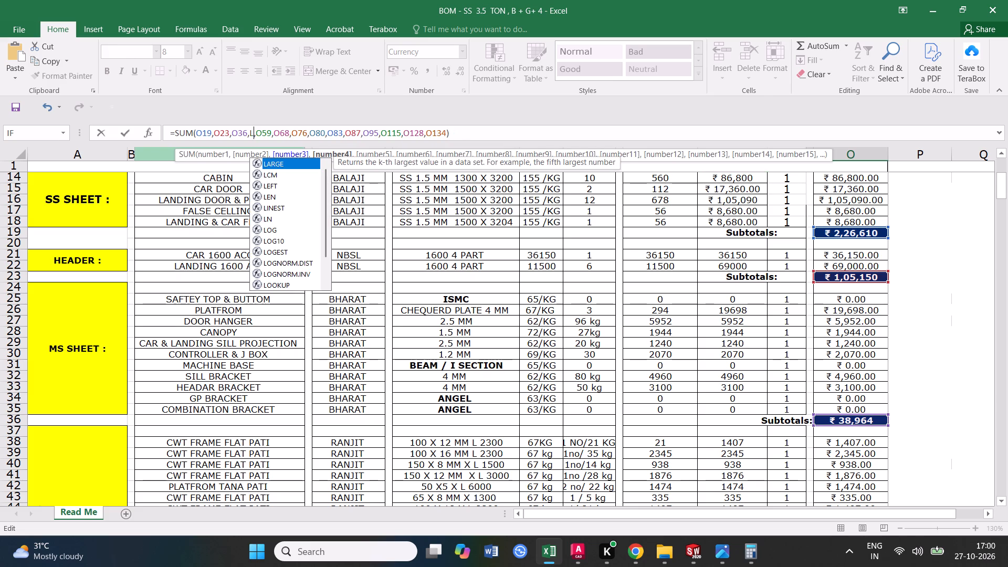
pyautogui.press('BackSpace')
pyautogui.press('BackSpace')
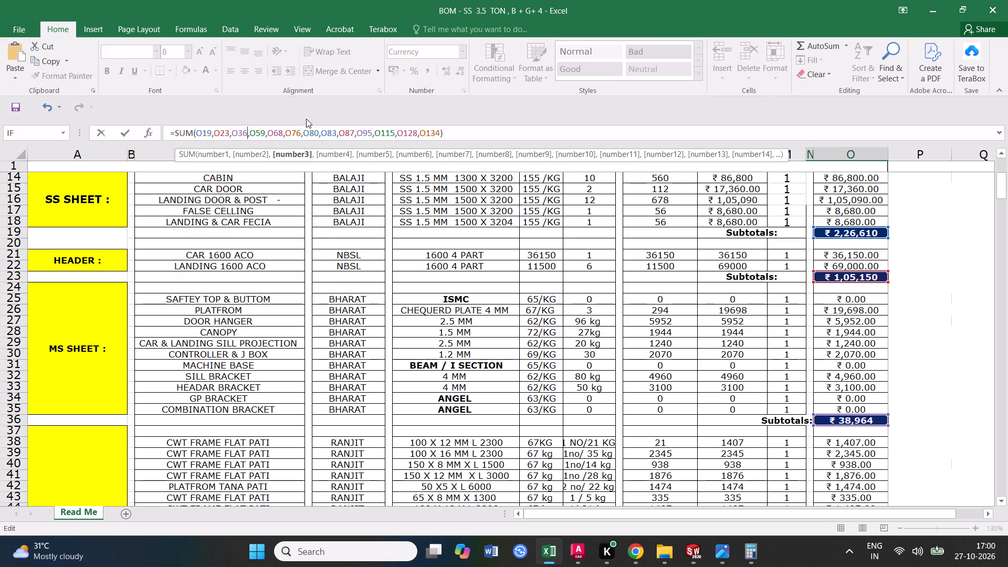
pyautogui.click(463, 133)
pyautogui.press('Return')
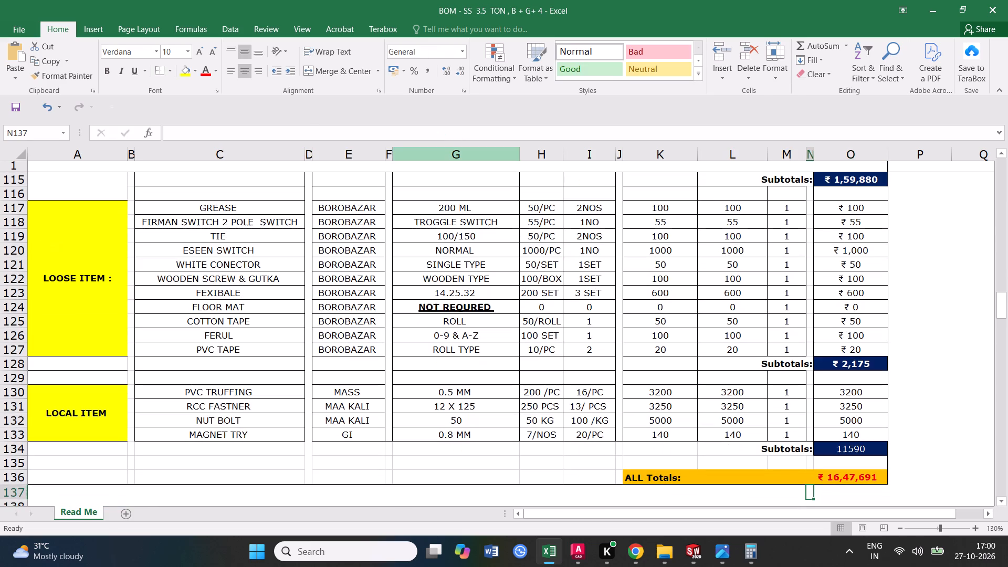
pyautogui.click(776, 415)
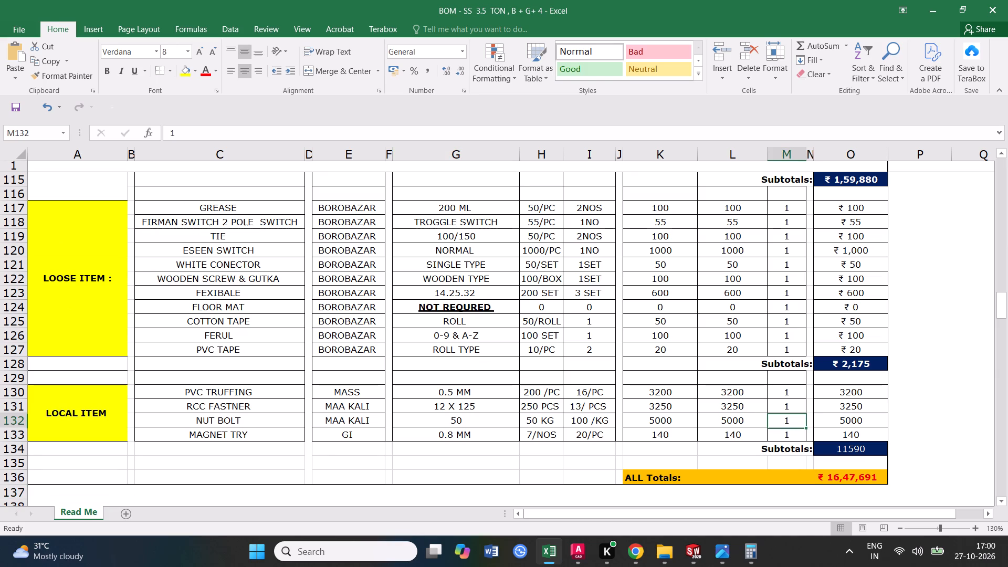
# Check the ALL Totals formula's references in row 136 against every section subtotal from SS SHEET down to LOCAL ITEM, making no edits.
pyautogui.click(853, 485)
pyautogui.click(467, 125)
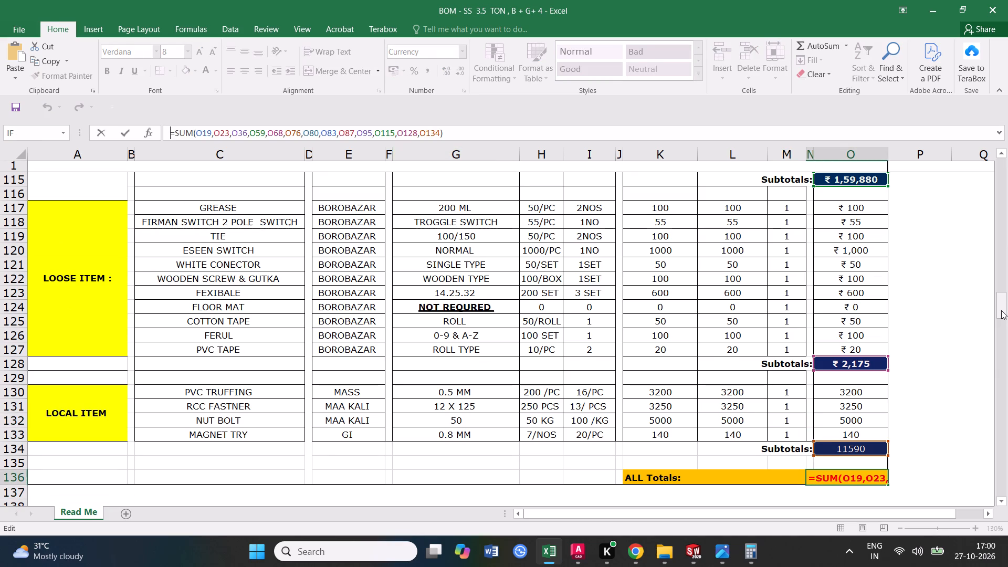
pyautogui.moveTo(1001, 310); pyautogui.dragTo(1001, 309)
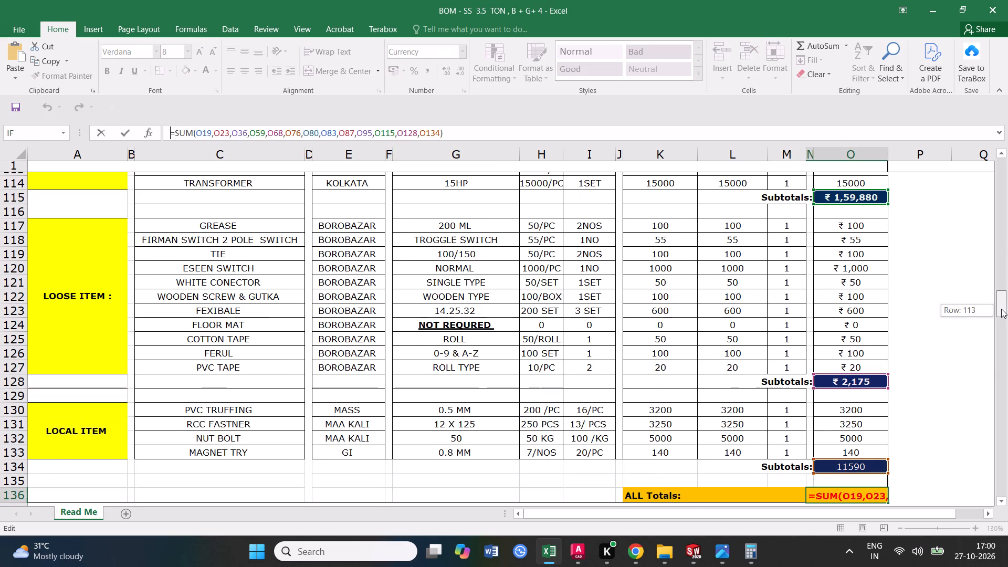
pyautogui.moveTo(1001, 309); pyautogui.dragTo(993, 178)
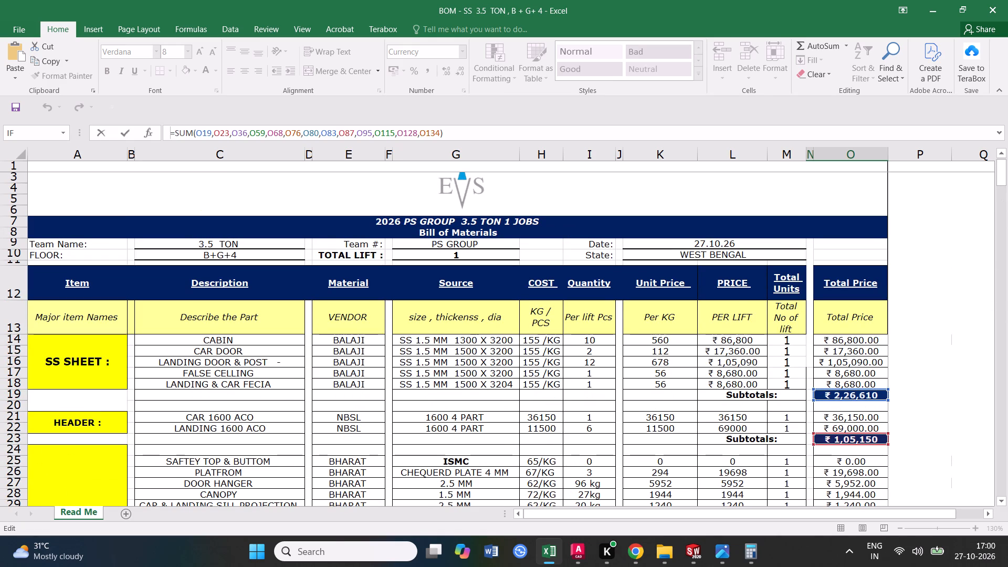
pyautogui.moveTo(1002, 175); pyautogui.dragTo(1002, 187)
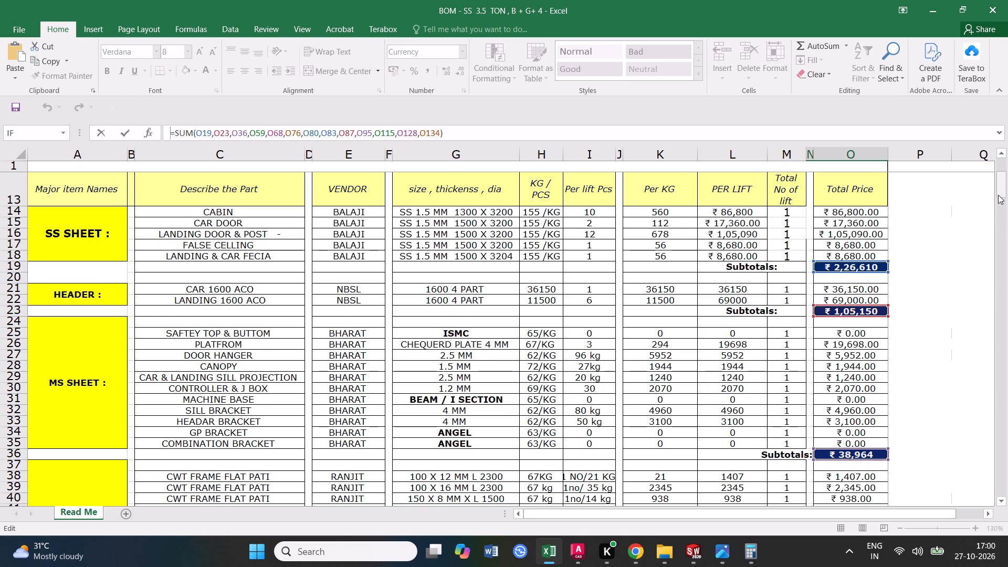
pyautogui.moveTo(999, 187); pyautogui.dragTo(999, 234)
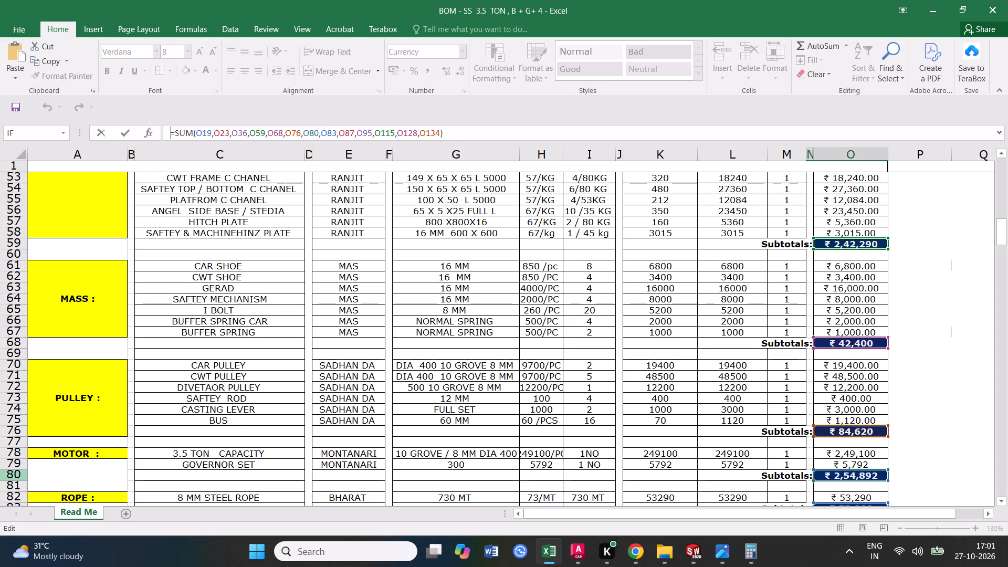
pyautogui.moveTo(997, 228); pyautogui.dragTo(997, 236)
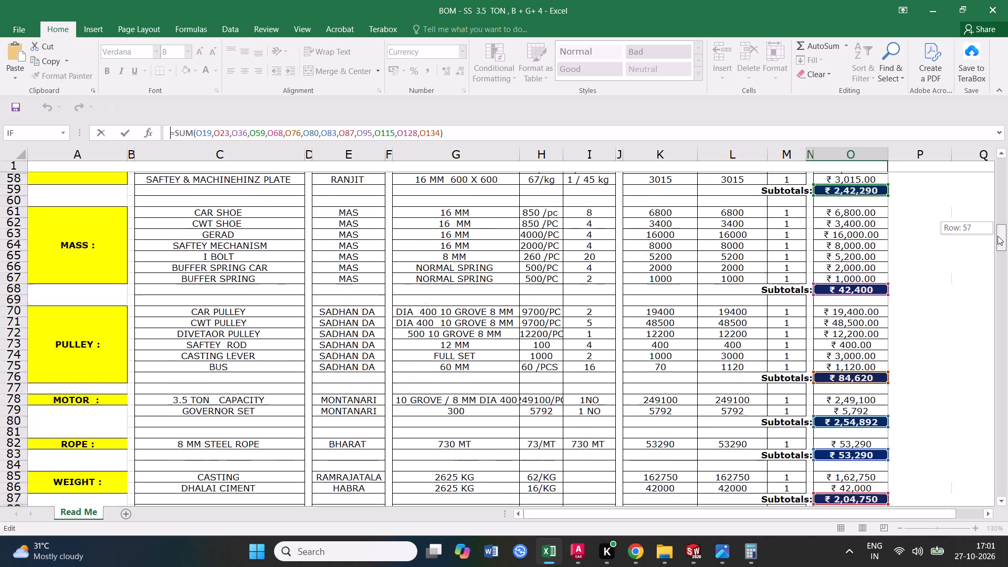
pyautogui.moveTo(997, 236); pyautogui.dragTo(997, 246)
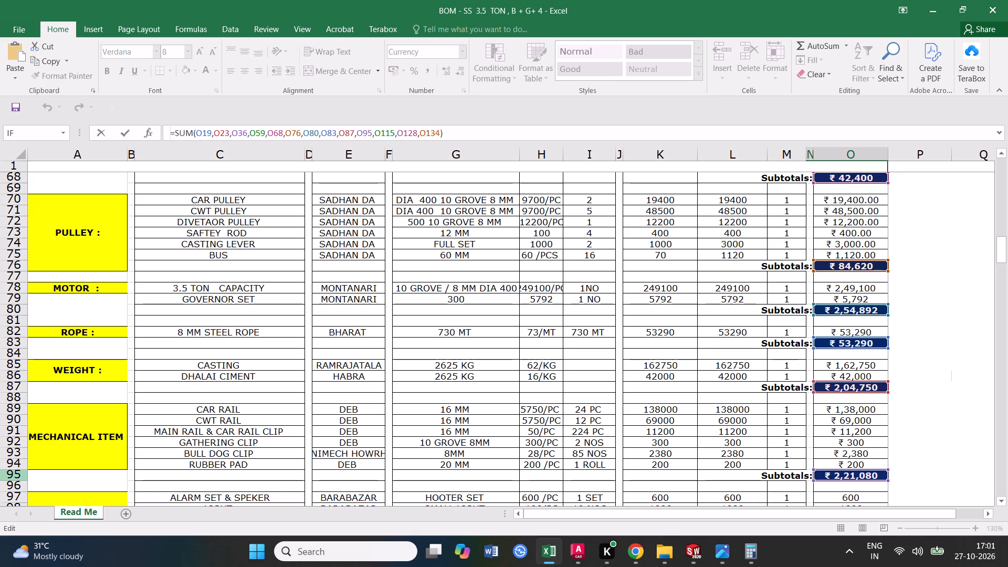
pyautogui.moveTo(1003, 255); pyautogui.dragTo(1003, 271)
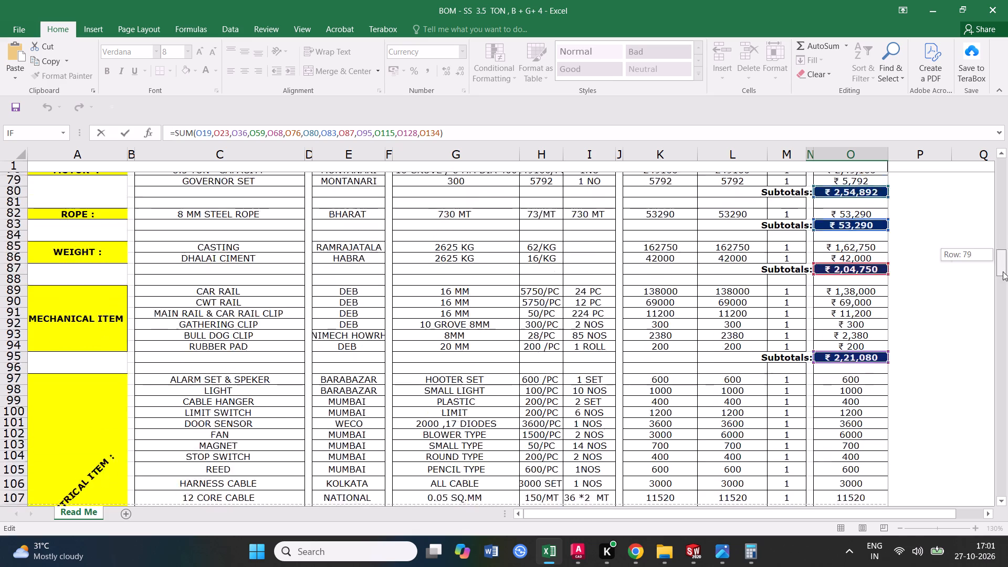
pyautogui.moveTo(1003, 271); pyautogui.dragTo(1002, 309)
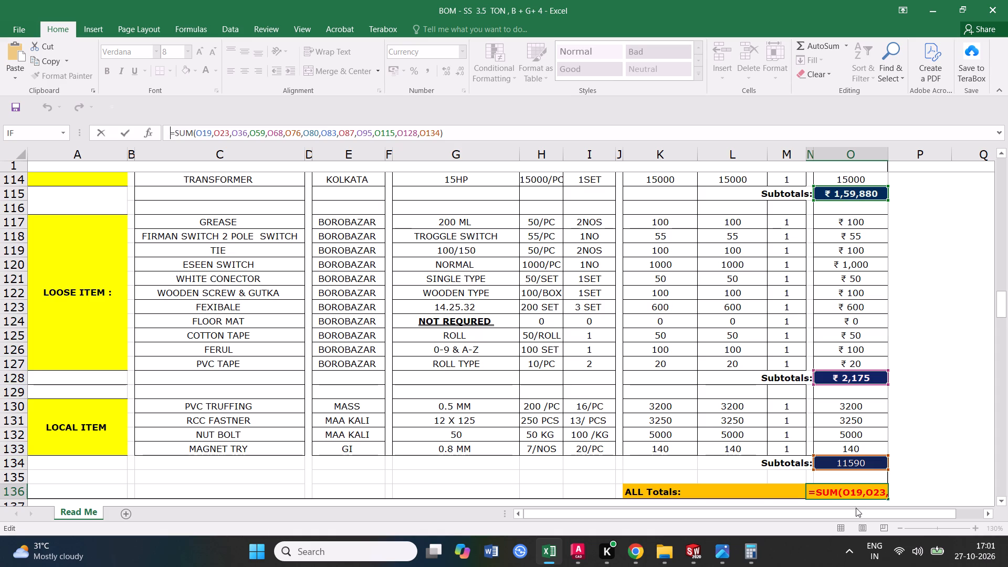
pyautogui.click(737, 491)
pyautogui.click(936, 441)
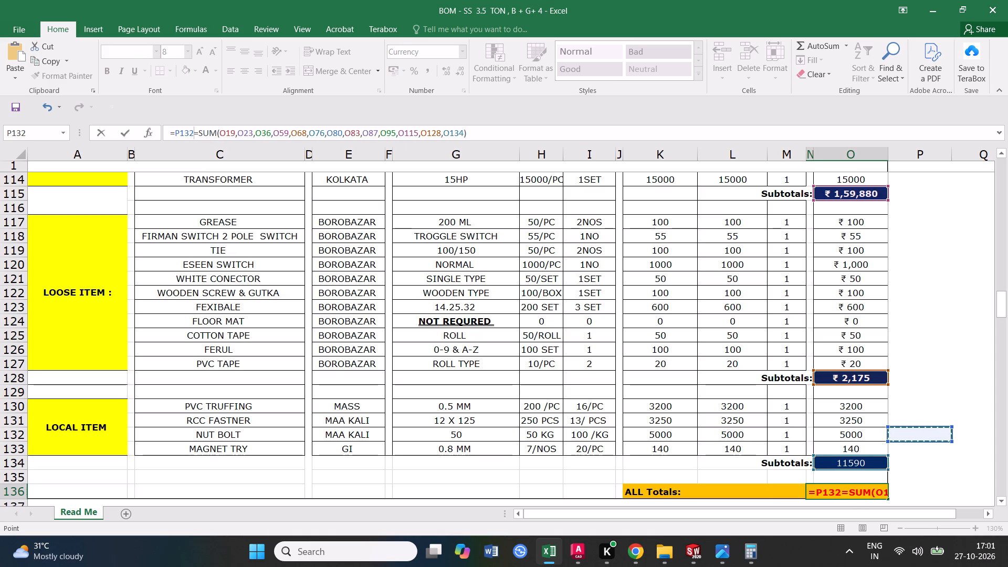
pyautogui.press('Escape')
pyautogui.click(969, 424)
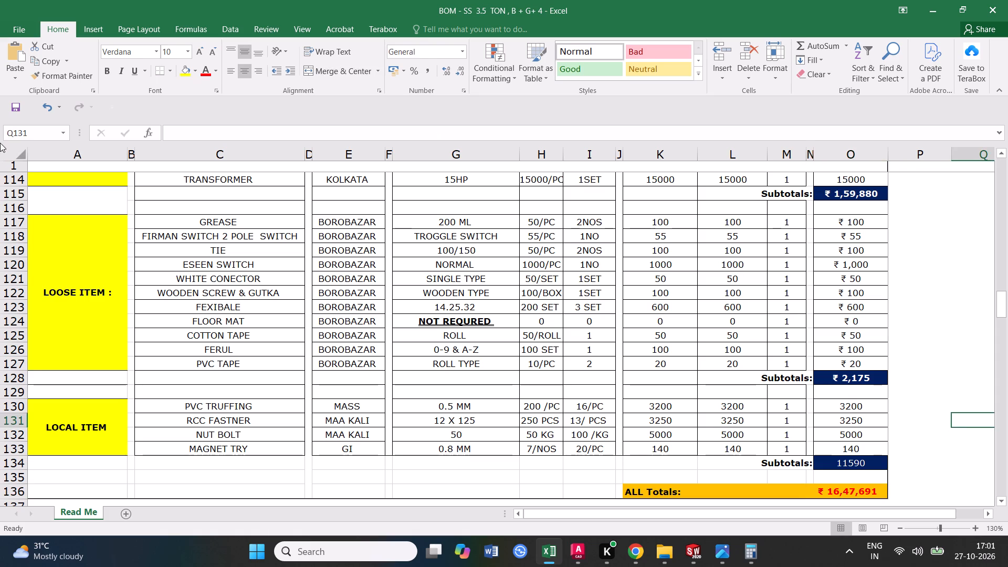
# Save the BOM workbook under its existing name.
pyautogui.tripleClick(15, 109)
pyautogui.moveTo(1001, 295); pyautogui.dragTo(1001, 285)
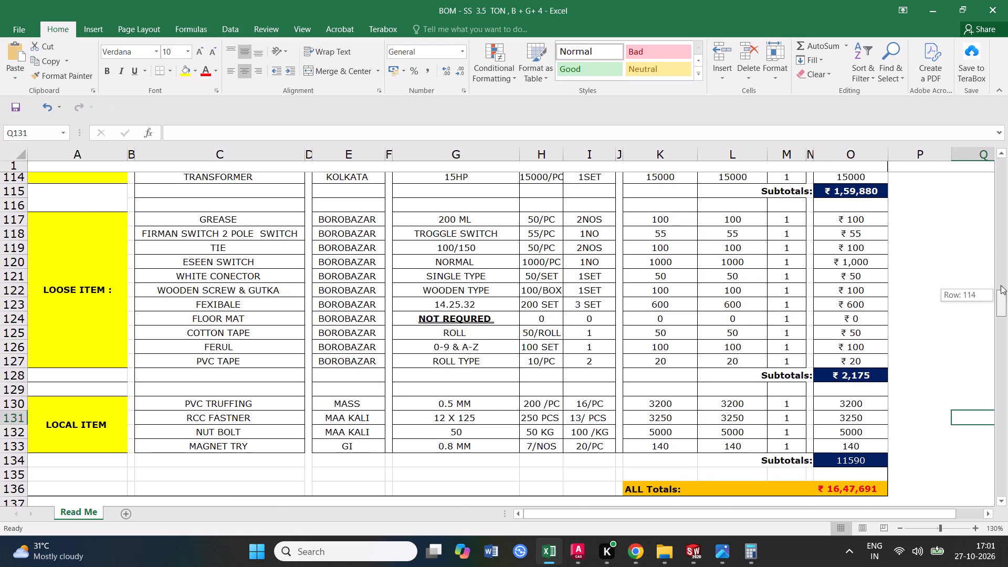
pyautogui.moveTo(1001, 285); pyautogui.dragTo(1002, 251)
pyautogui.moveTo(1001, 267); pyautogui.dragTo(1001, 158)
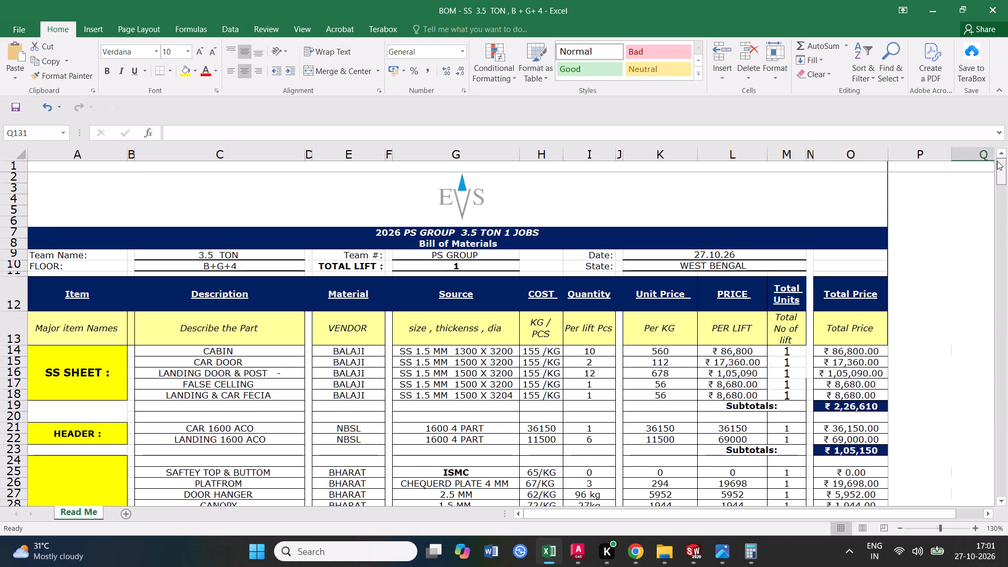
pyautogui.click(11, 110)
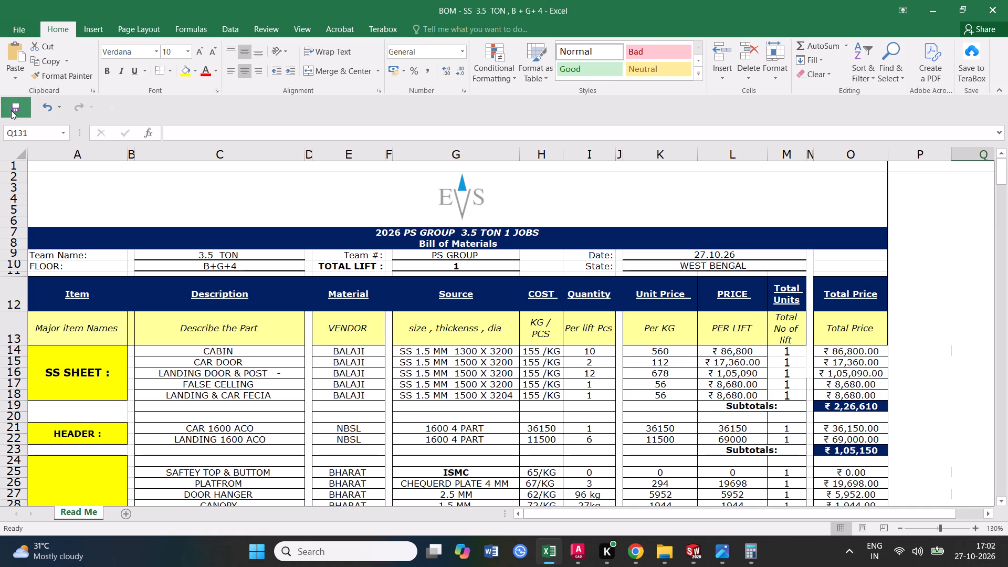
pyautogui.click(5, 104)
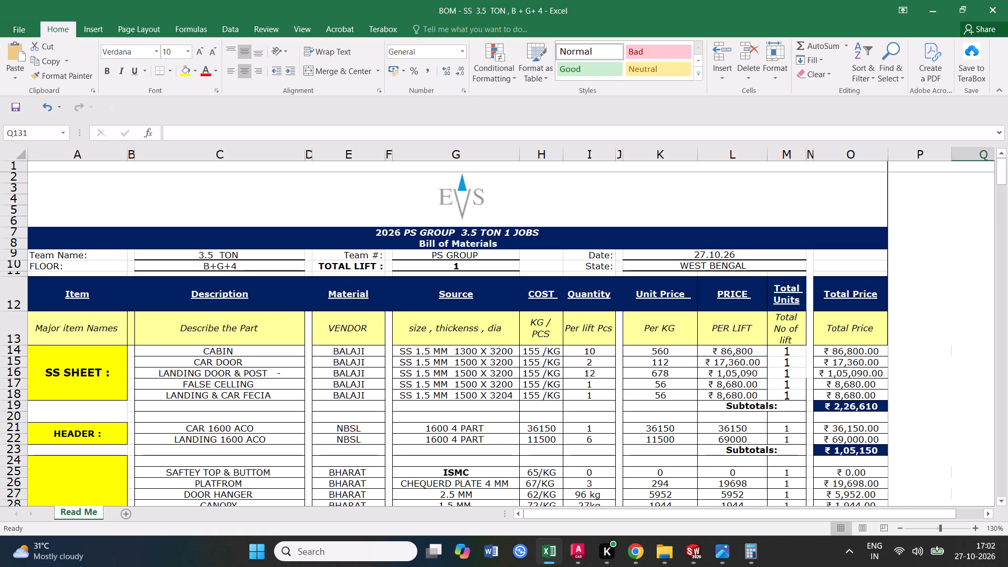
# Review the whole bill of materials from the SS SHEET section down to the ALL Totals row.
pyautogui.scroll(-3, 450, 341)
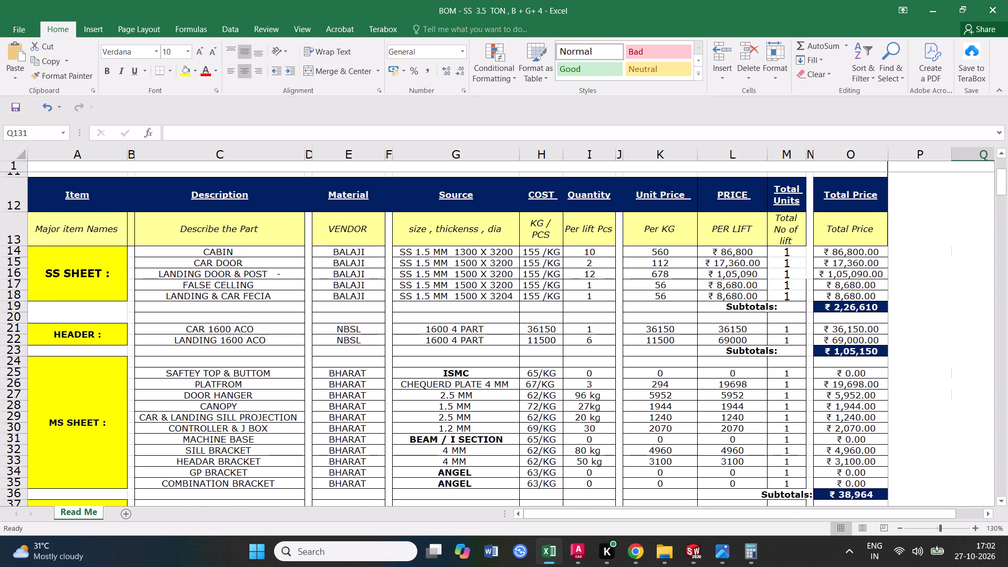
pyautogui.scroll(-20, 745, 337)
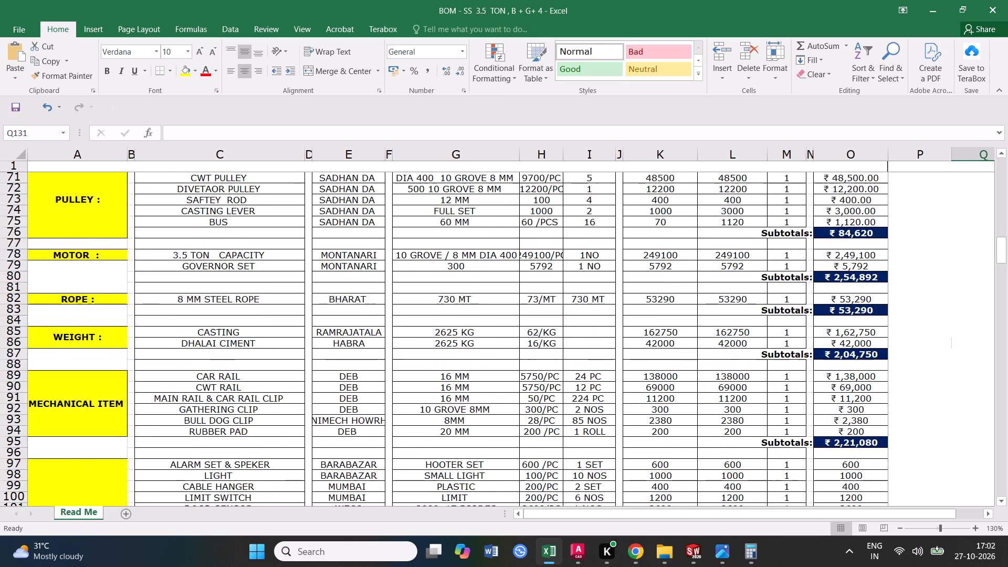
pyautogui.scroll(-10, 786, 343)
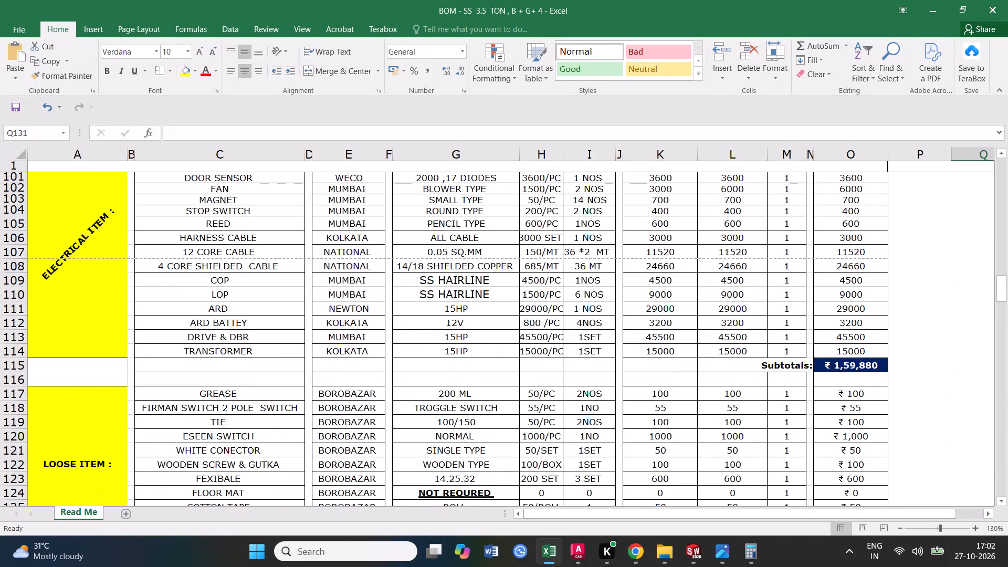
pyautogui.scroll(-8, 783, 360)
pyautogui.click(842, 405)
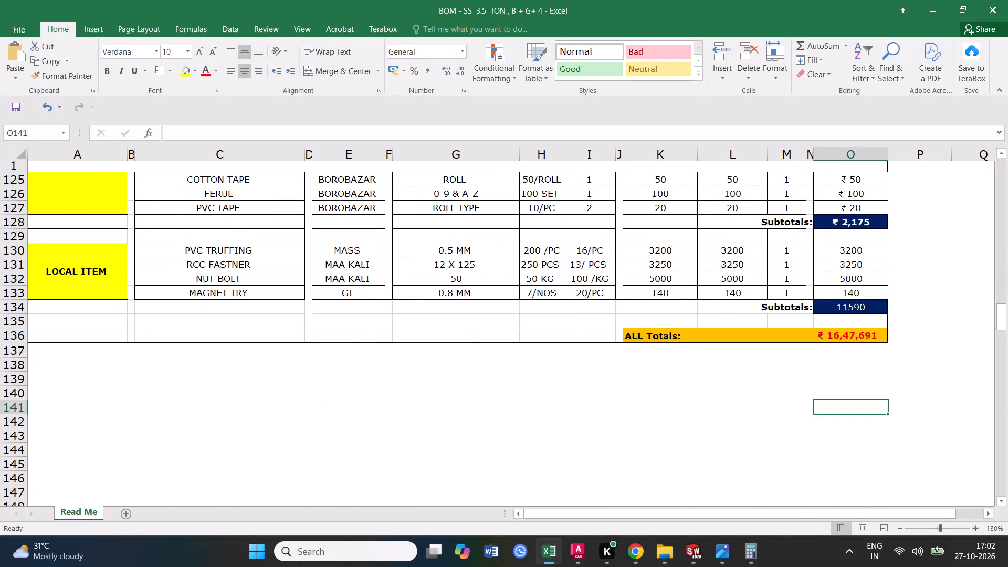
# Examine the item rows in the ELECTRICAL ITEM, LOOSE ITEM and LOCAL ITEM sections.
pyautogui.scroll(3, 819, 409)
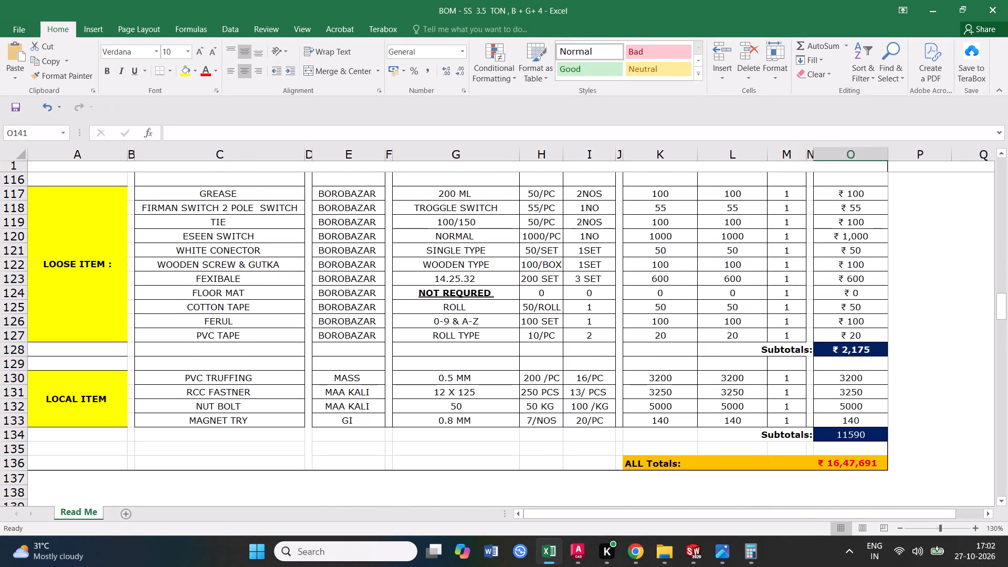
pyautogui.scroll(7, 321, 421)
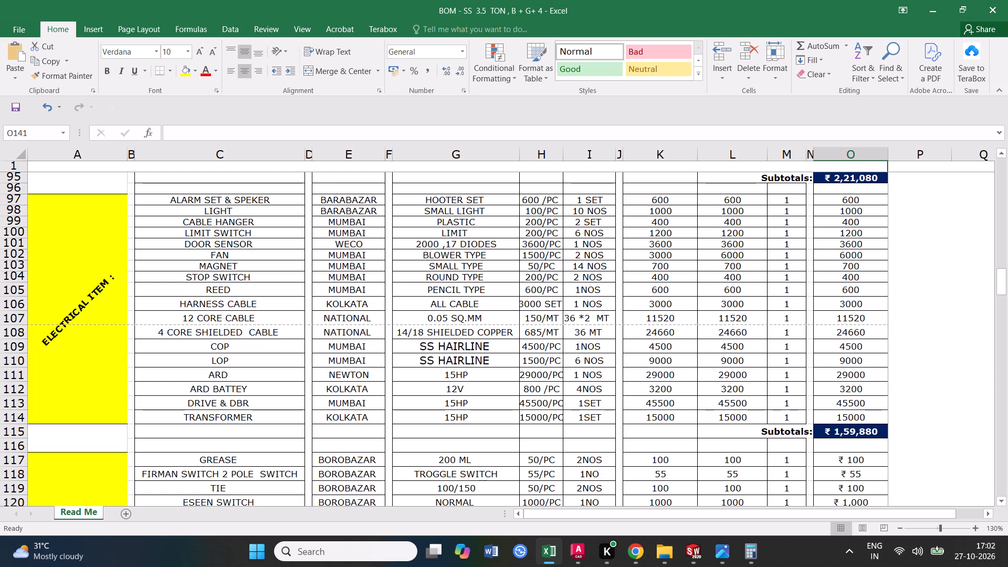
pyautogui.scroll(-4, 230, 325)
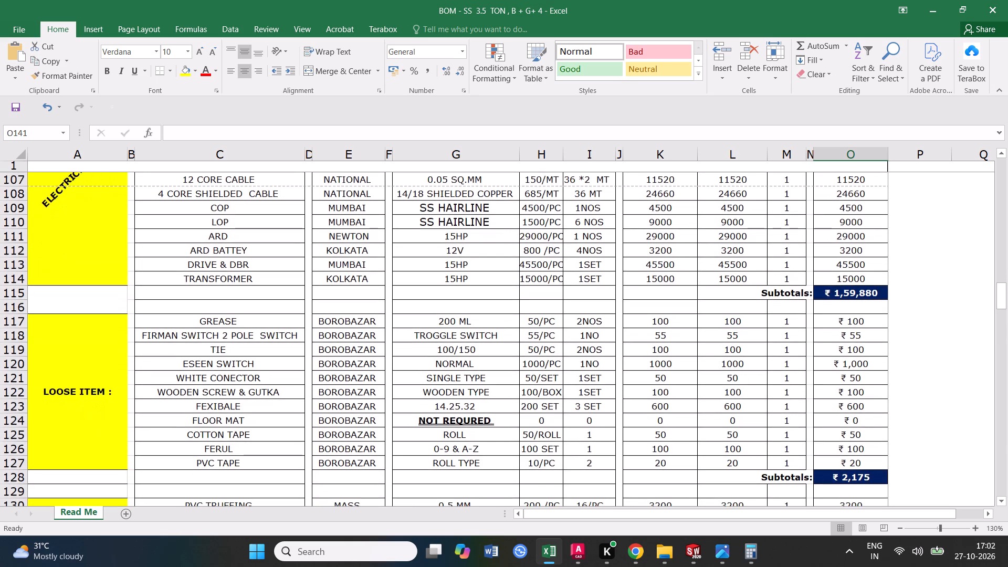
pyautogui.scroll(-2, 235, 339)
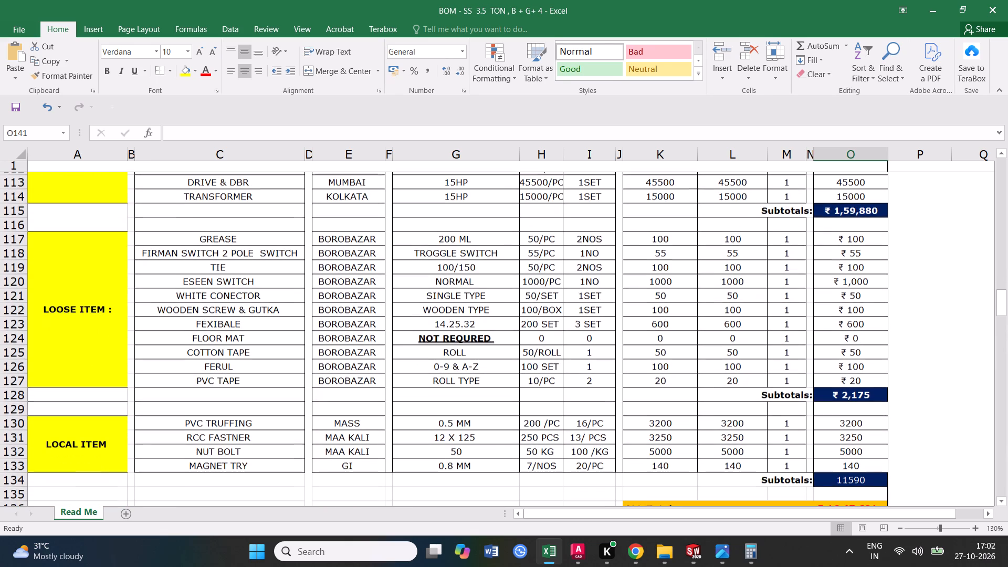
pyautogui.scroll(1, 248, 349)
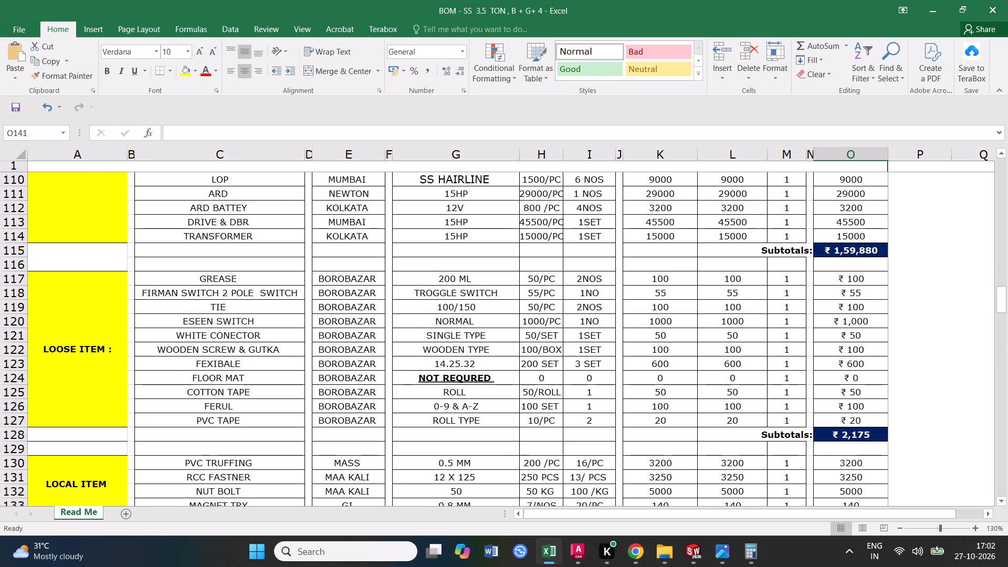
pyautogui.scroll(2, 248, 349)
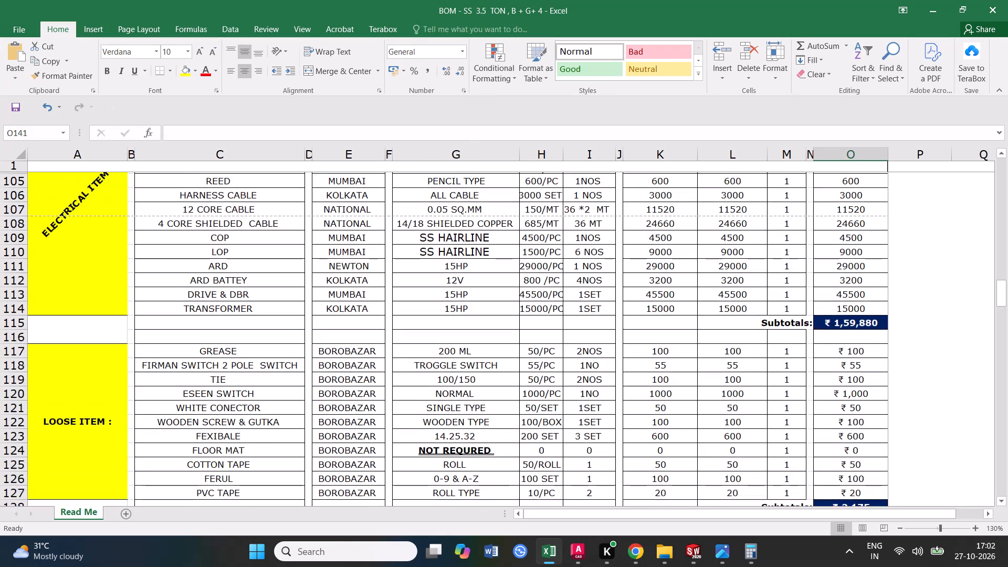
pyautogui.scroll(-1, 235, 353)
pyautogui.scroll(3, 228, 363)
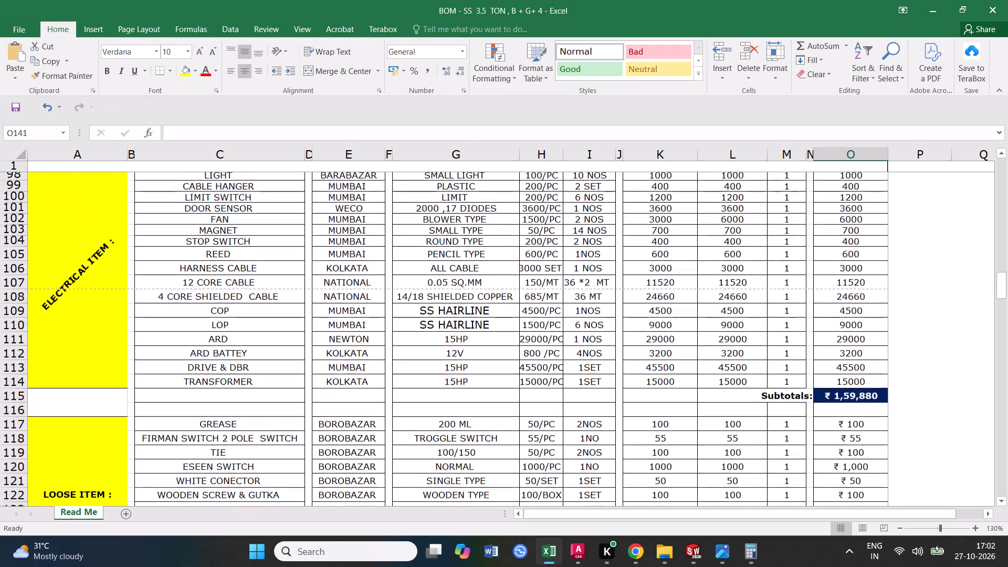
pyautogui.scroll(1, 229, 363)
pyautogui.scroll(-1, 245, 348)
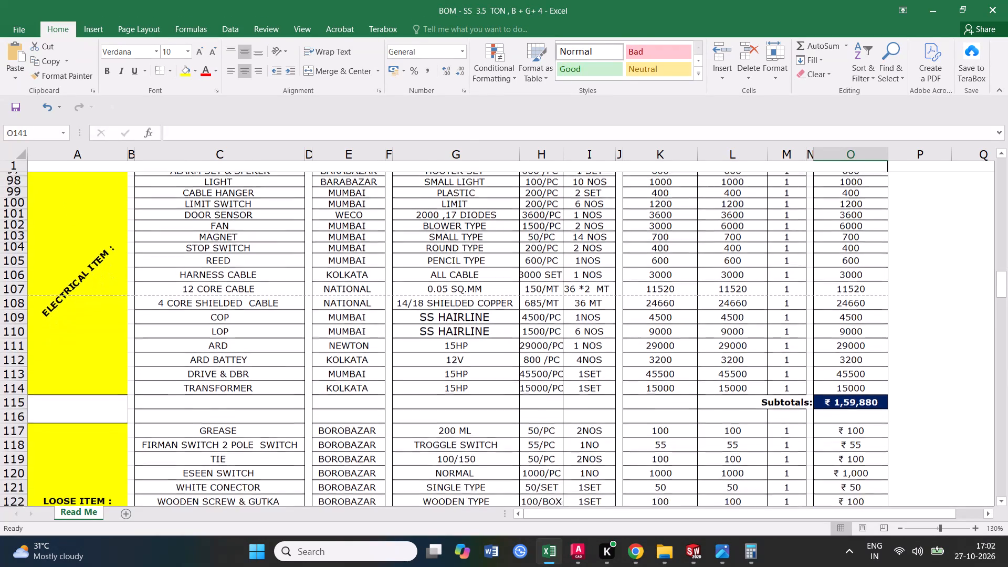
pyautogui.scroll(-3, 245, 348)
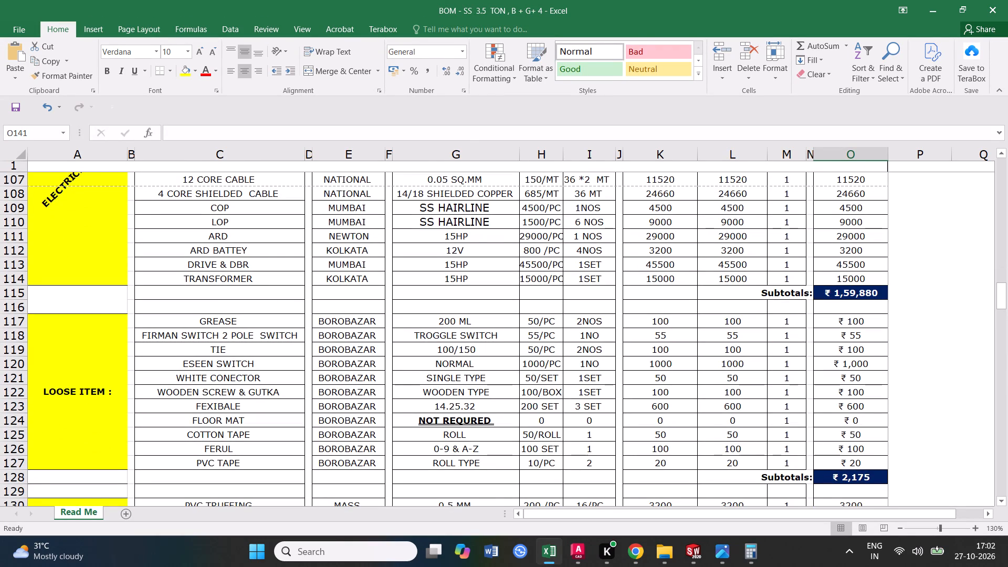
pyautogui.scroll(-3, 184, 371)
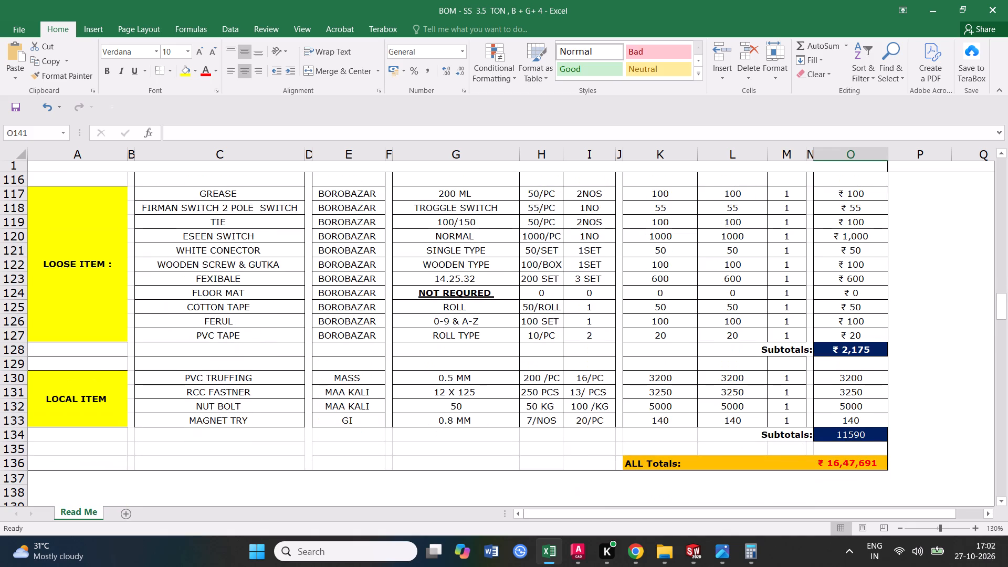
pyautogui.scroll(-1, 187, 355)
# Insert a blank row above FERUL in the LOOSE ITEM section, at row 126.
pyautogui.click(13, 380)
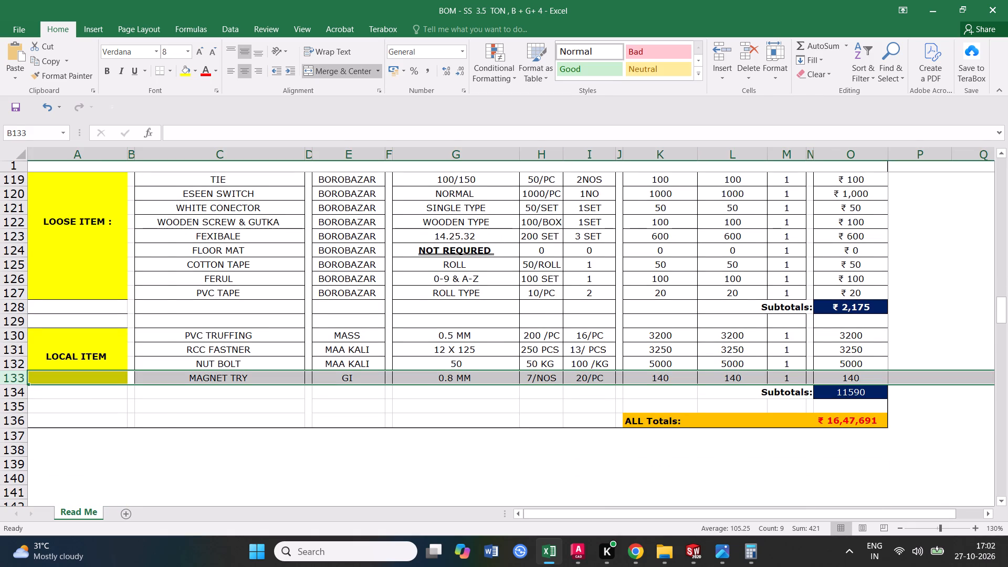
pyautogui.click(243, 273)
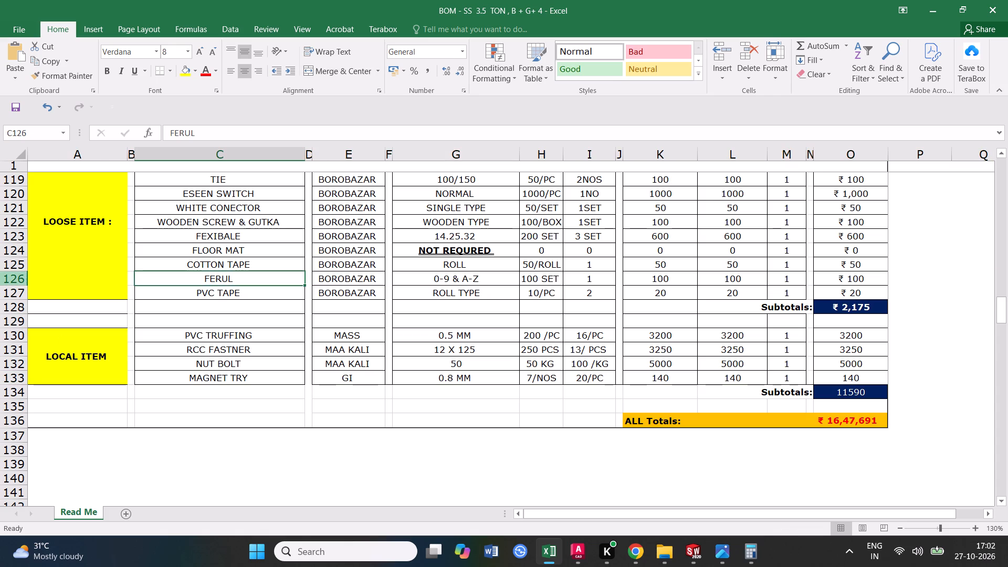
pyautogui.click(14, 277)
pyautogui.click(716, 76)
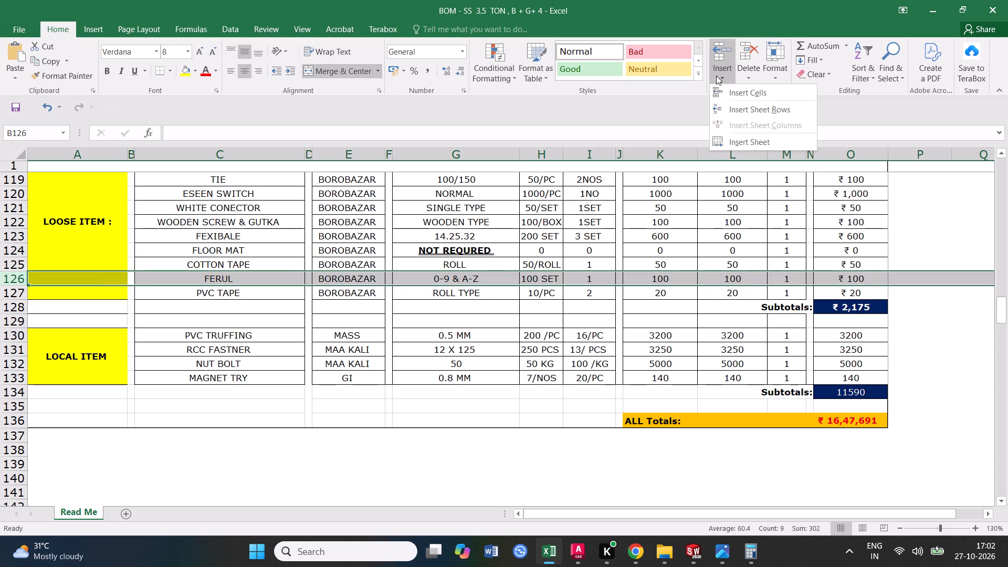
pyautogui.click(732, 90)
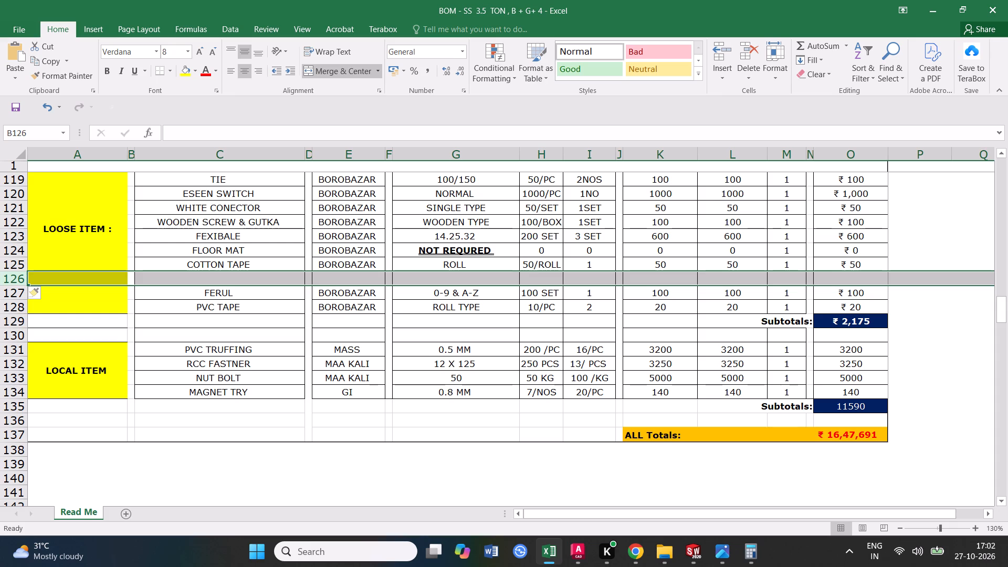
# Enter J HOOK BRACKET as the description in the blank row 126 of the LOOSE ITEM section.
pyautogui.click(214, 280)
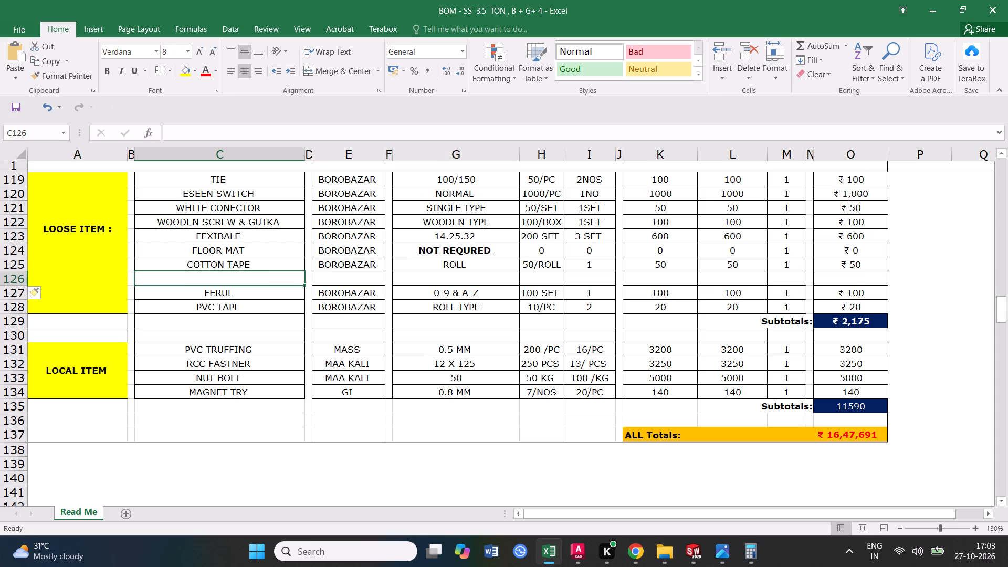
pyautogui.write('J HOO')
pyautogui.press('space')
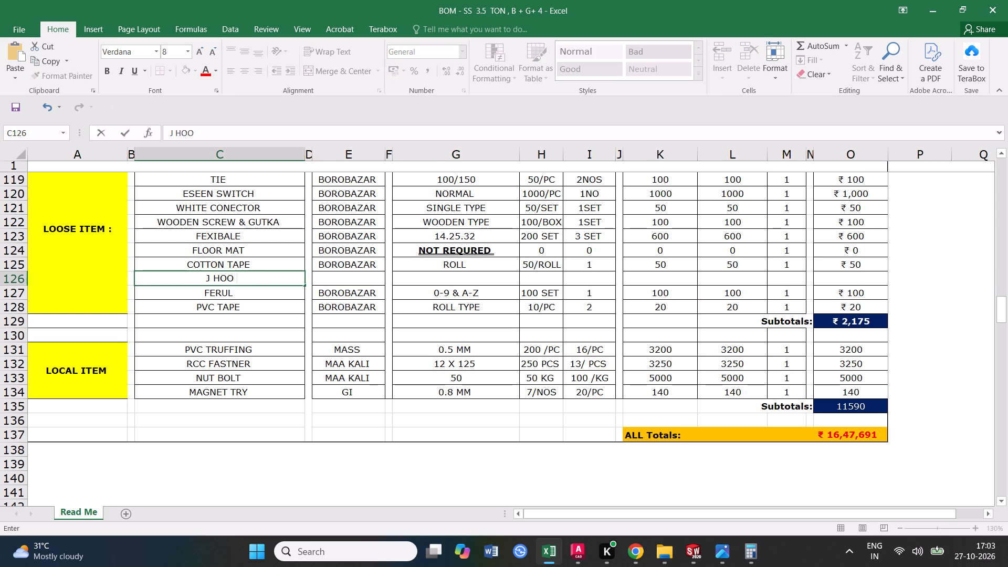
pyautogui.write('K')
pyautogui.press('space')
pyautogui.press('BackSpace')
pyautogui.press('BackSpace')
pyautogui.press('BackSpace')
pyautogui.write('K BT')
pyautogui.press('BackSpace')
pyautogui.write('RACKET')
pyautogui.press('space')
pyautogui.click(286, 312)
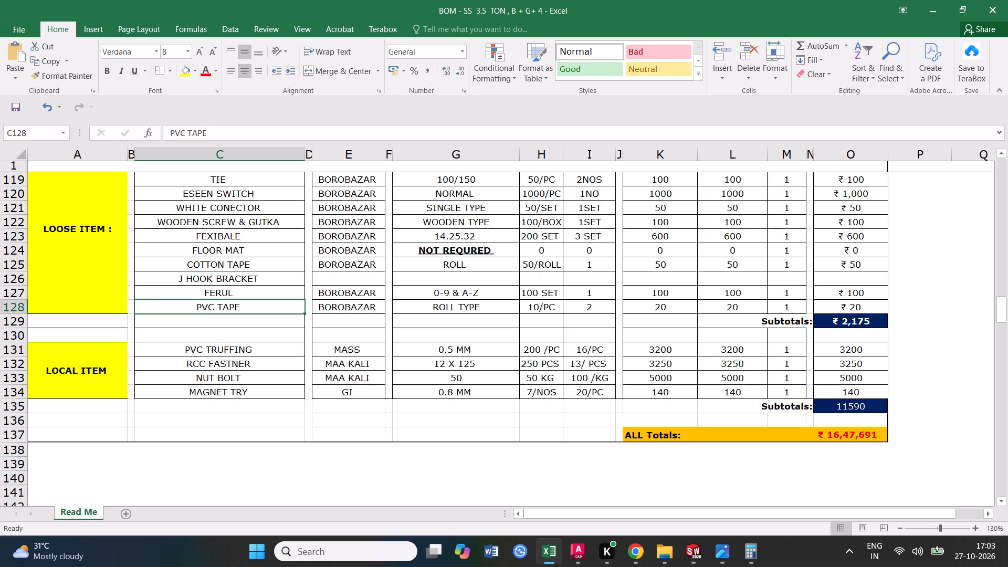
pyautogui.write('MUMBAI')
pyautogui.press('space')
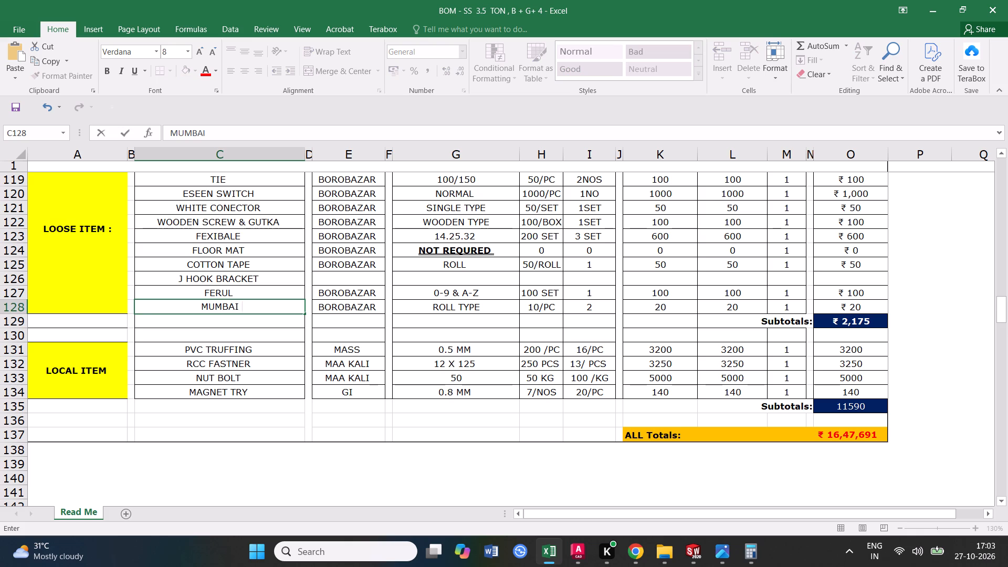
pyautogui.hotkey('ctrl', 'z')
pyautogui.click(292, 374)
# Enter MUMBAI as the vendor and 100/PCS as the cost for J HOOK BRACKET.
pyautogui.click(374, 281)
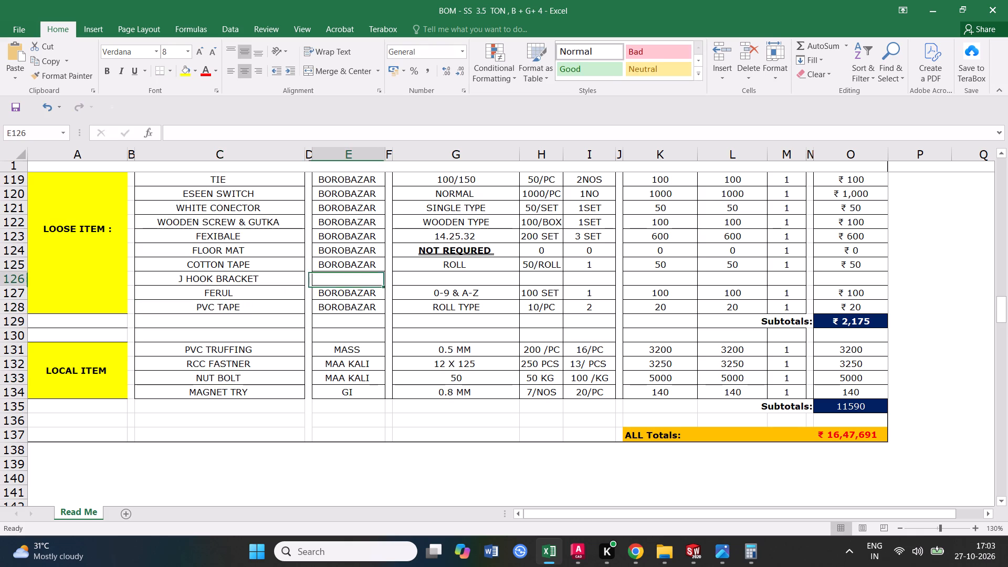
pyautogui.write('MUMBAI')
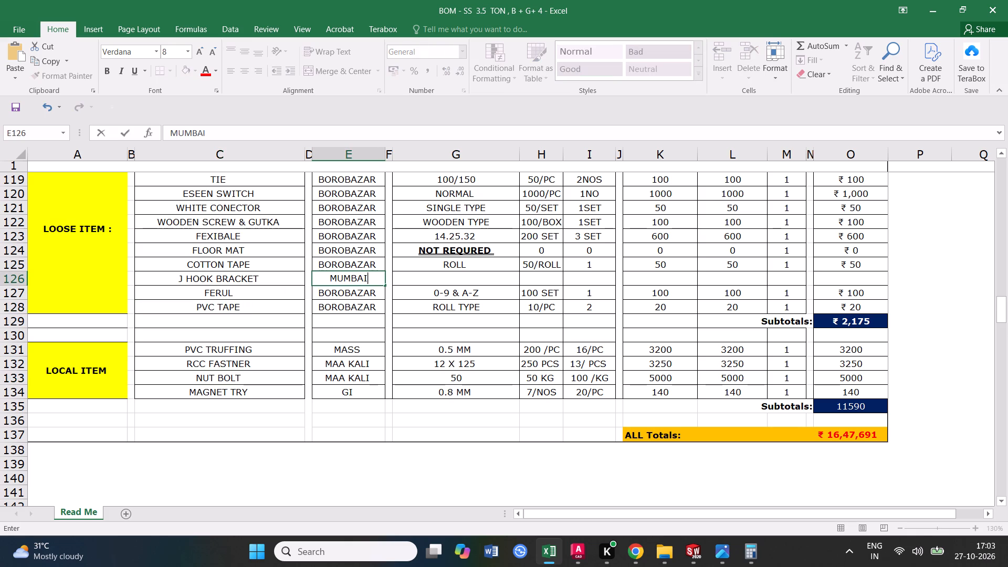
pyautogui.click(466, 279)
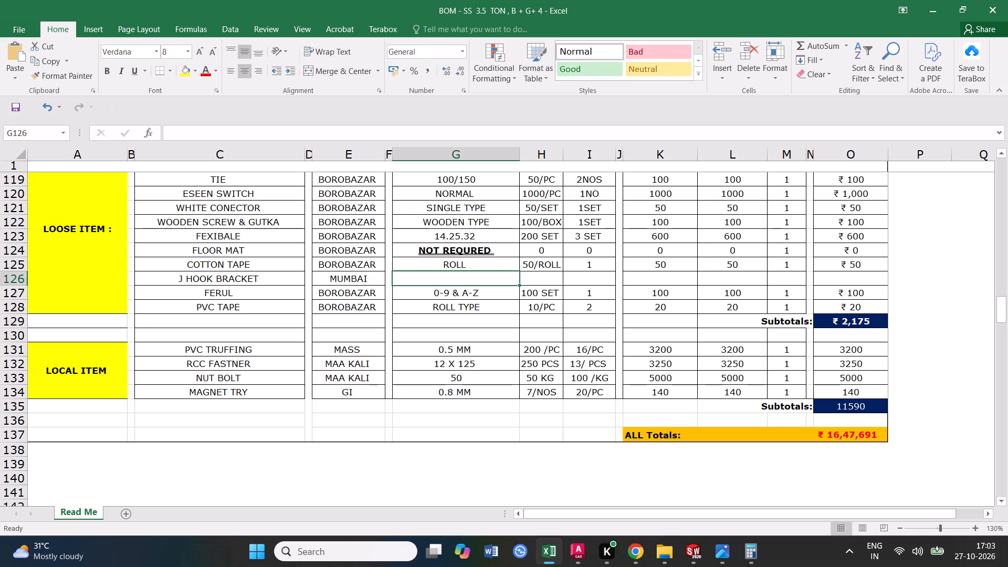
pyautogui.click(538, 277)
pyautogui.write('100')
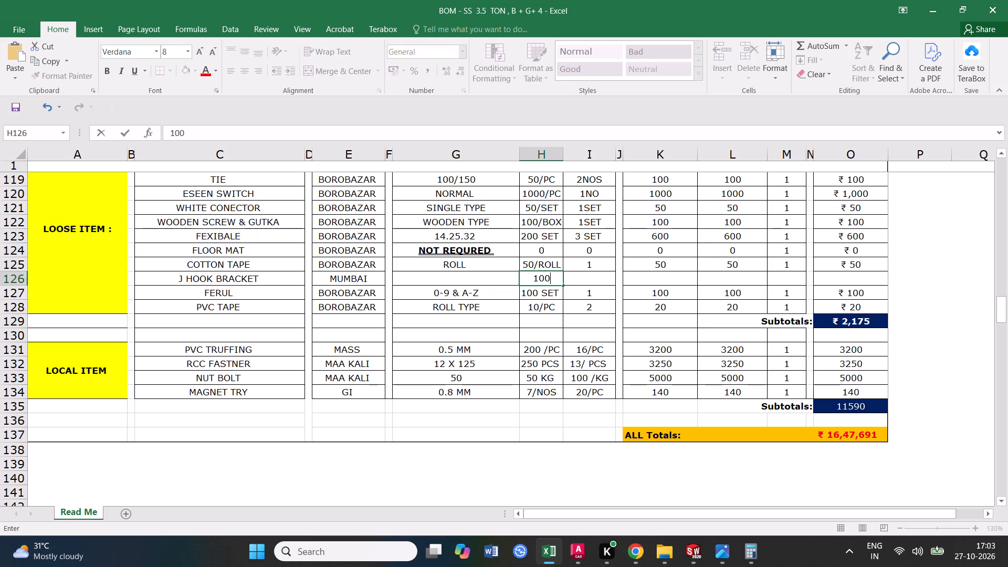
pyautogui.press('/')
pyautogui.write('PC')
pyautogui.press('space')
pyautogui.click(555, 279)
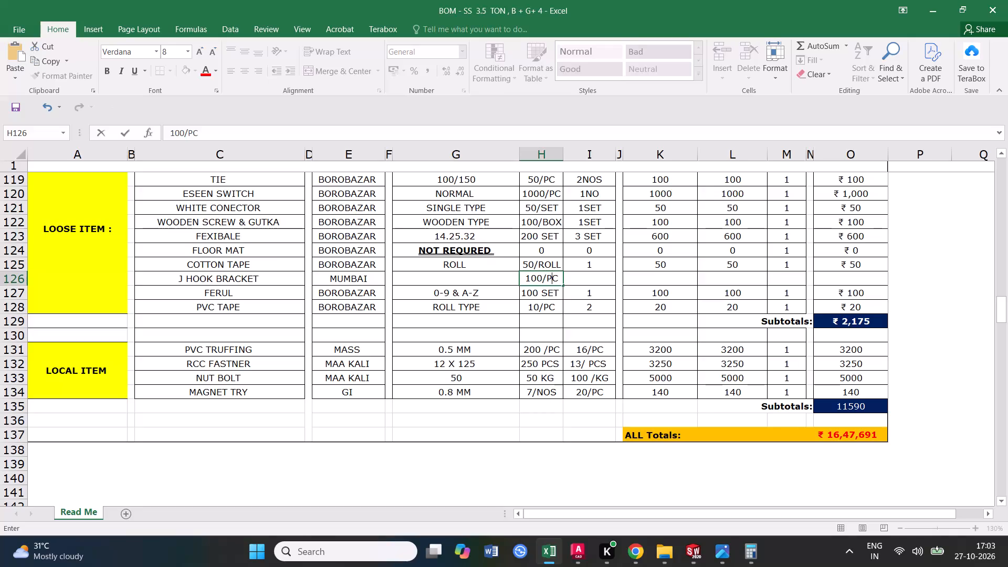
pyautogui.click(559, 279)
pyautogui.press('s')
pyautogui.click(591, 280)
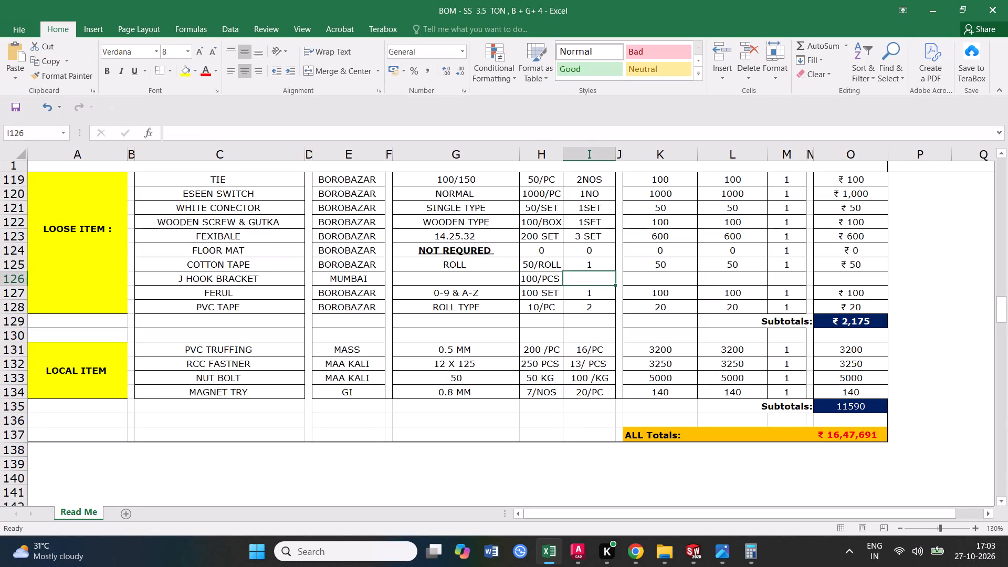
# Set the J HOOK BRACKET quantity to 10, and its unit price and per-lift price to 1000 each.
pyautogui.click(485, 277)
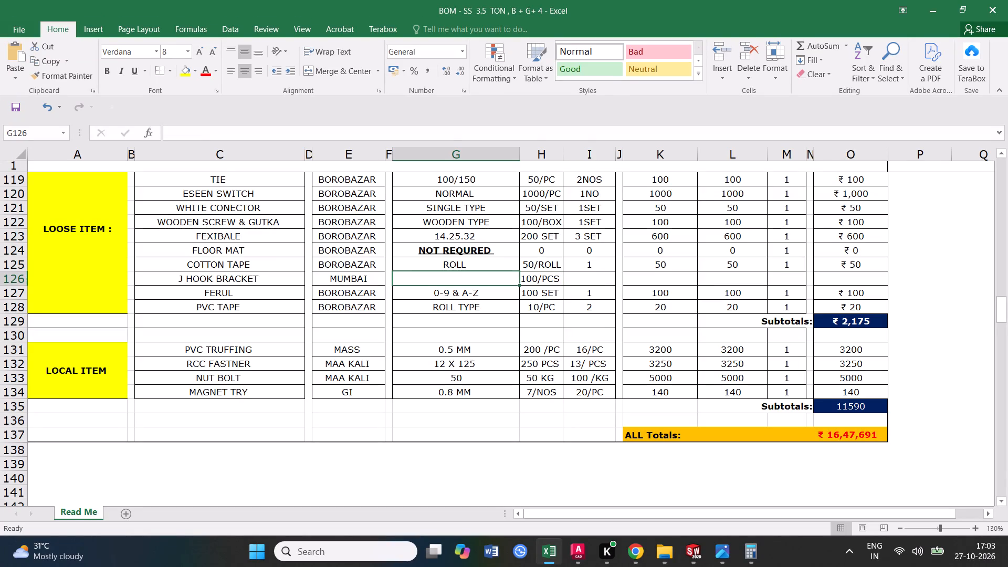
pyautogui.click(666, 278)
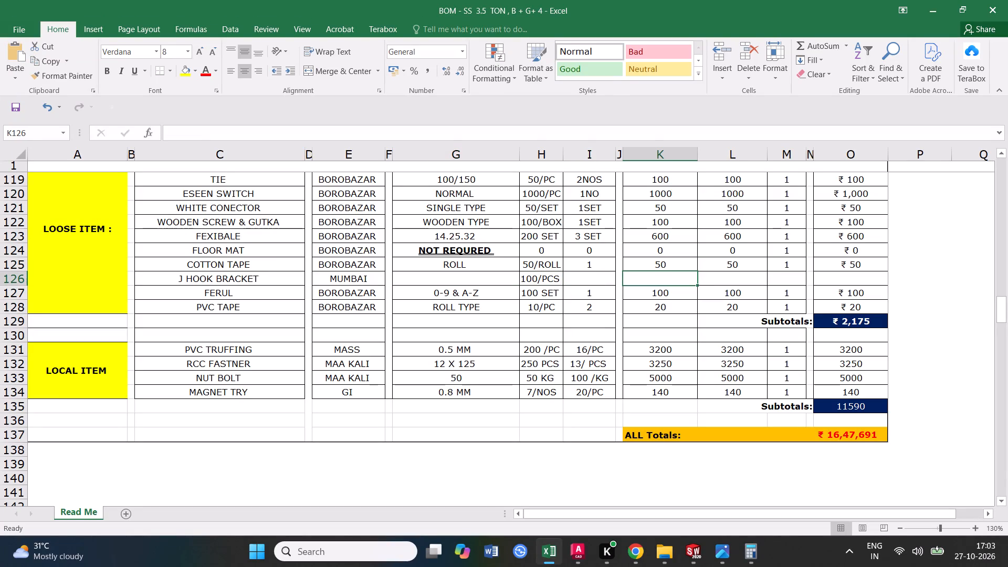
pyautogui.click(600, 282)
pyautogui.press('1')
pyautogui.press('0')
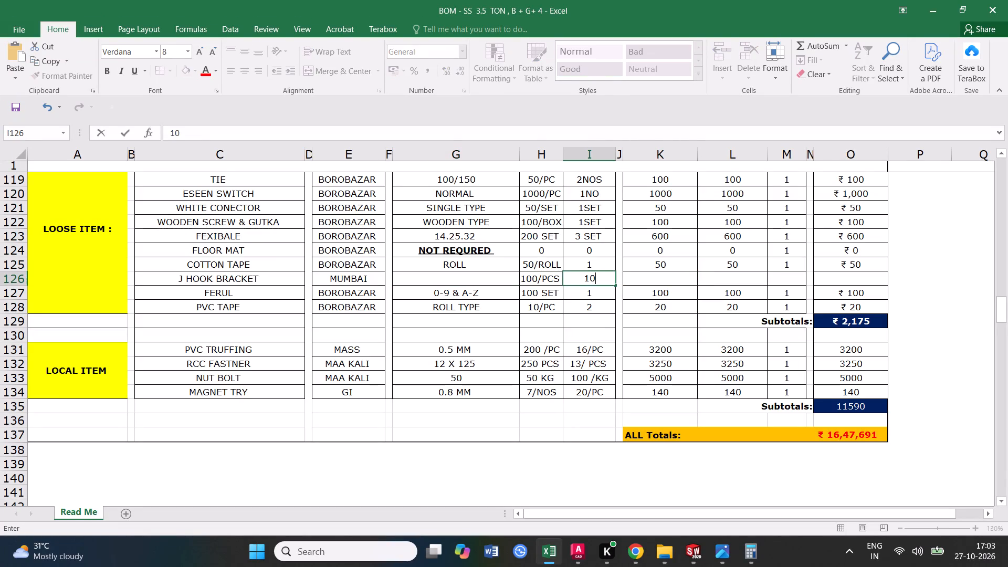
pyautogui.click(665, 281)
pyautogui.write('10')
pyautogui.press('0')
pyautogui.press('0')
pyautogui.click(726, 277)
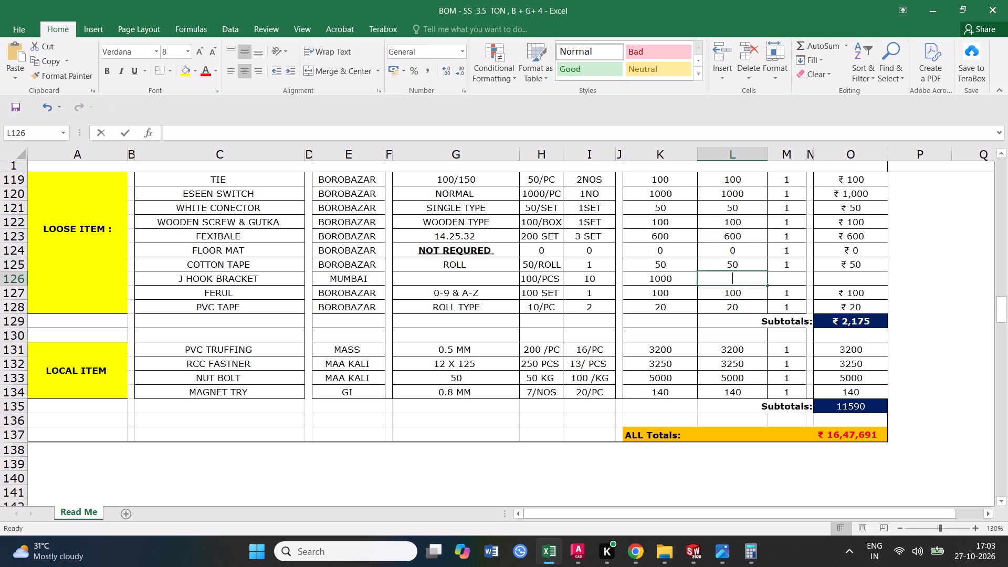
pyautogui.press('1')
pyautogui.write('00')
pyautogui.press('0')
pyautogui.click(774, 279)
# Fill the COTTON TAPE row's total units value and total price formula down into the J HOOK BRACKET row.
pyautogui.click(791, 265)
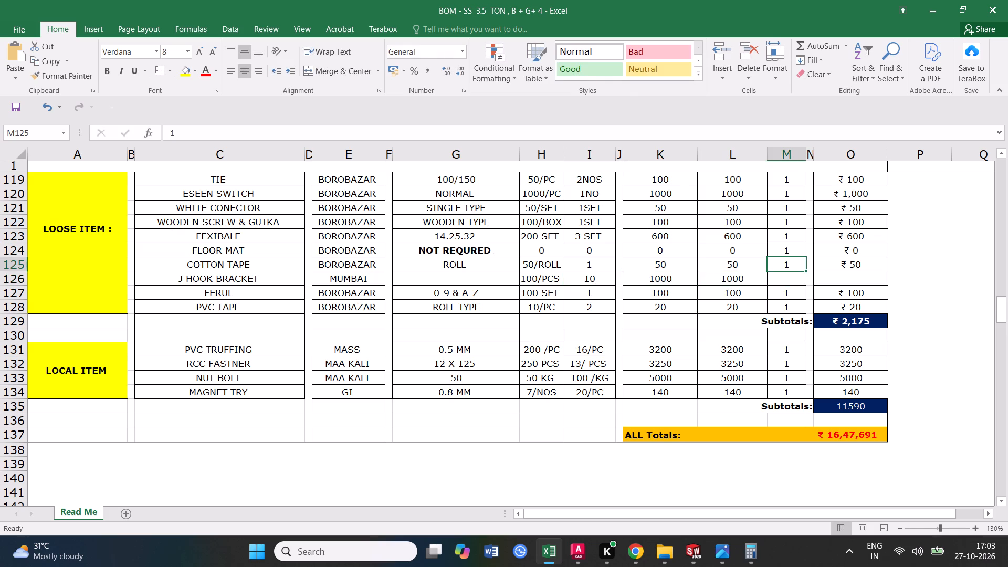
pyautogui.moveTo(805, 270); pyautogui.dragTo(805, 279)
pyautogui.click(855, 267)
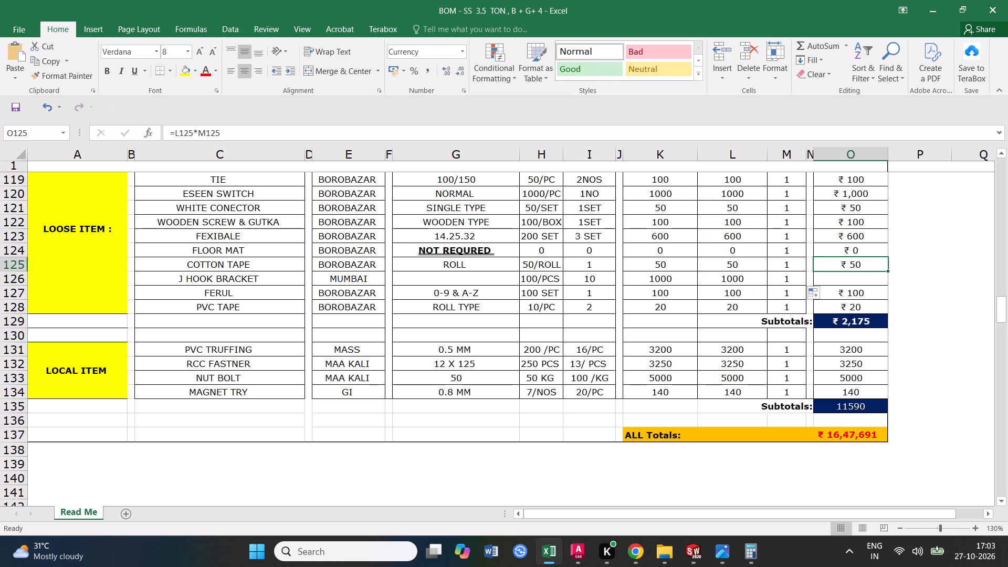
pyautogui.moveTo(888, 270); pyautogui.dragTo(888, 281)
# Save the workbook with the added J HOOK BRACKET item.
pyautogui.click(693, 312)
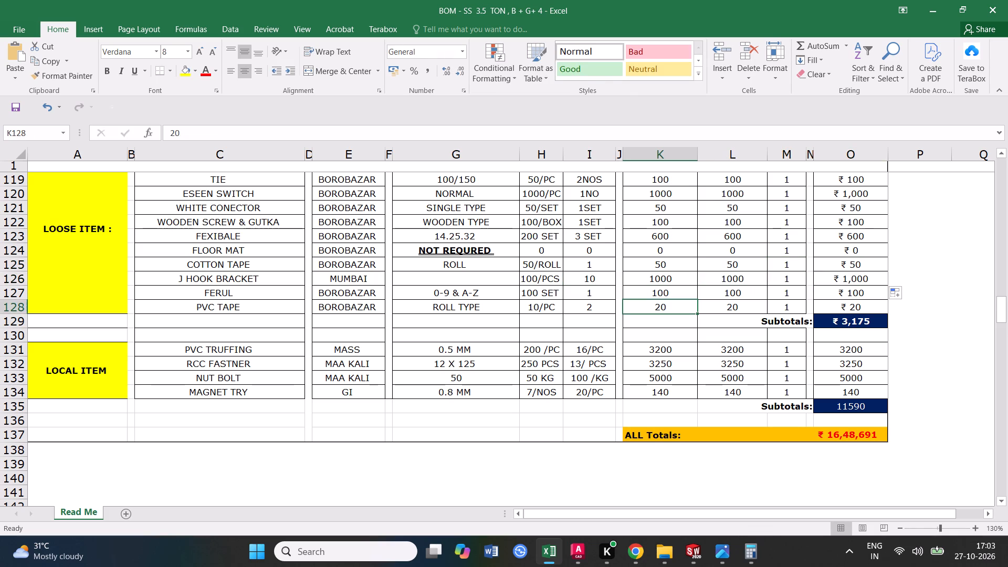
pyautogui.click(14, 109)
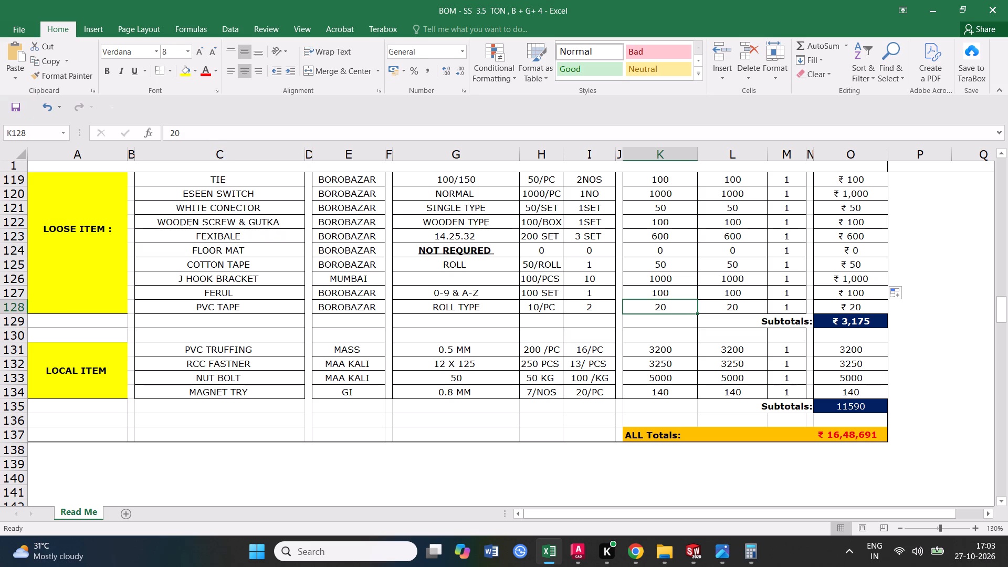
# Check the formulas of the LOOSE ITEM subtotal and the ALL Totals cell.
pyautogui.click(852, 322)
pyautogui.click(853, 430)
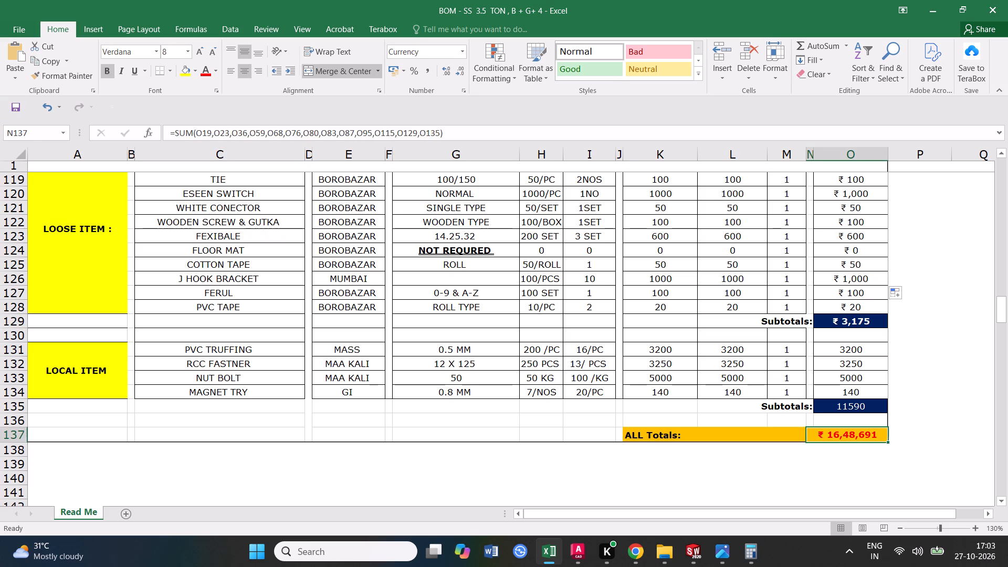
# Save the BOM workbook again and return to the top of the sheet.
pyautogui.click(479, 316)
pyautogui.click(15, 107)
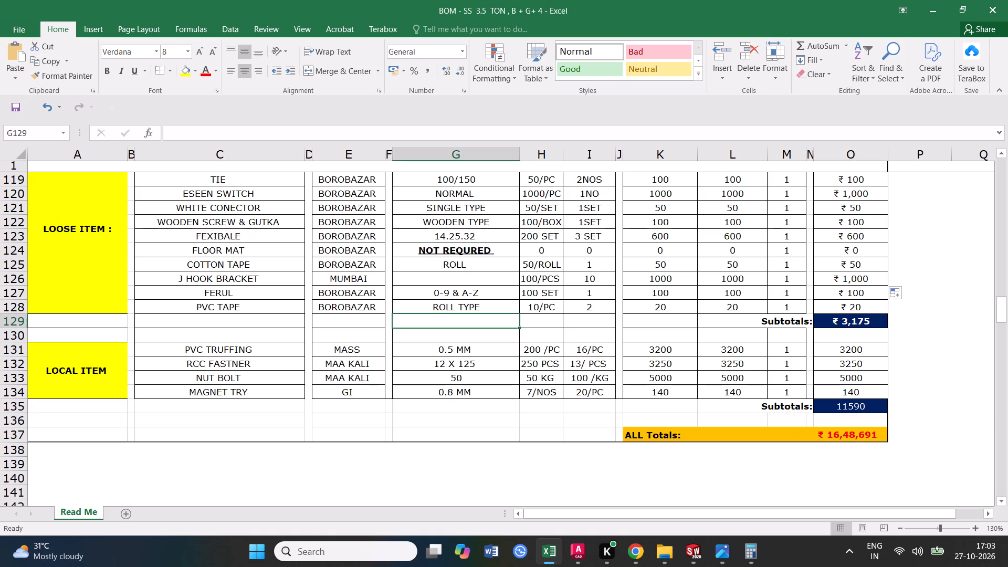
pyautogui.click(803, 370)
pyautogui.scroll(20, 782, 371)
pyautogui.scroll(2, 782, 371)
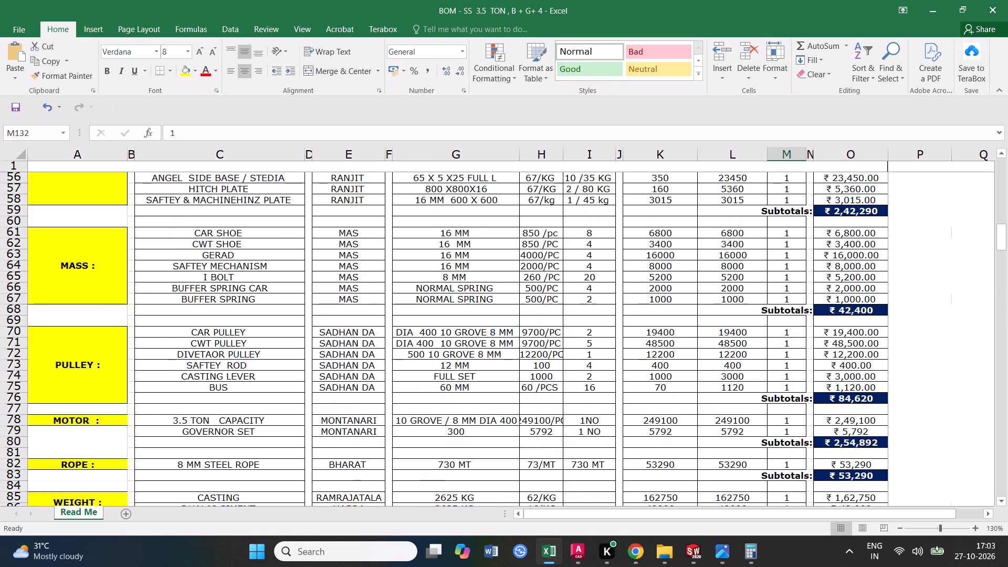
pyautogui.scroll(10, 772, 344)
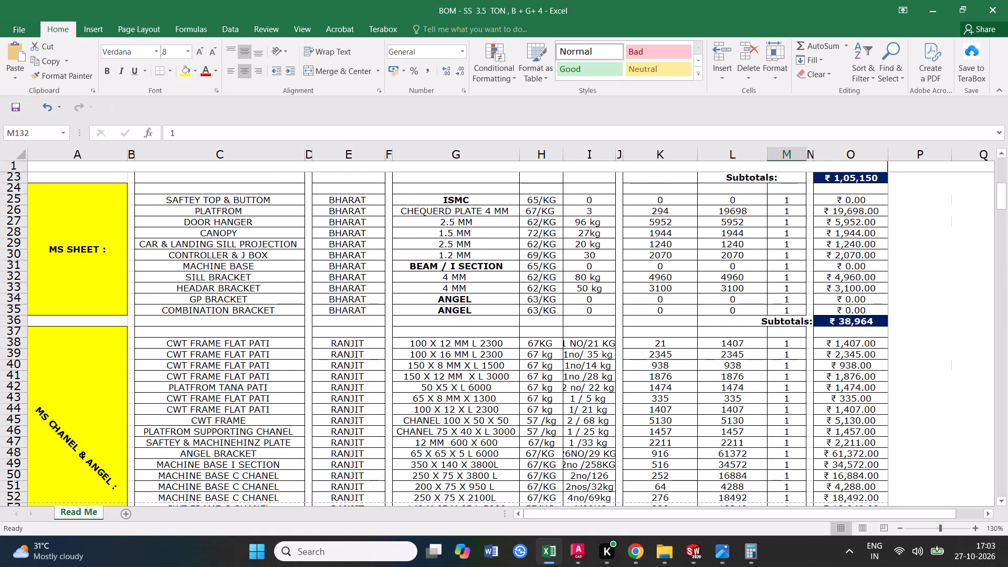
pyautogui.scroll(9, 750, 330)
pyautogui.tripleClick(6, 107)
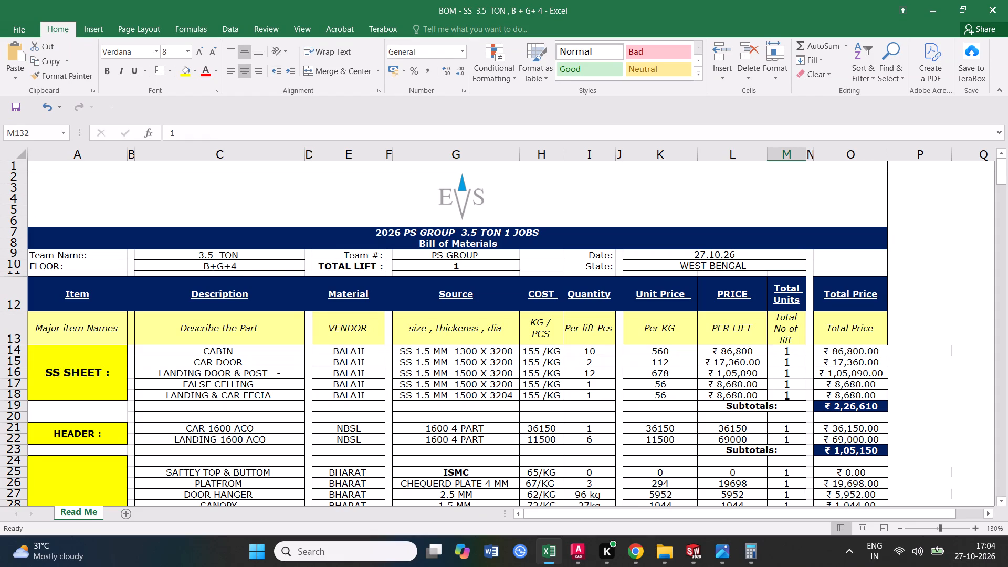
pyautogui.tripleClick(13, 114)
# Review the bill of materials rows from the SS SHEET section downward.
pyautogui.scroll(-3, 344, 343)
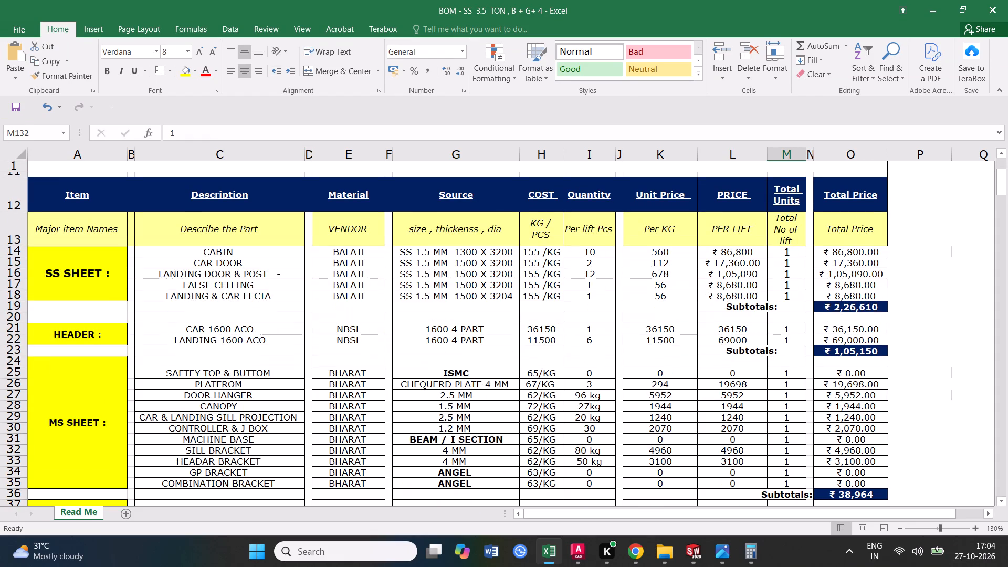